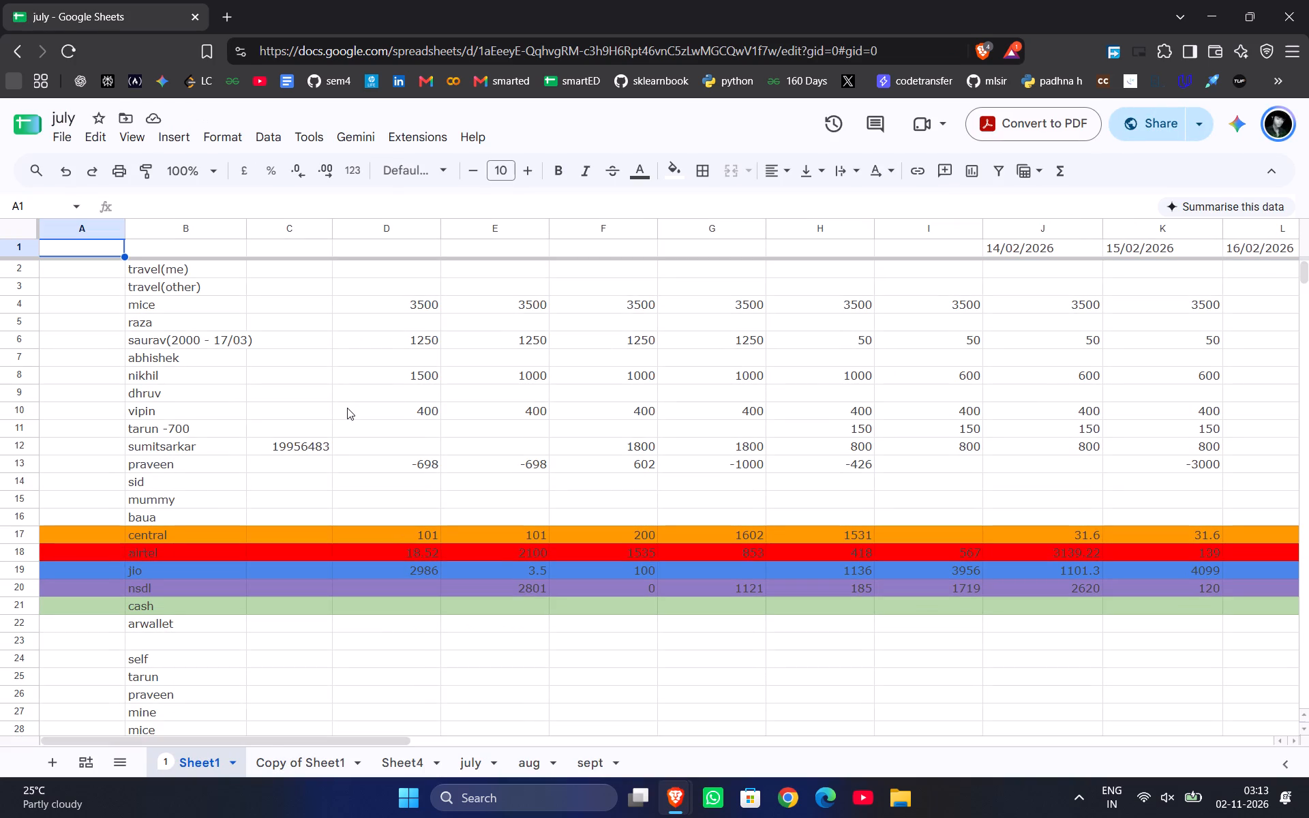
Examine the daily balance columns on Sheet1 across the February 2026 dates, through to 28/02/2026.
scroll(347, 408, up, 5)
scroll(347, 408, left, 6)
scroll(347, 408, up, 7)
scroll(347, 408, left, 3)
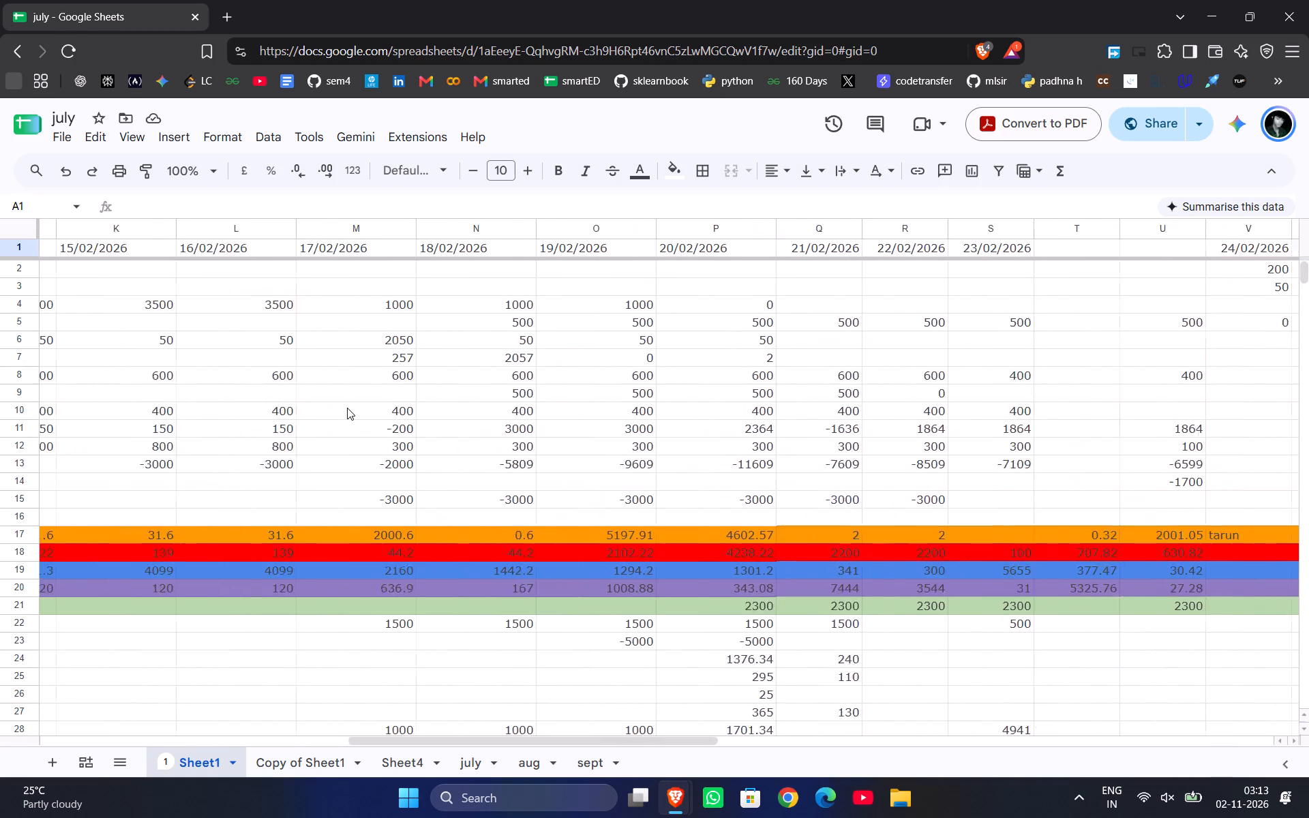
scroll(347, 408, left, 1)
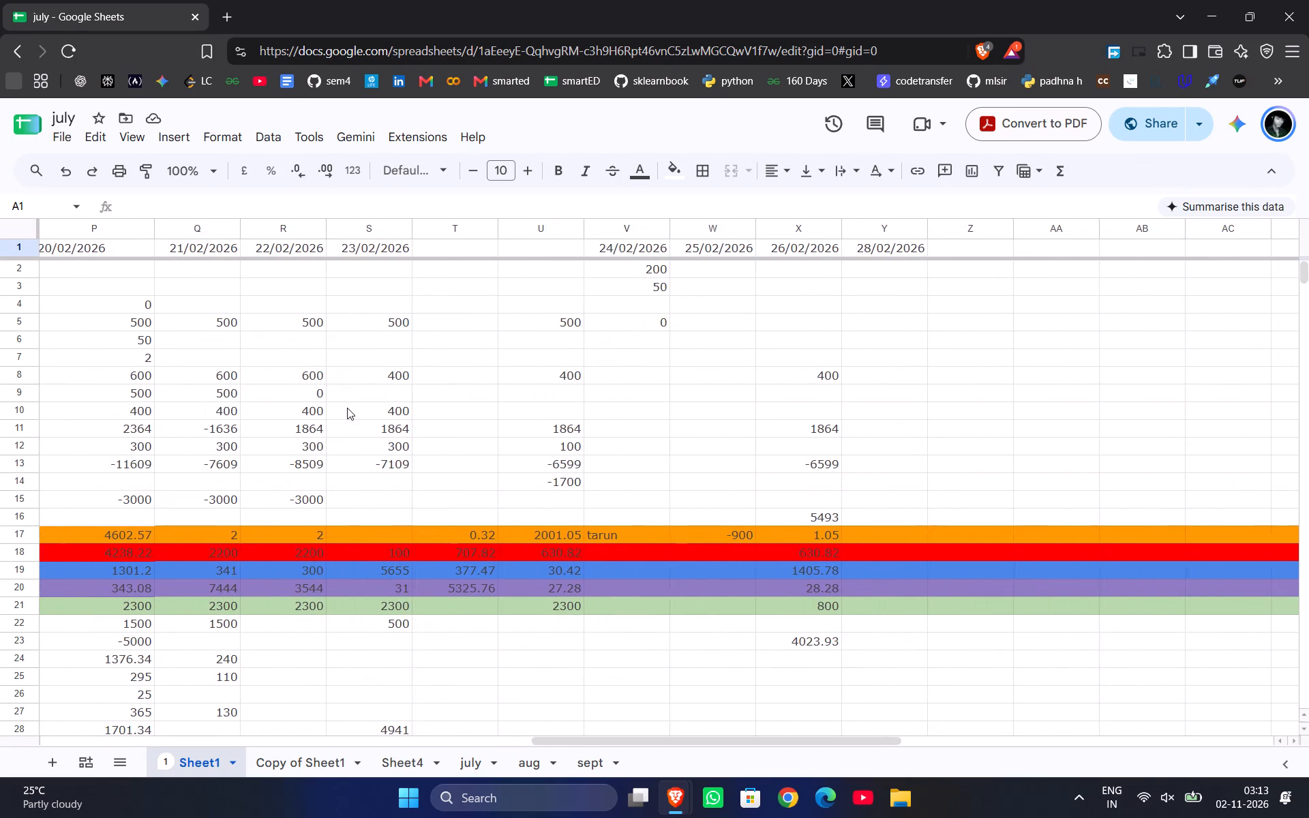
Review the February 2026 entries in Sheet1 back to the name and account labels in its first columns.
scroll(347, 408, right, 1)
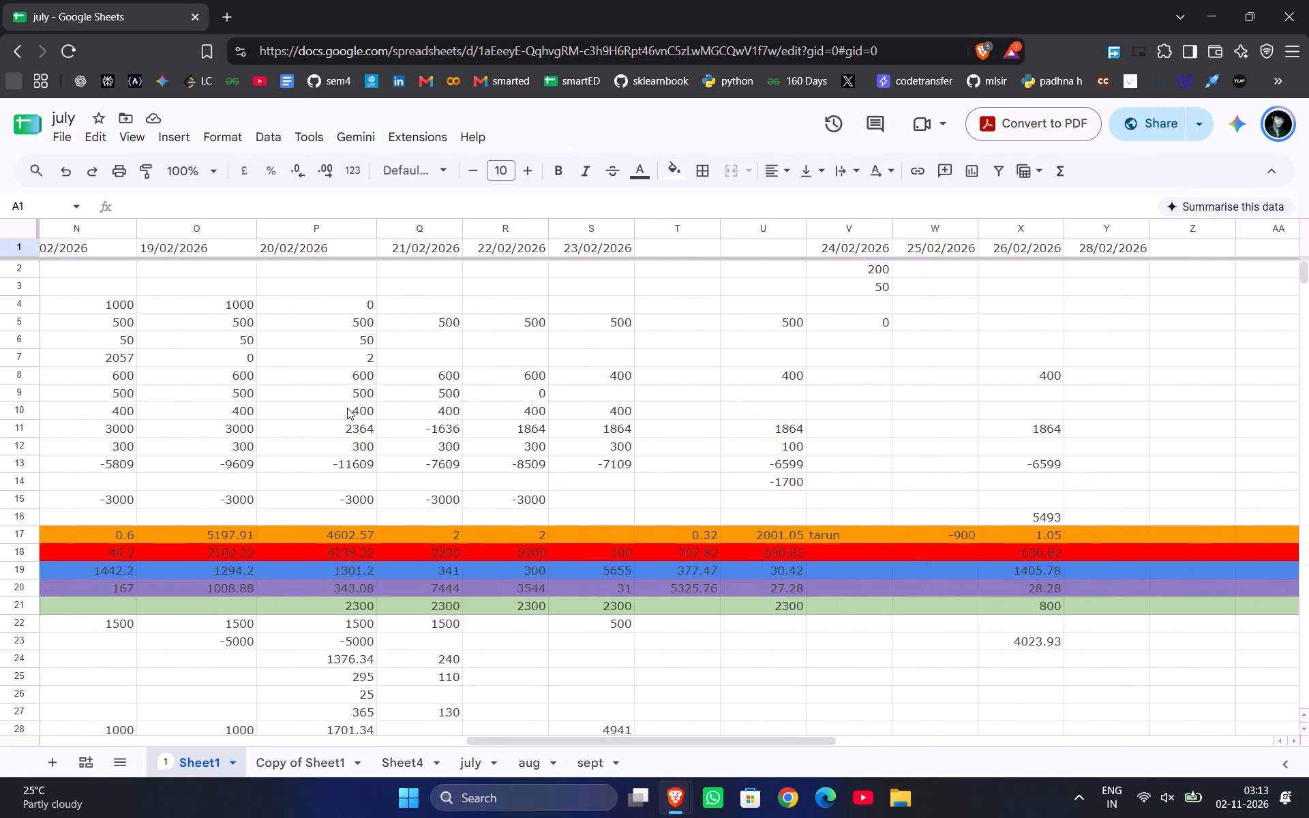
scroll(347, 408, right, 6)
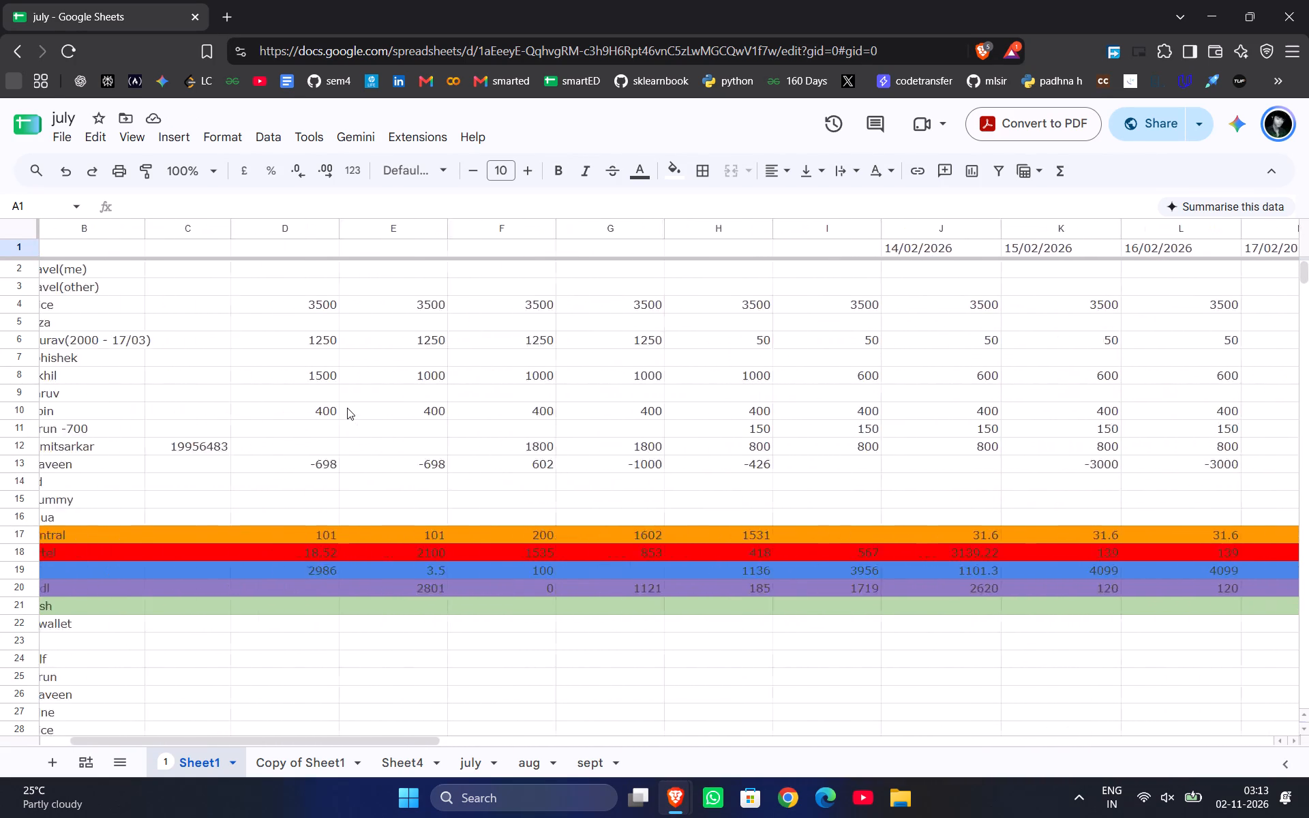
Open the july sheet and examine its daily account balances and totals across the July 2026 date columns.
click(467, 753)
scroll(657, 482, left, 9)
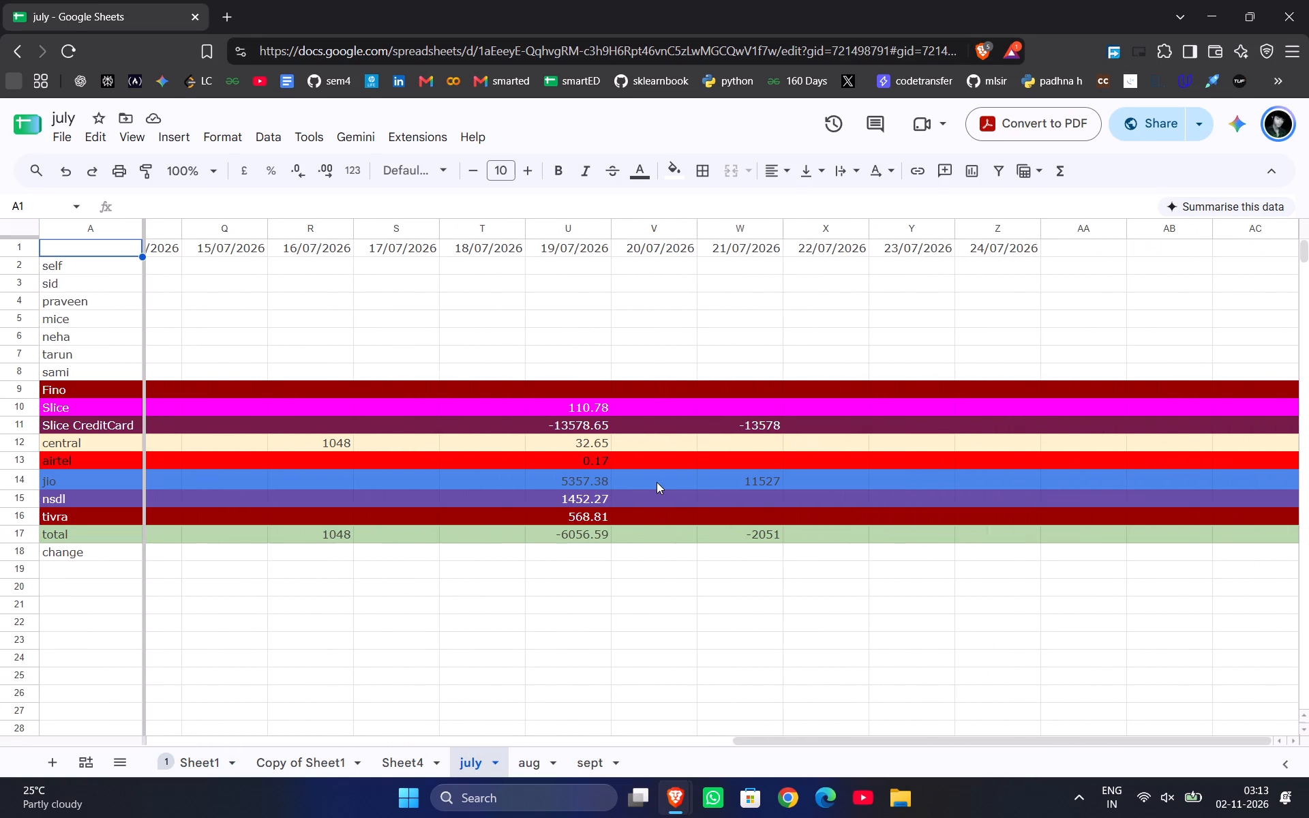
scroll(657, 482, up, 1)
scroll(657, 482, right, 1)
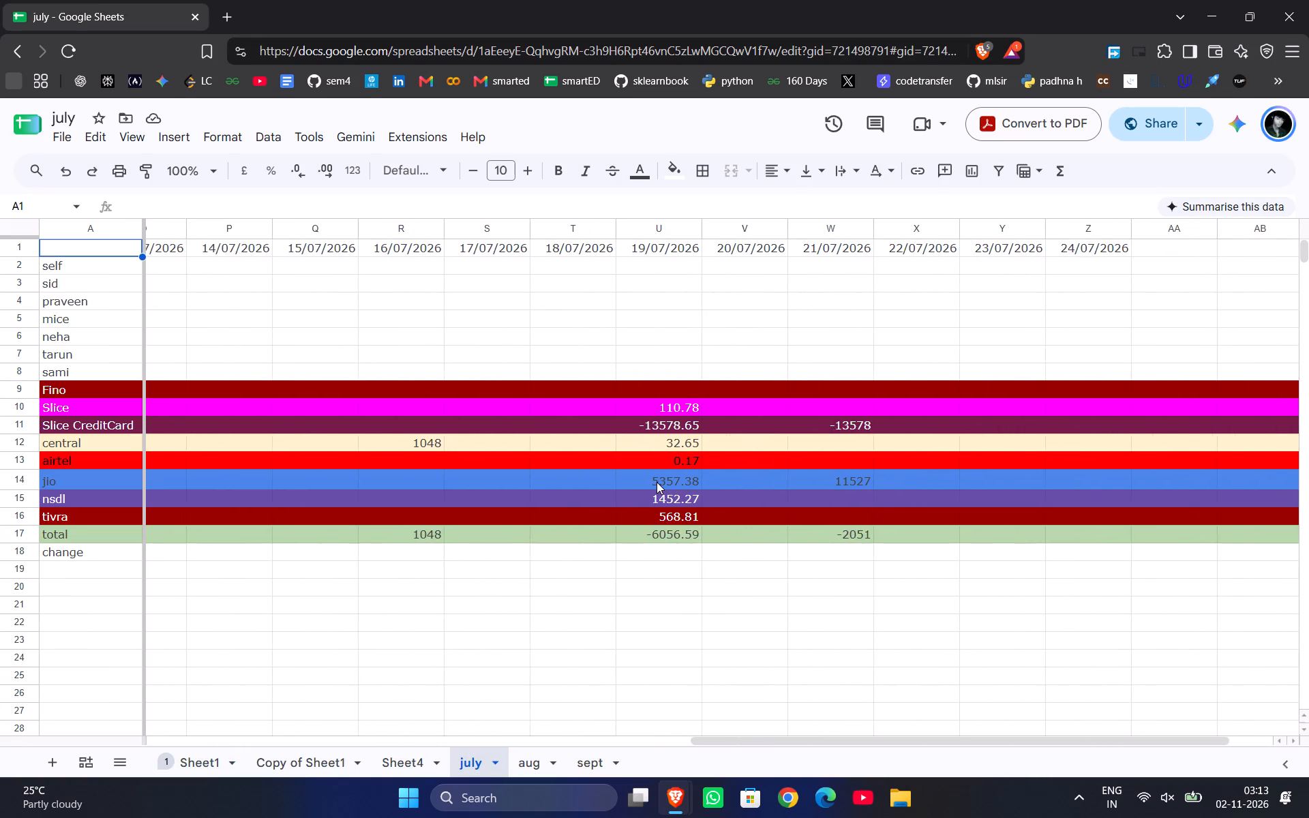
scroll(657, 482, up, 1)
scroll(657, 482, right, 3)
scroll(657, 482, left, 3)
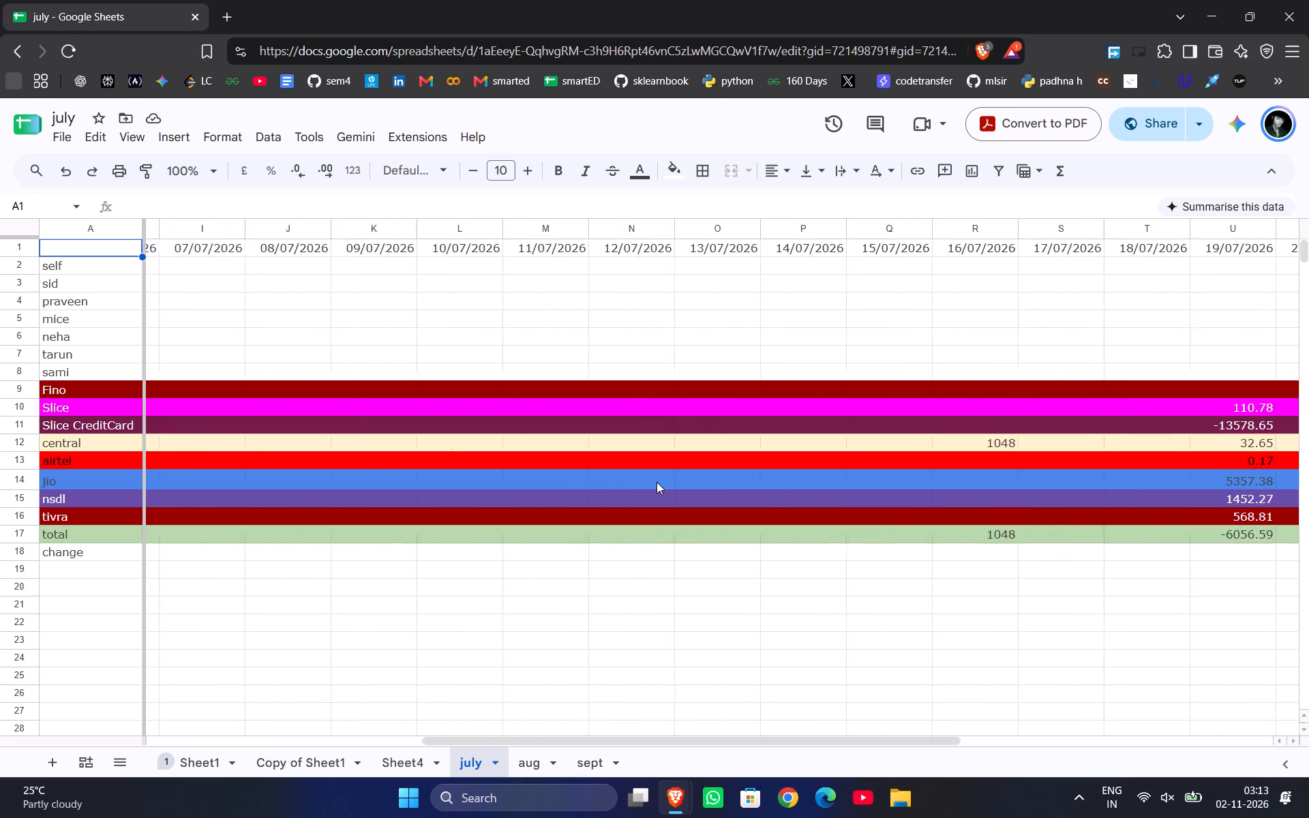
scroll(657, 482, left, 3)
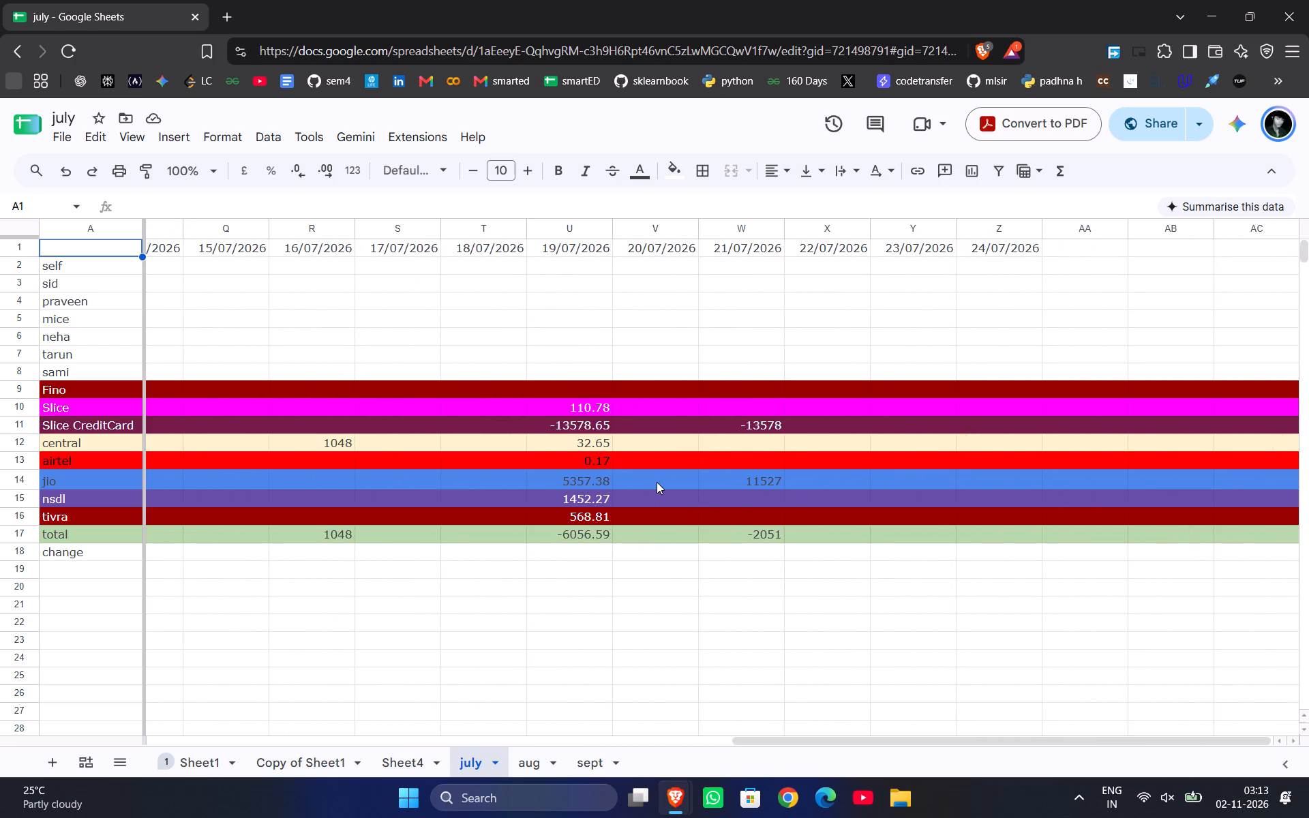
click(657, 482)
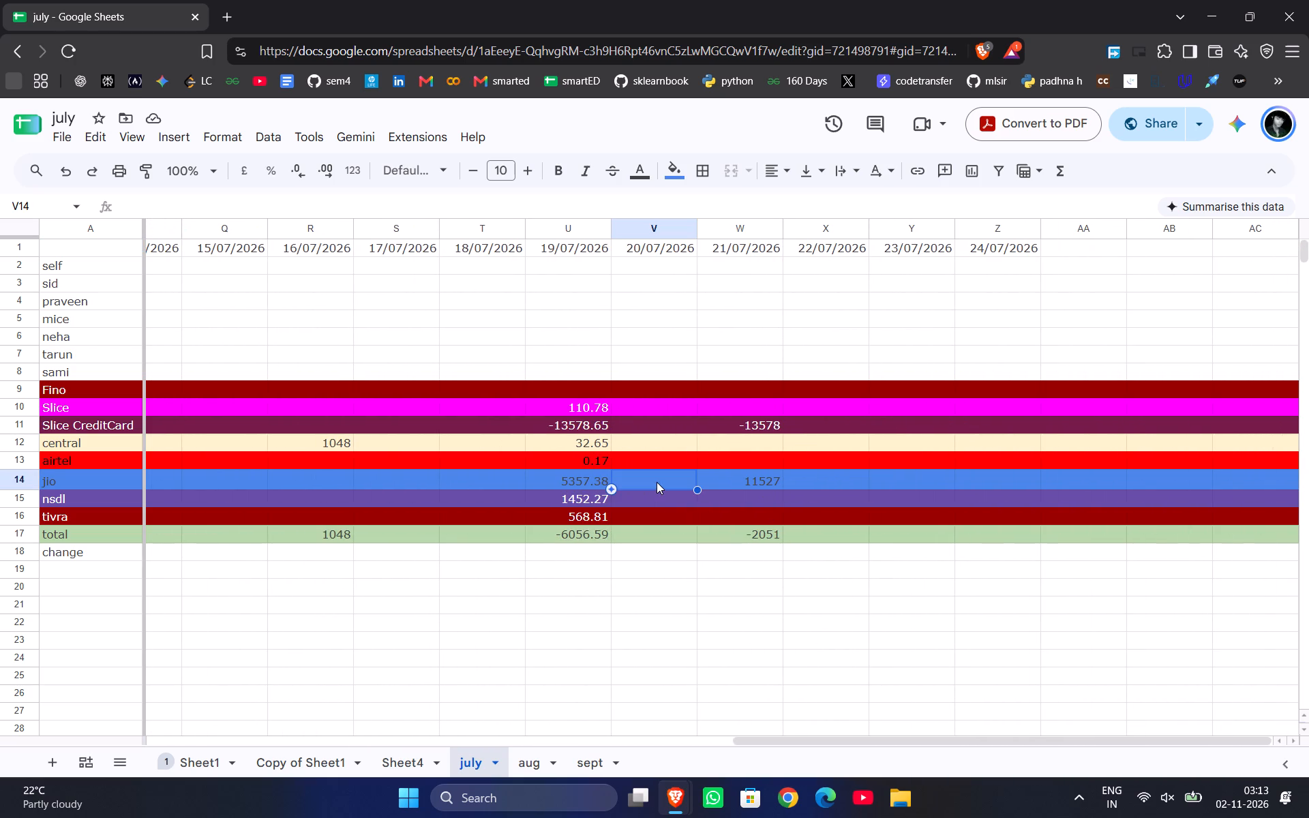
Open the aug sheet and examine its daily expense entries and totals across the date columns.
click(526, 767)
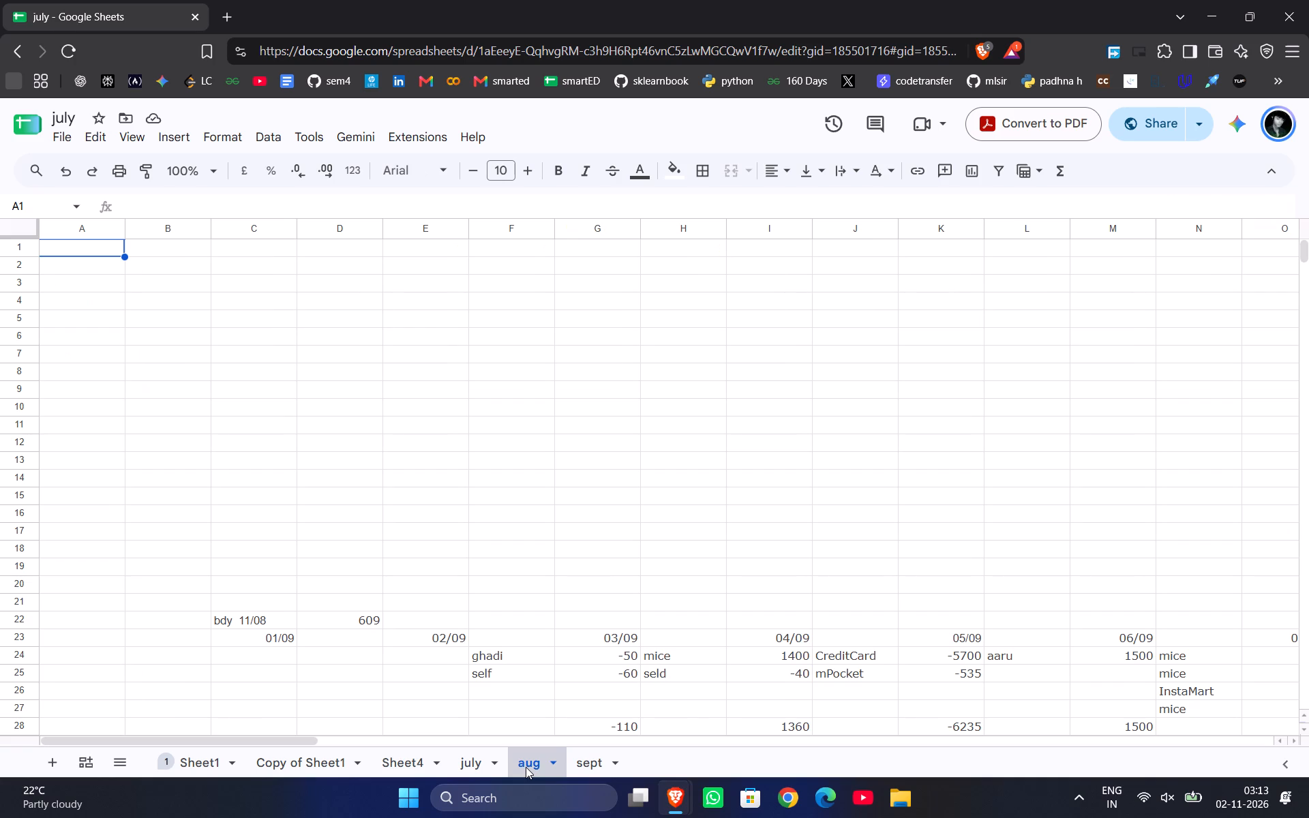
scroll(591, 597, down, 3)
scroll(591, 597, up, 1)
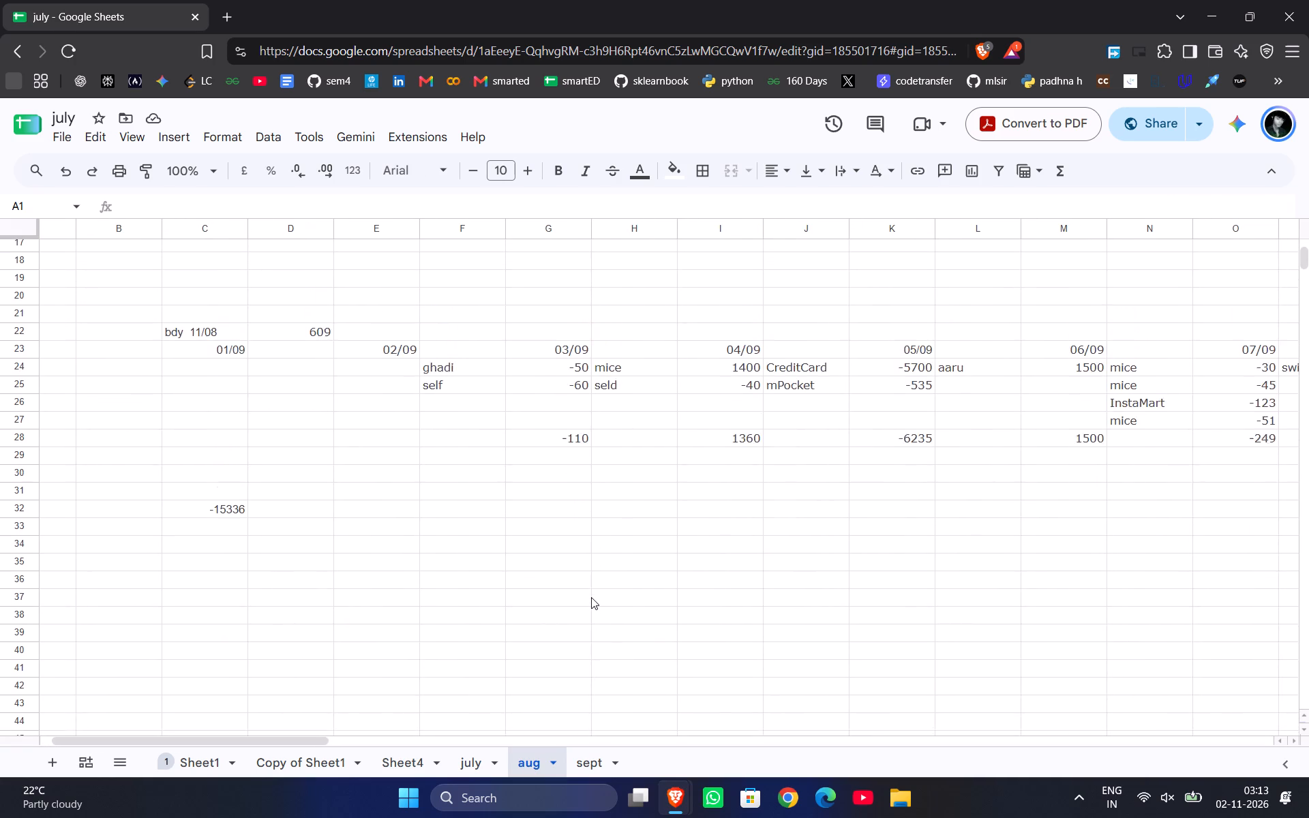
scroll(591, 597, left, 6)
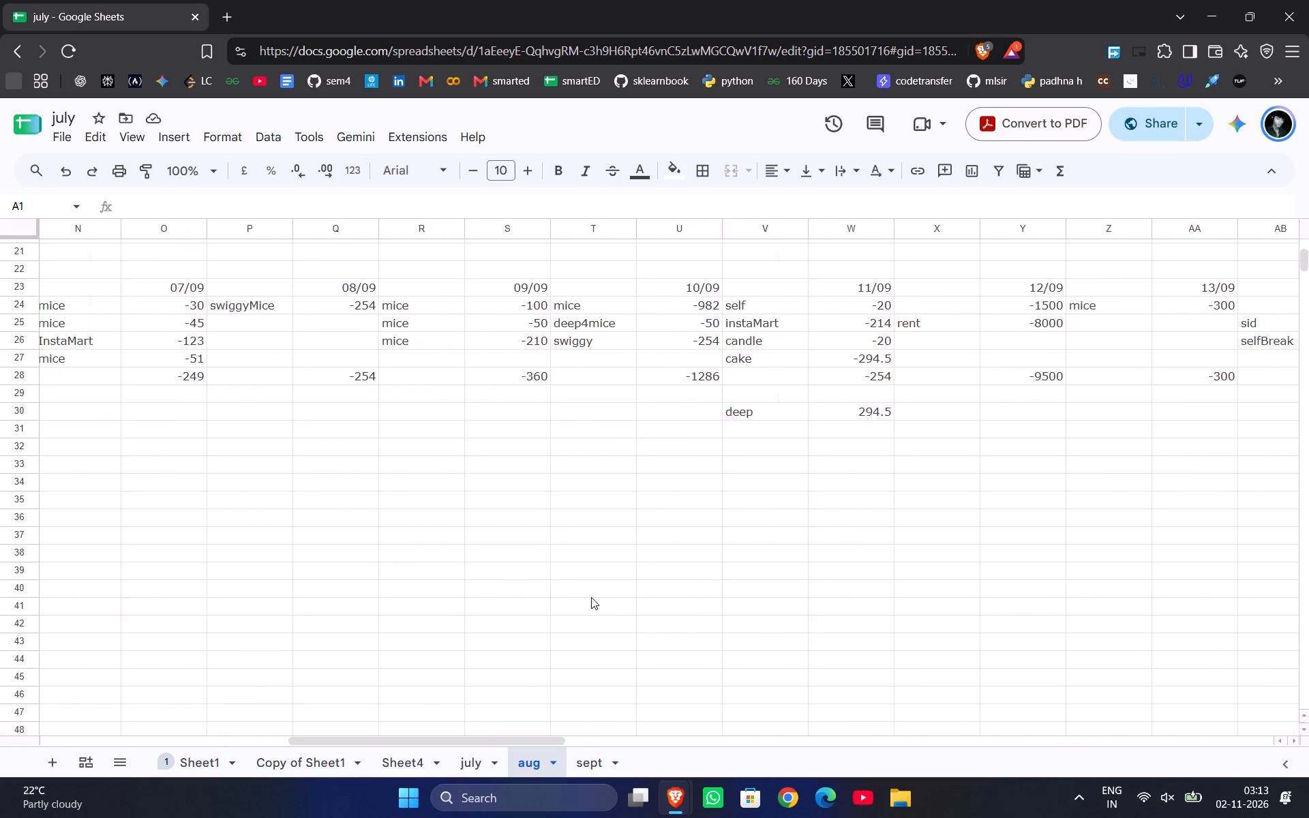
scroll(591, 597, left, 1)
Open the sept sheet and examine its daily expense entries, daily sums and overall total.
click(587, 759)
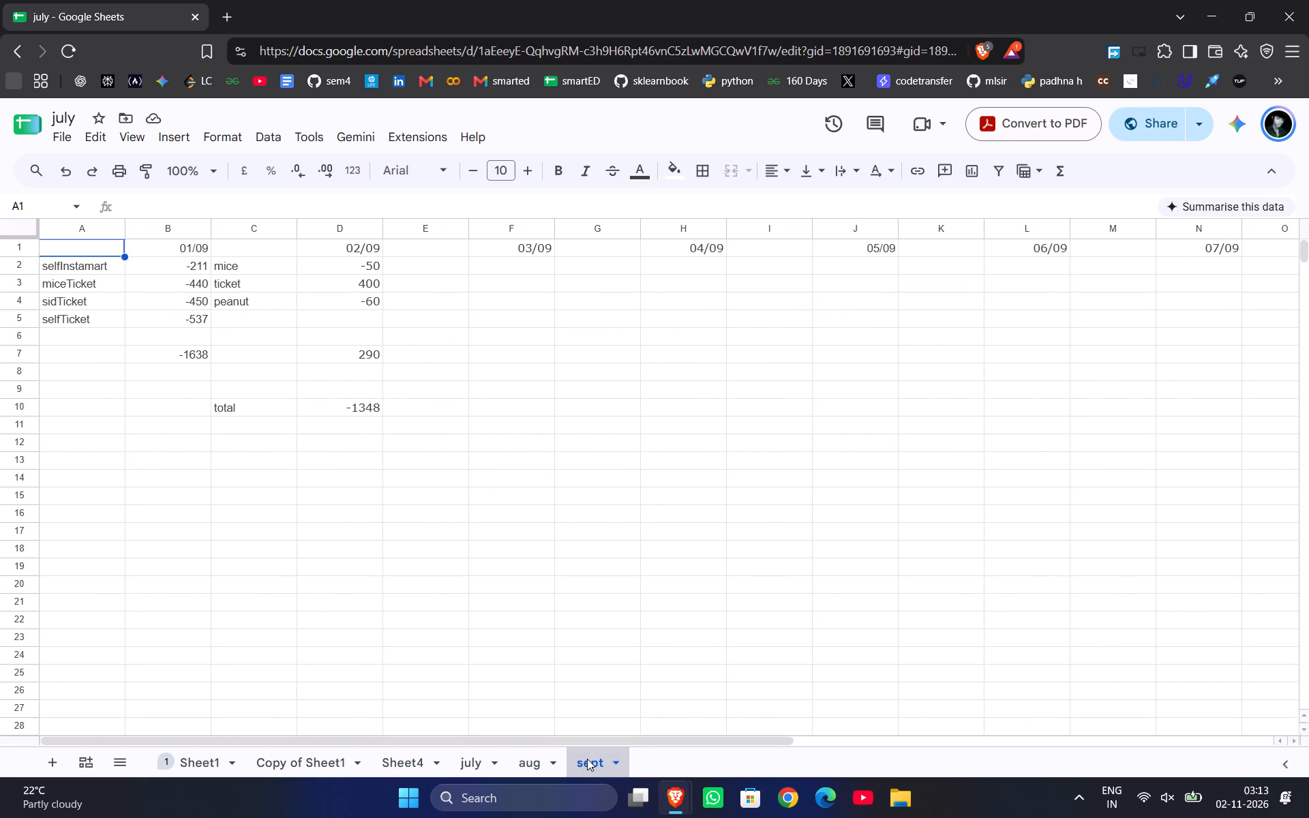
scroll(669, 564, up, 2)
scroll(669, 564, right, 2)
scroll(669, 564, left, 1)
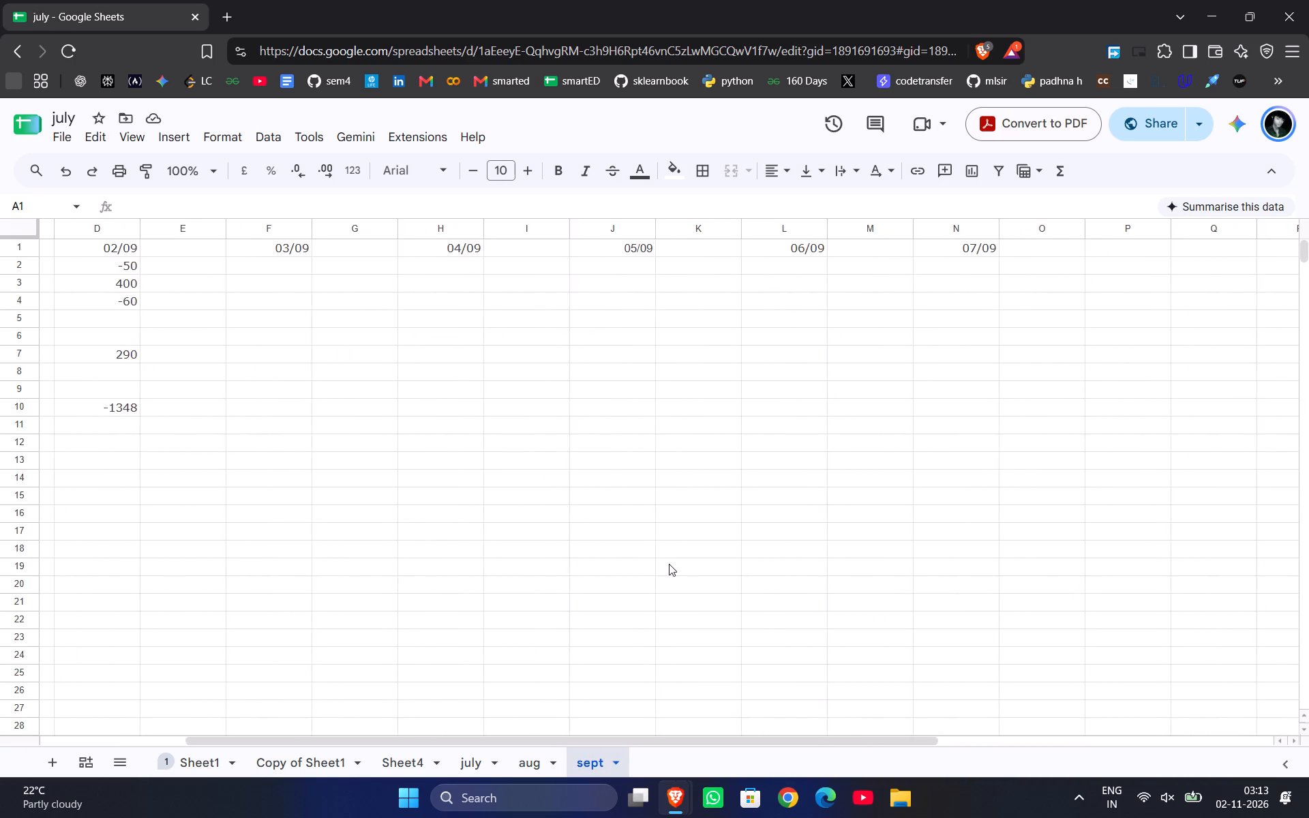
scroll(669, 564, right, 2)
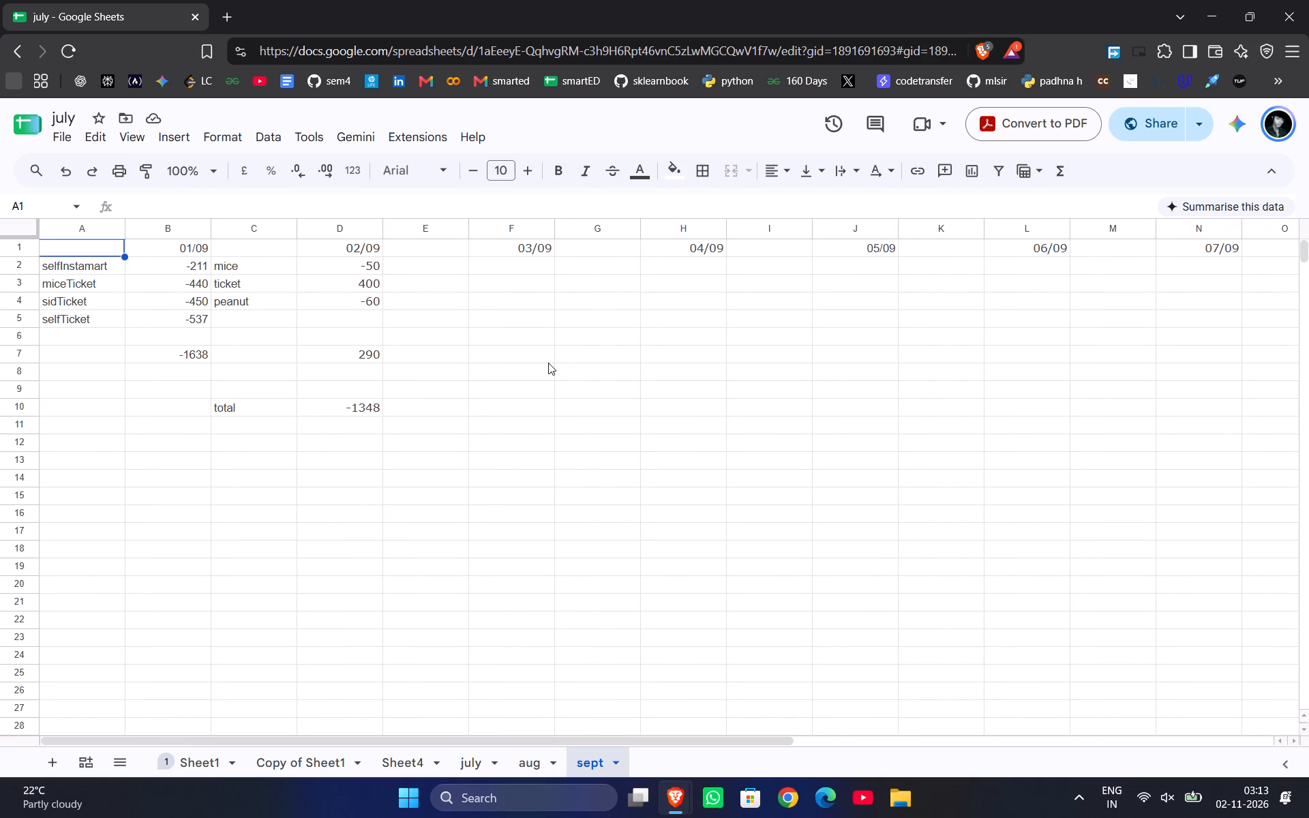
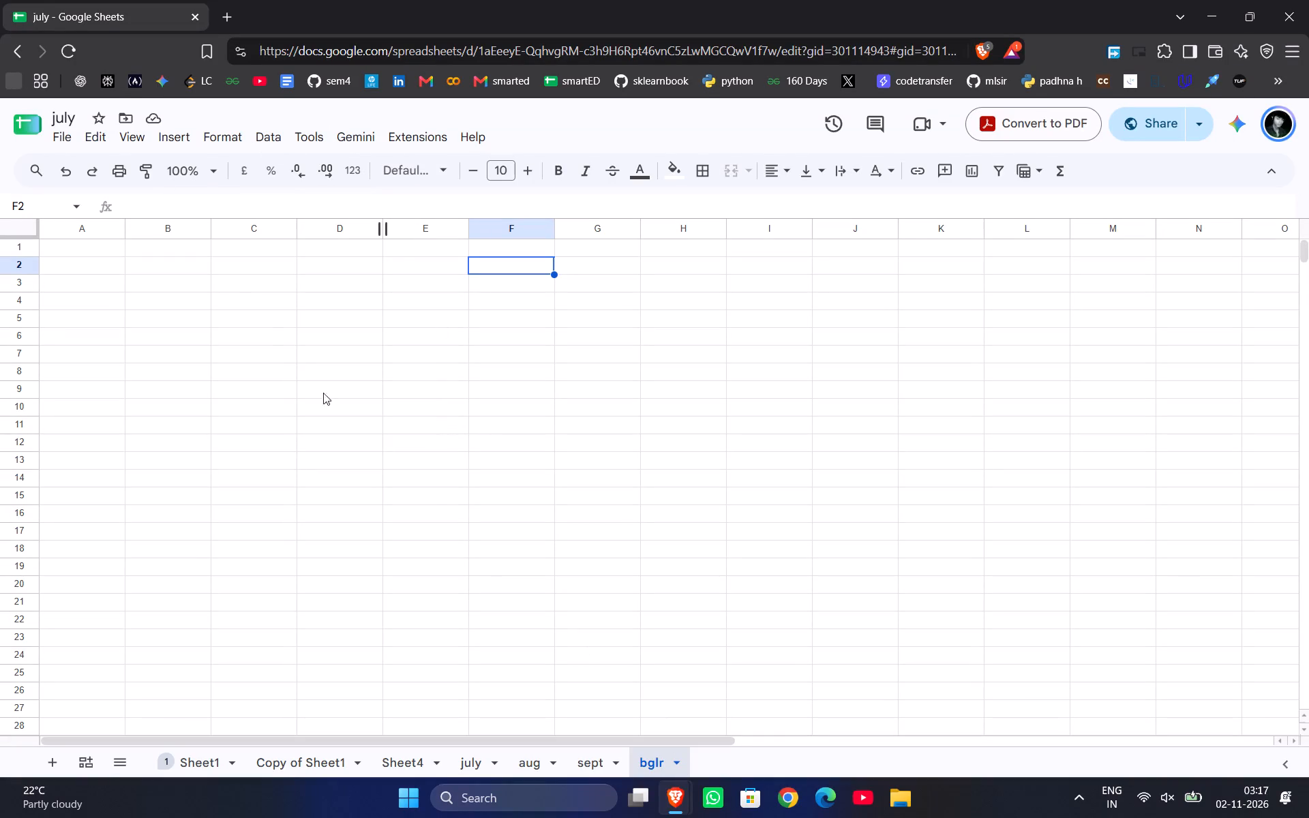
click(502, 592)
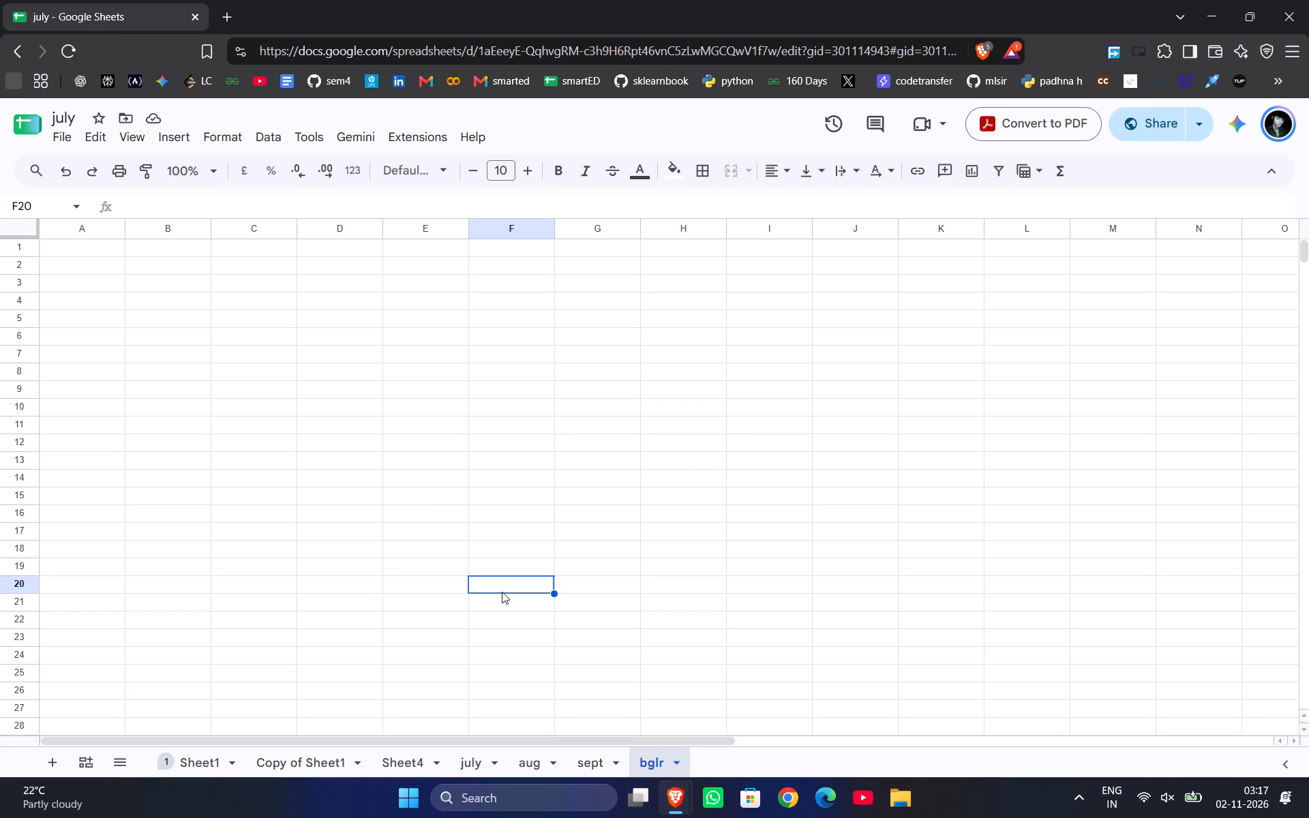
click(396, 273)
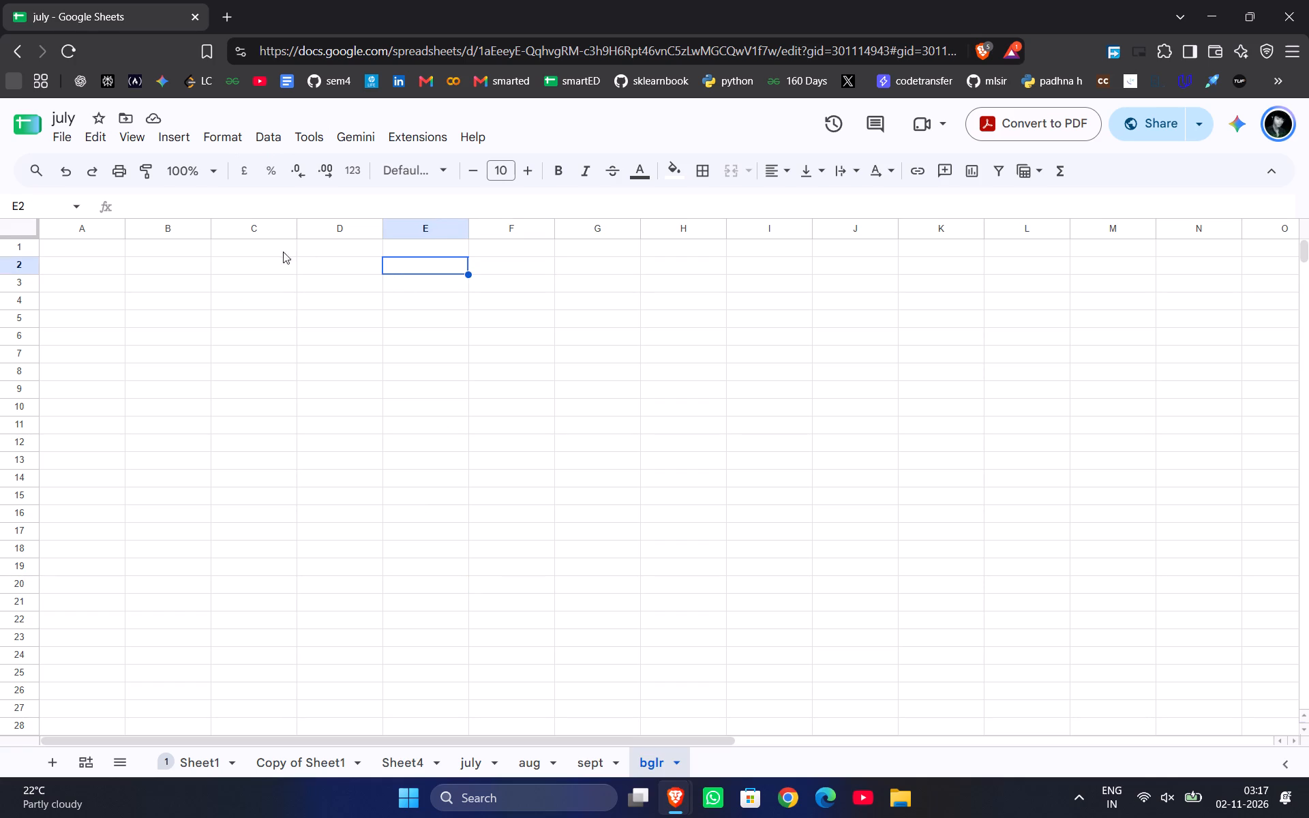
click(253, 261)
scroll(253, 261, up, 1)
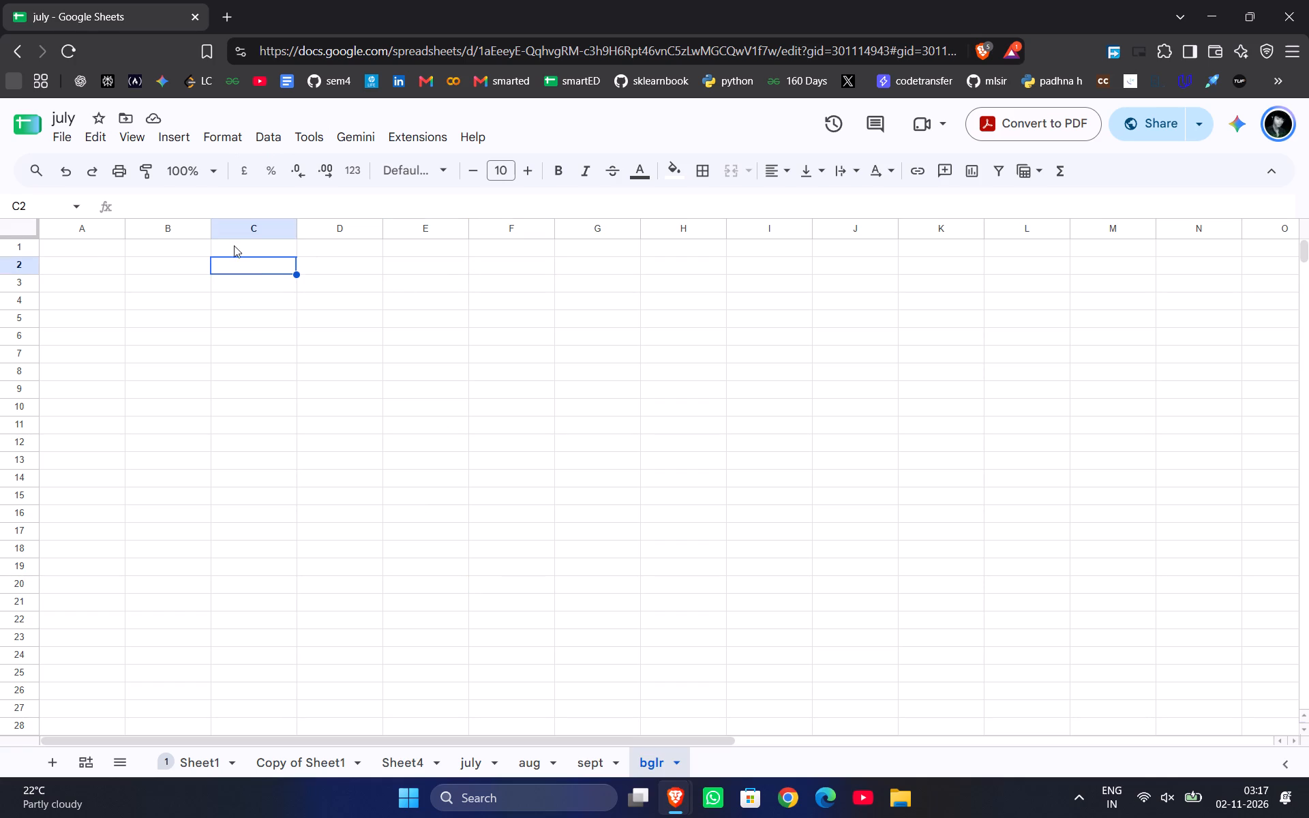
In the bglr sheet, enter the date 1/11 in cell A1 and the amount 60 in B1.
click(106, 251)
text(1/11)
key(slash)
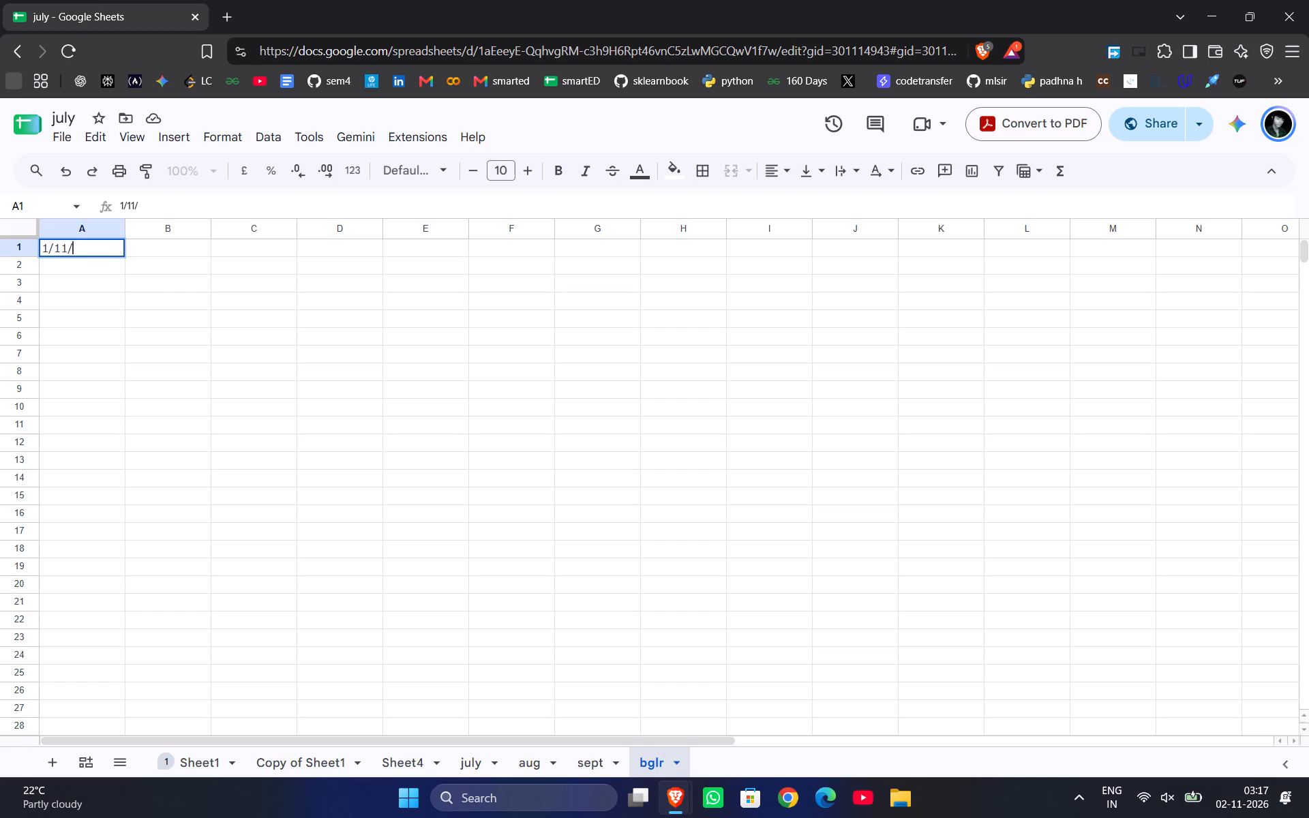
key(BackSpace)
key(backslash)
key(BackSpace)
key(Return)
key(Up)
key(Right)
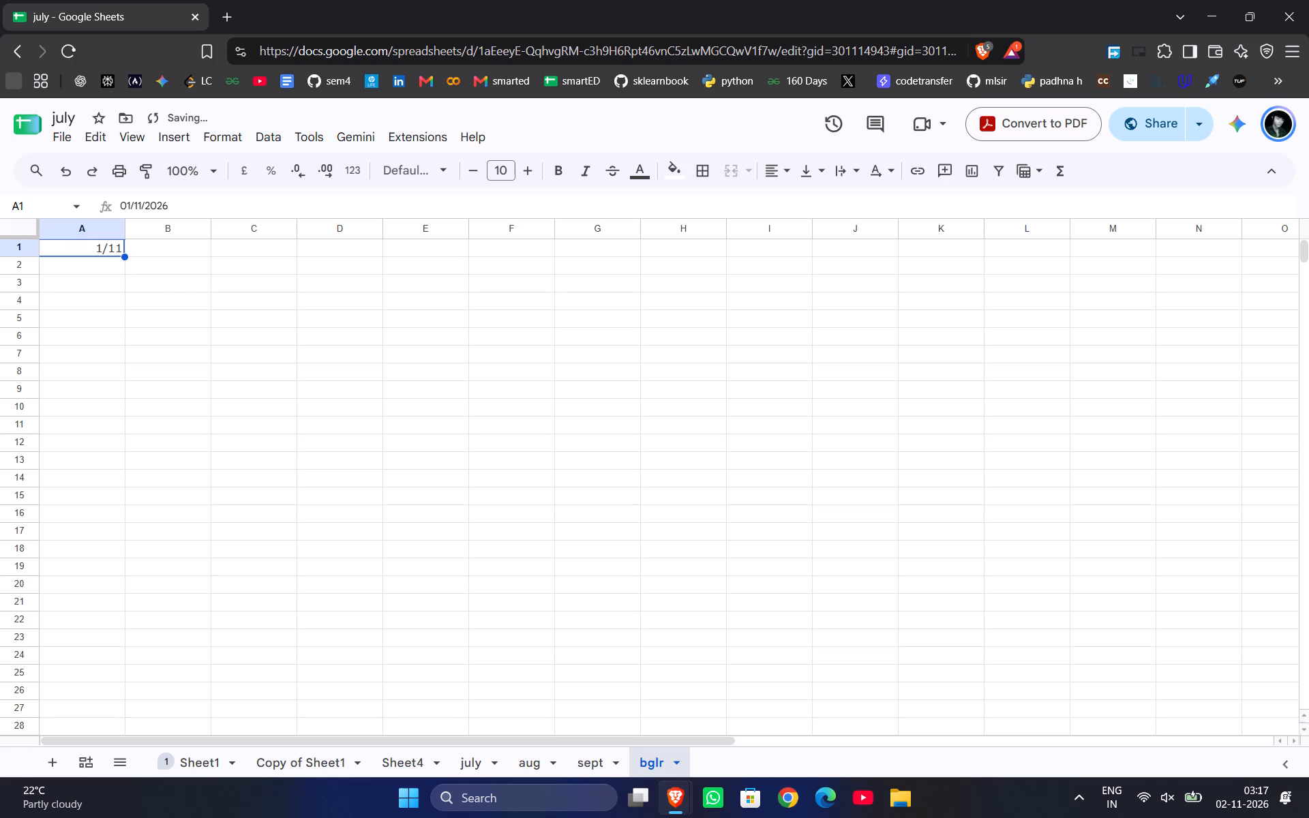
text(60)
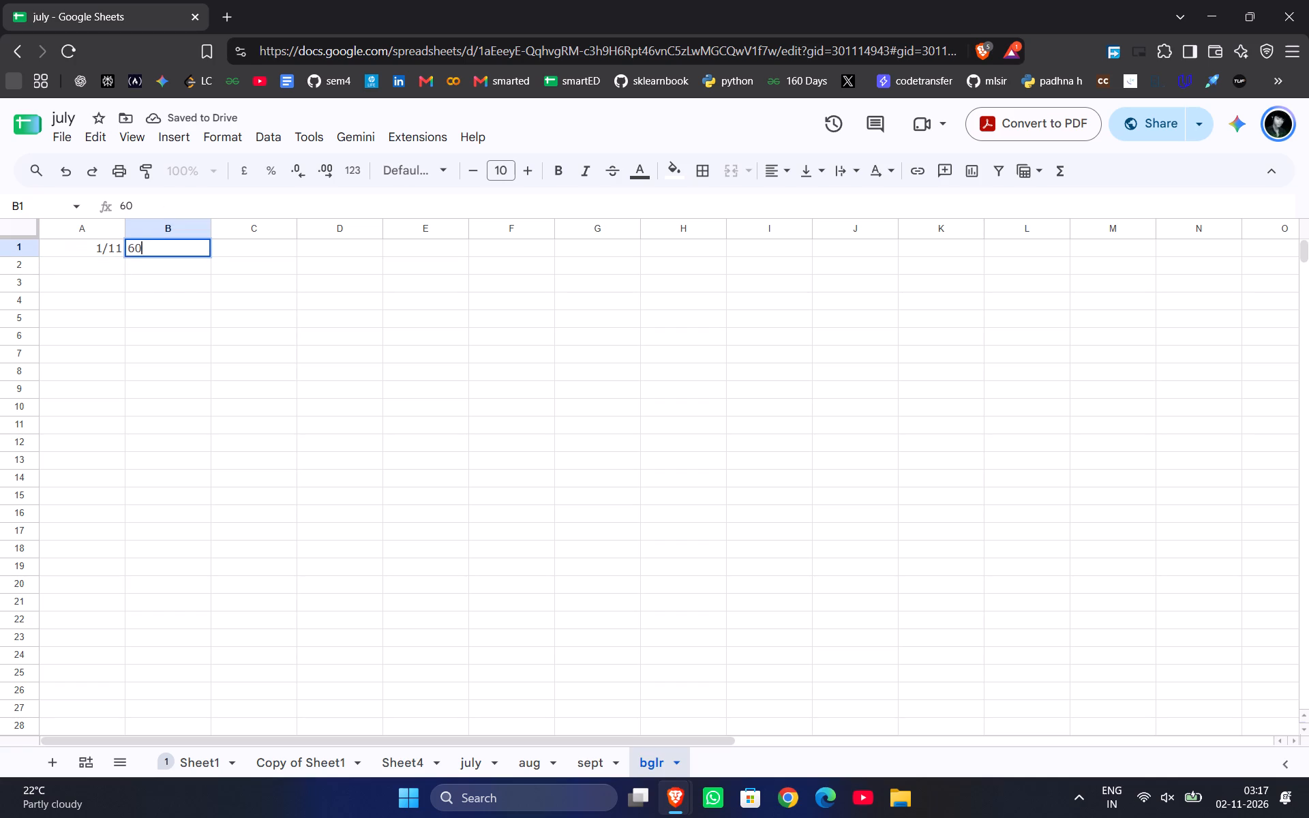
key(Return)
key(Up)
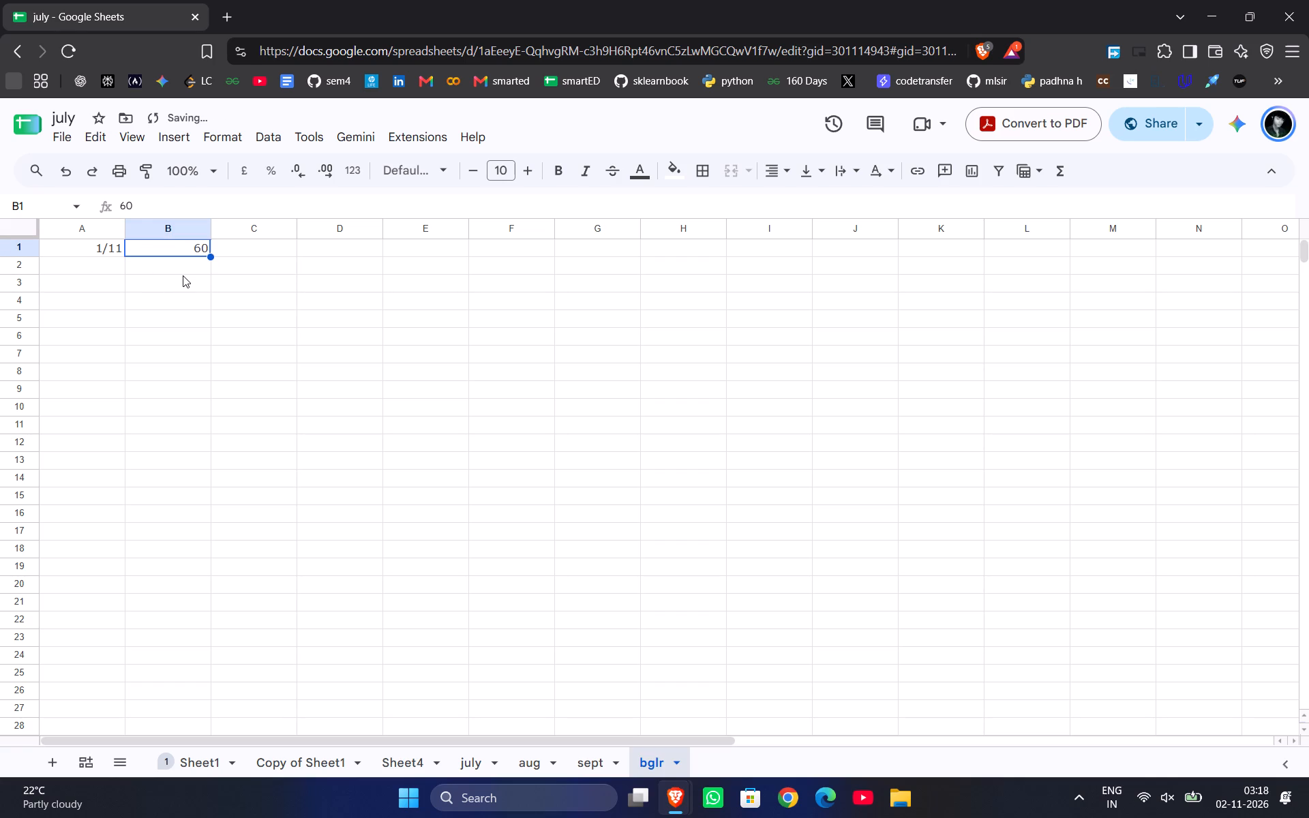
Insert a row above the 1/11 entry and add the header "self" over the 60 amount.
right_click(14, 245)
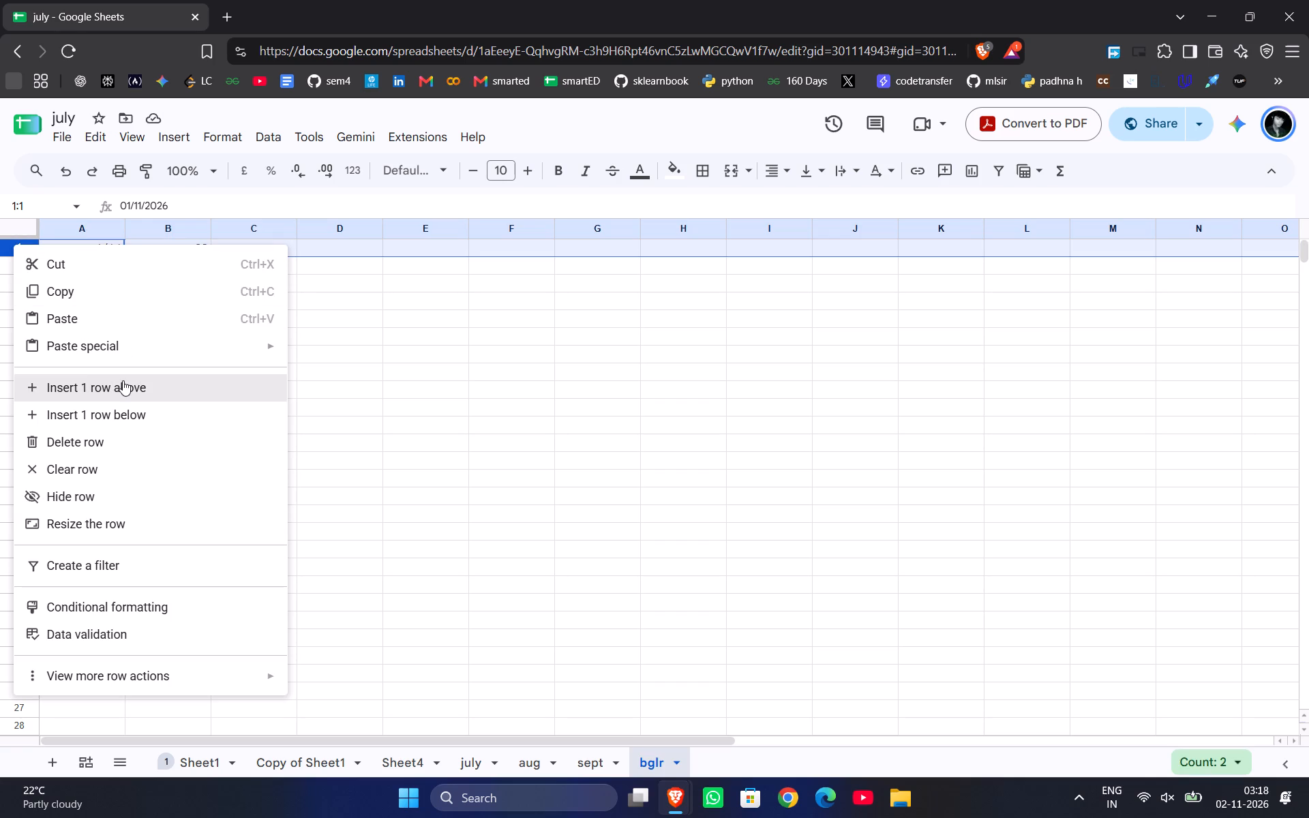
click(123, 380)
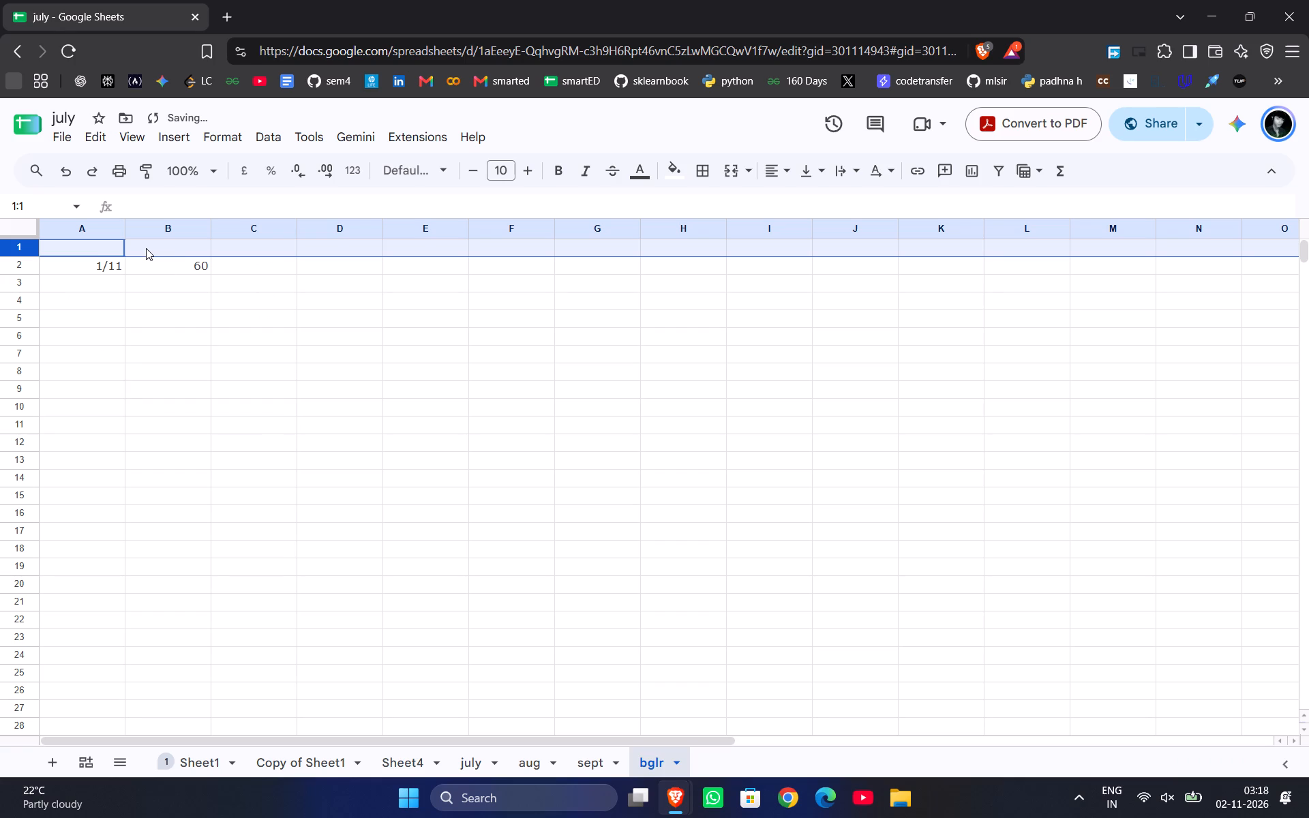
click(146, 248)
text(se)
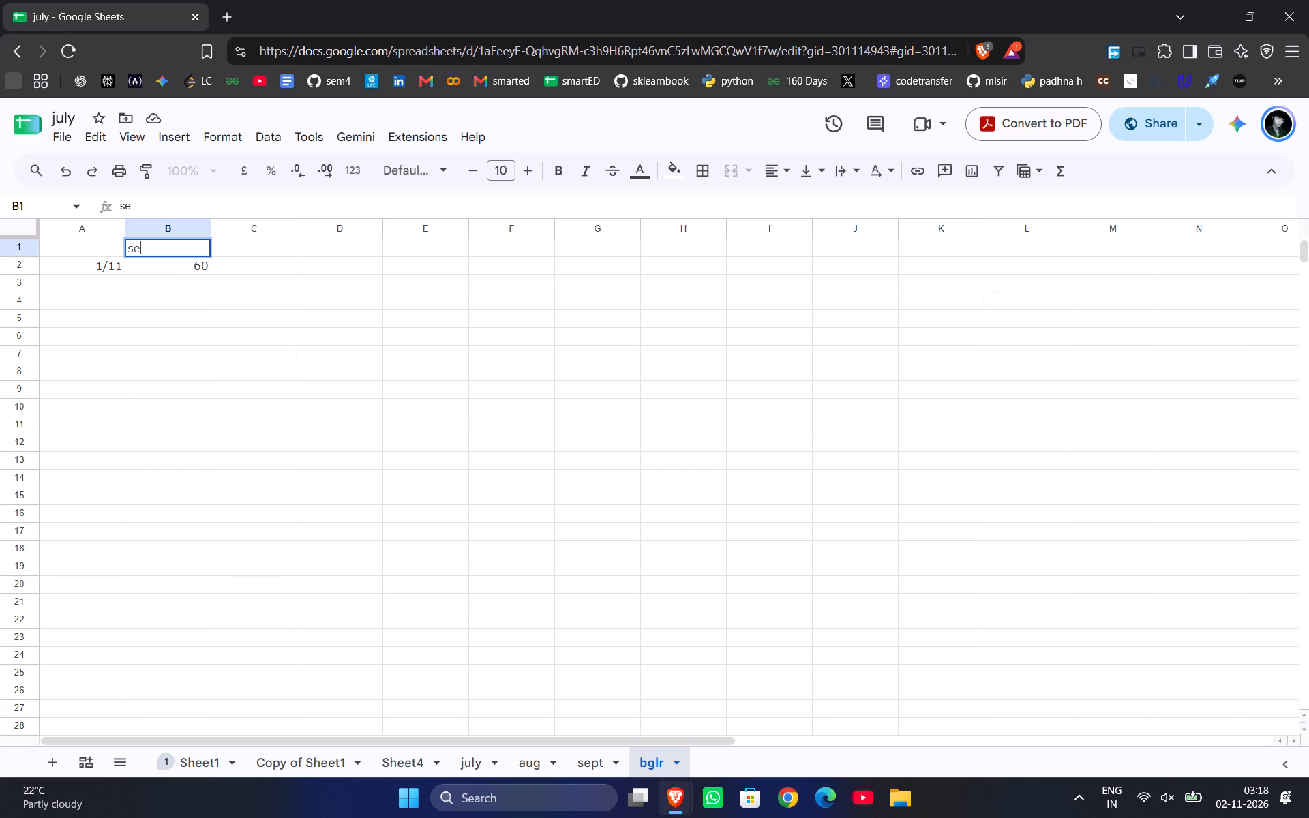
text(lf)
key(Tab)
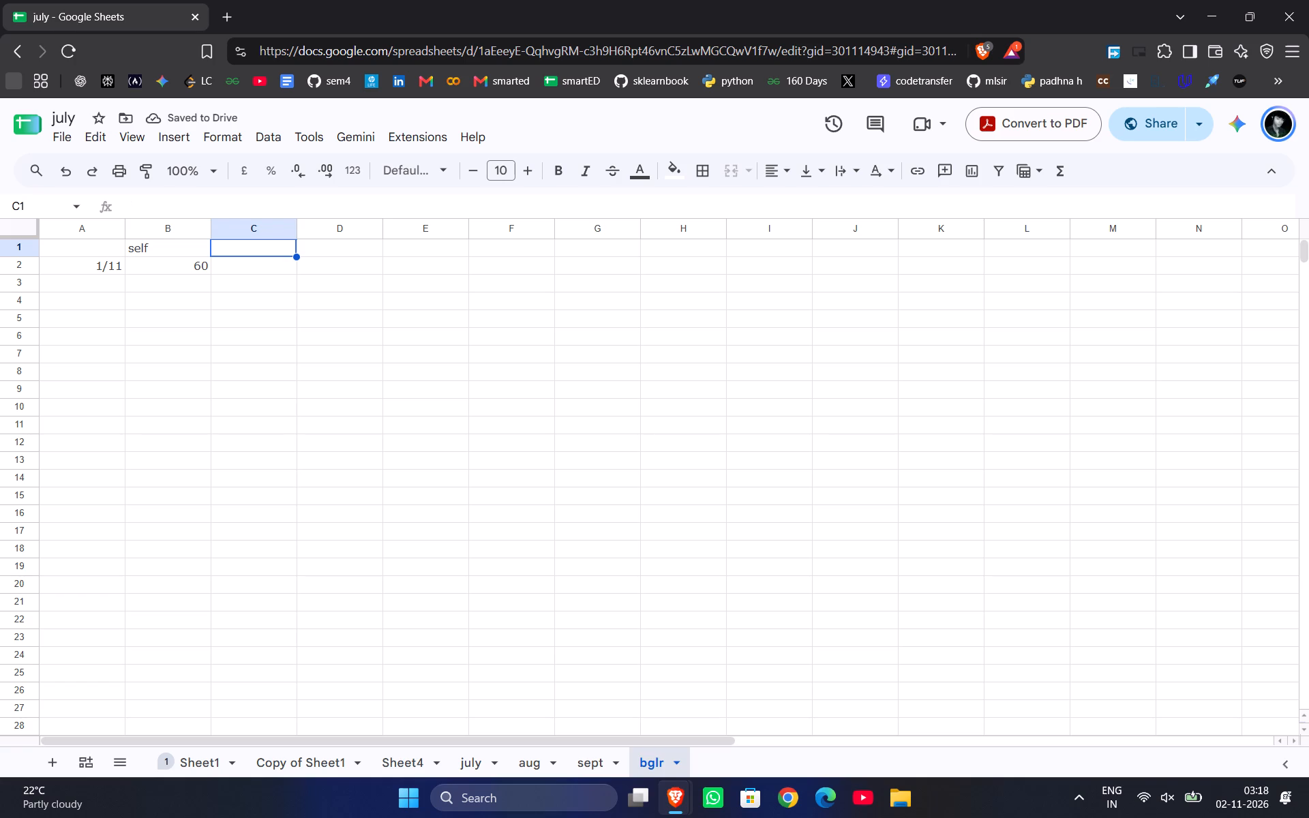
key(Left)
key(Down)
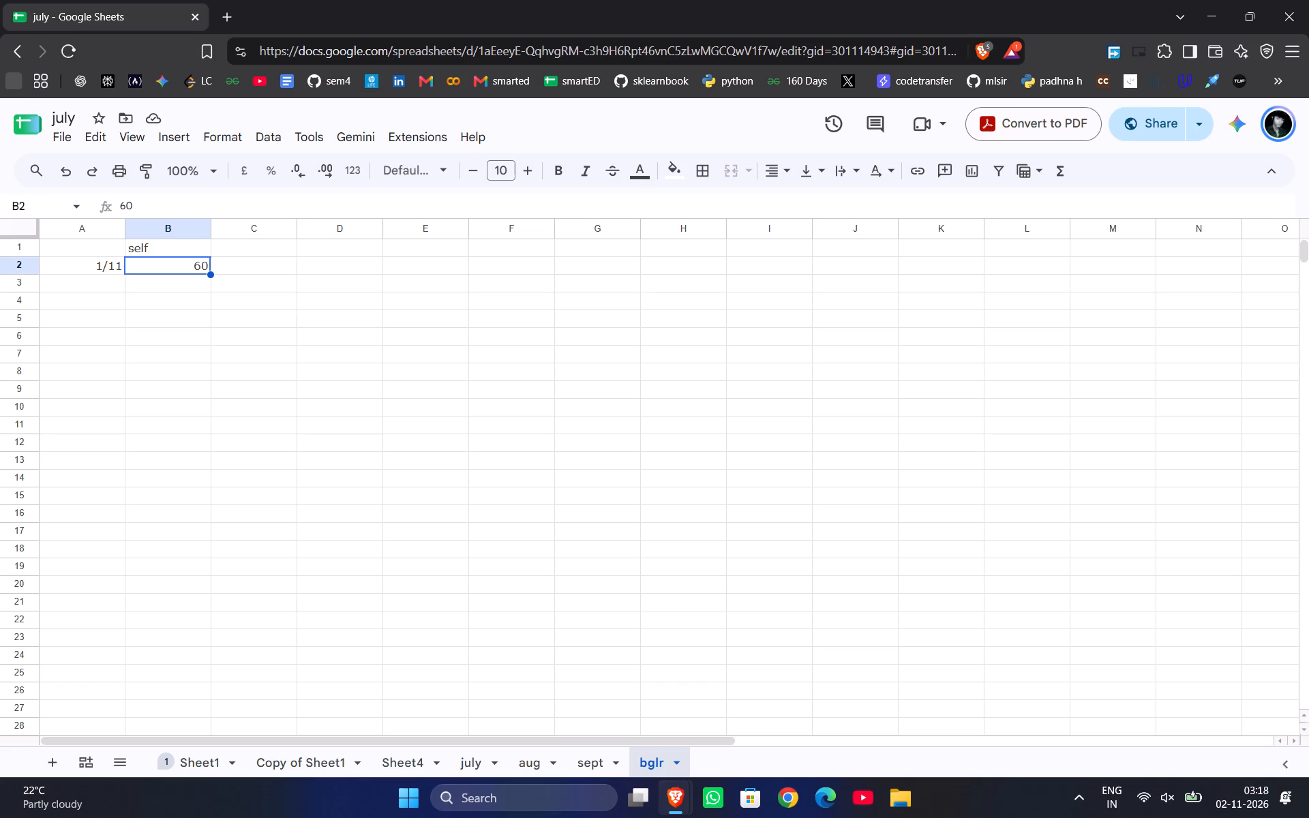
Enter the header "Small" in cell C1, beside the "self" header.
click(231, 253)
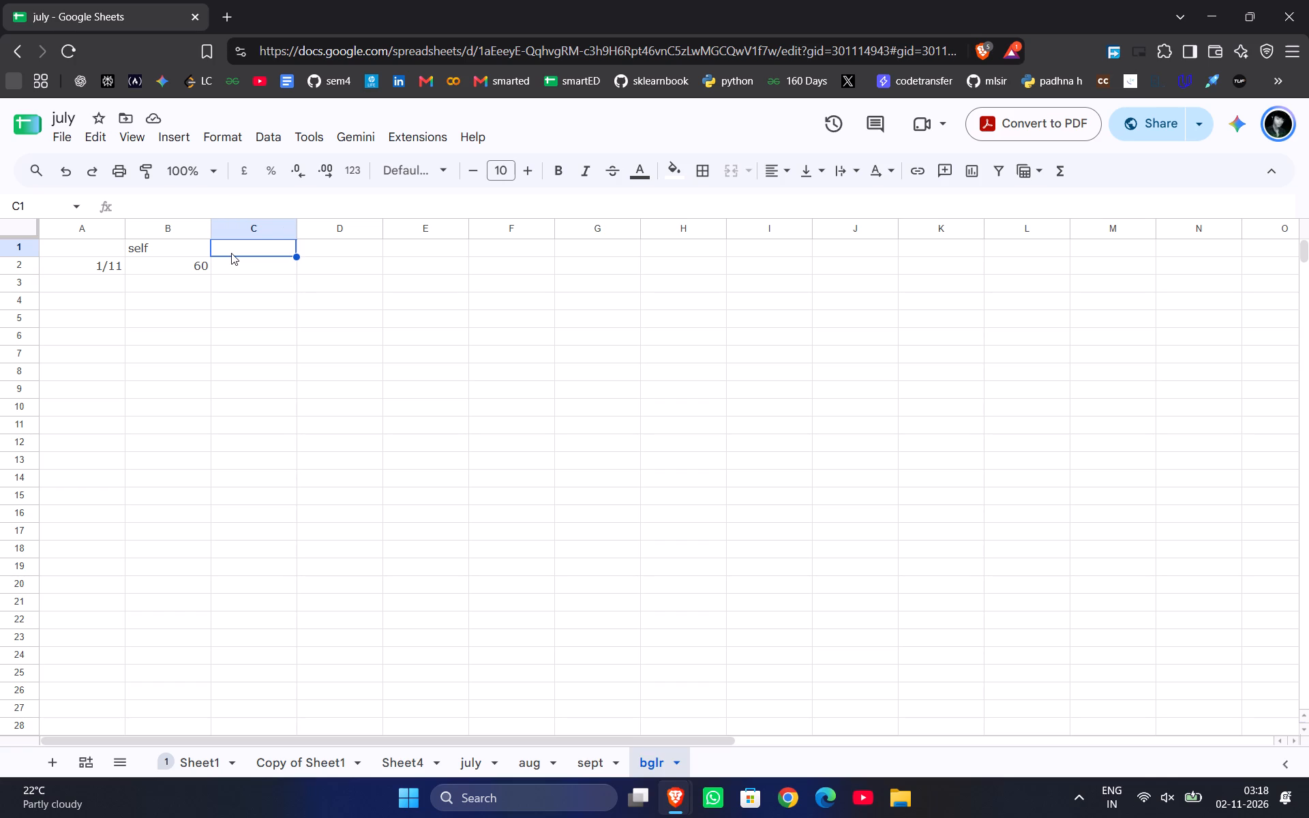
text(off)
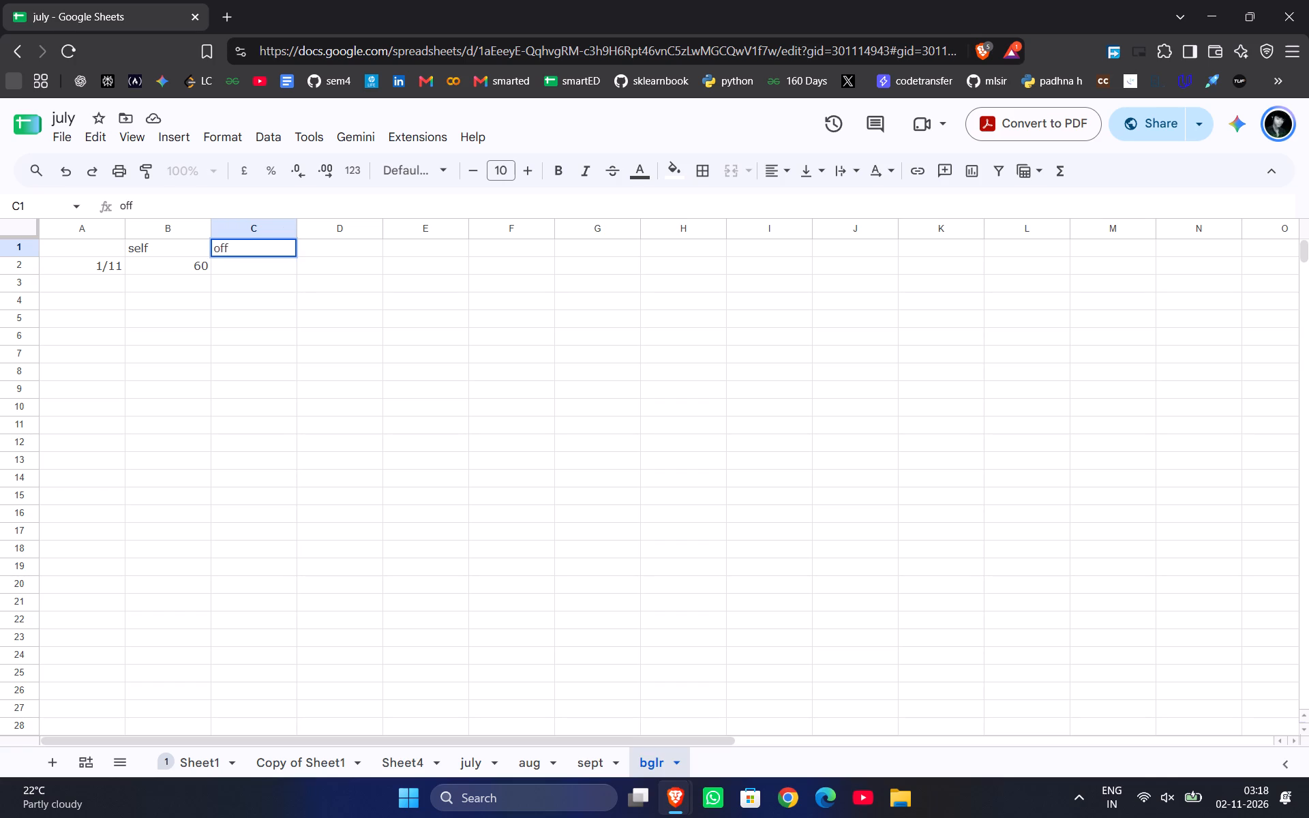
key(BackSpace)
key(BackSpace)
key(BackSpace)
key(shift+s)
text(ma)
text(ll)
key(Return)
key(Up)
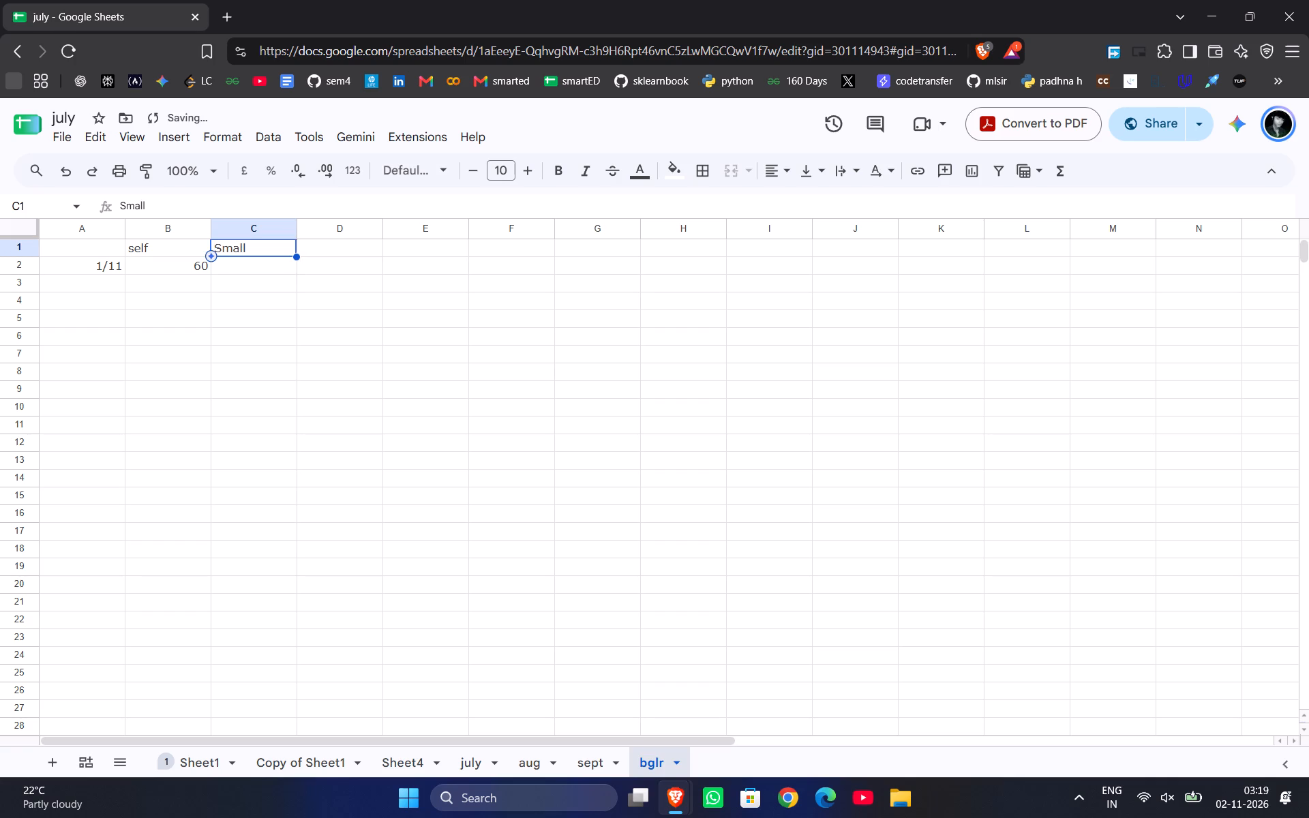
Set the header in cell C1 to "Sapna".
key(Return)
key(Left)
key(Left)
key(Left)
key(Left)
key(Left)
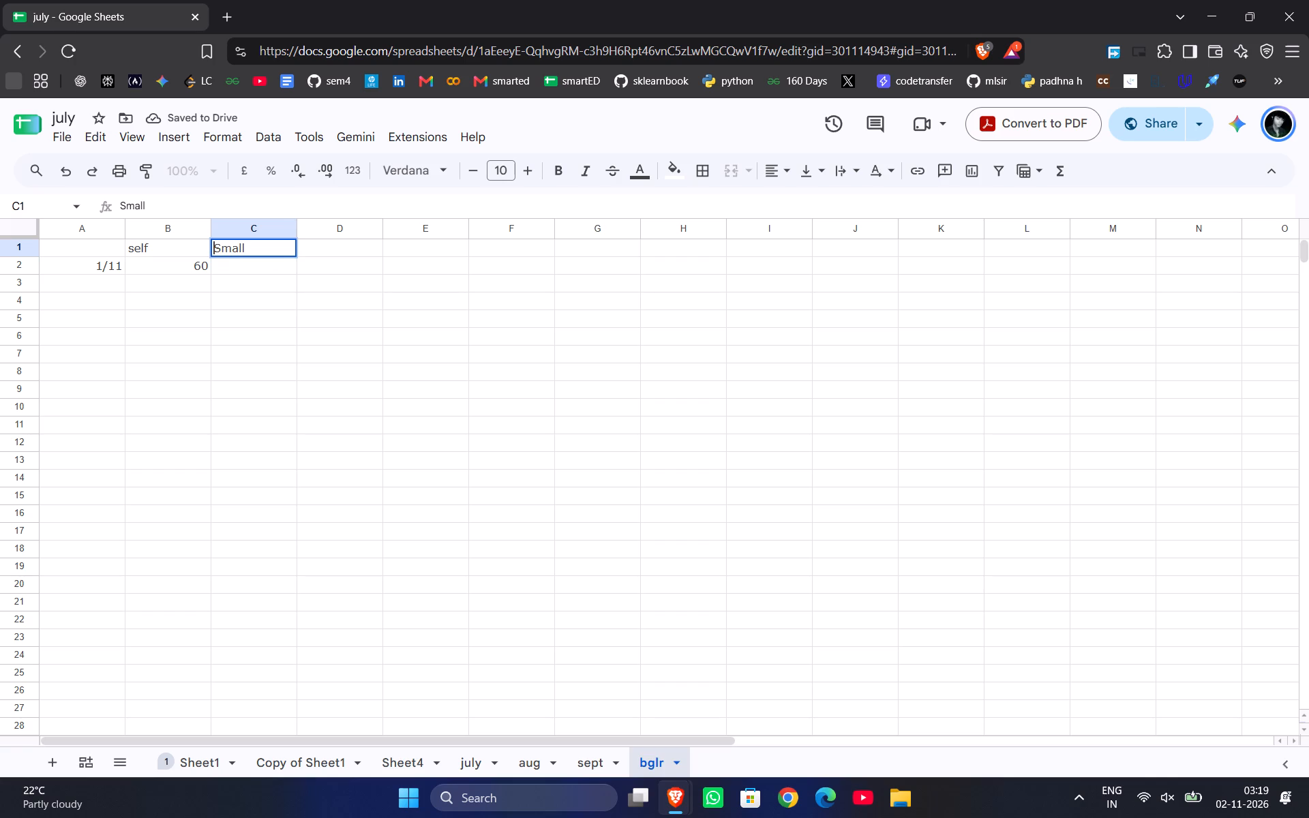
key(Right)
key(Delete)
key(Delete)
key(Delete)
key(Delete)
key(Delete)
key(Delete)
key(Delete)
key(Delete)
key(a)
text(pna)
key(Return)
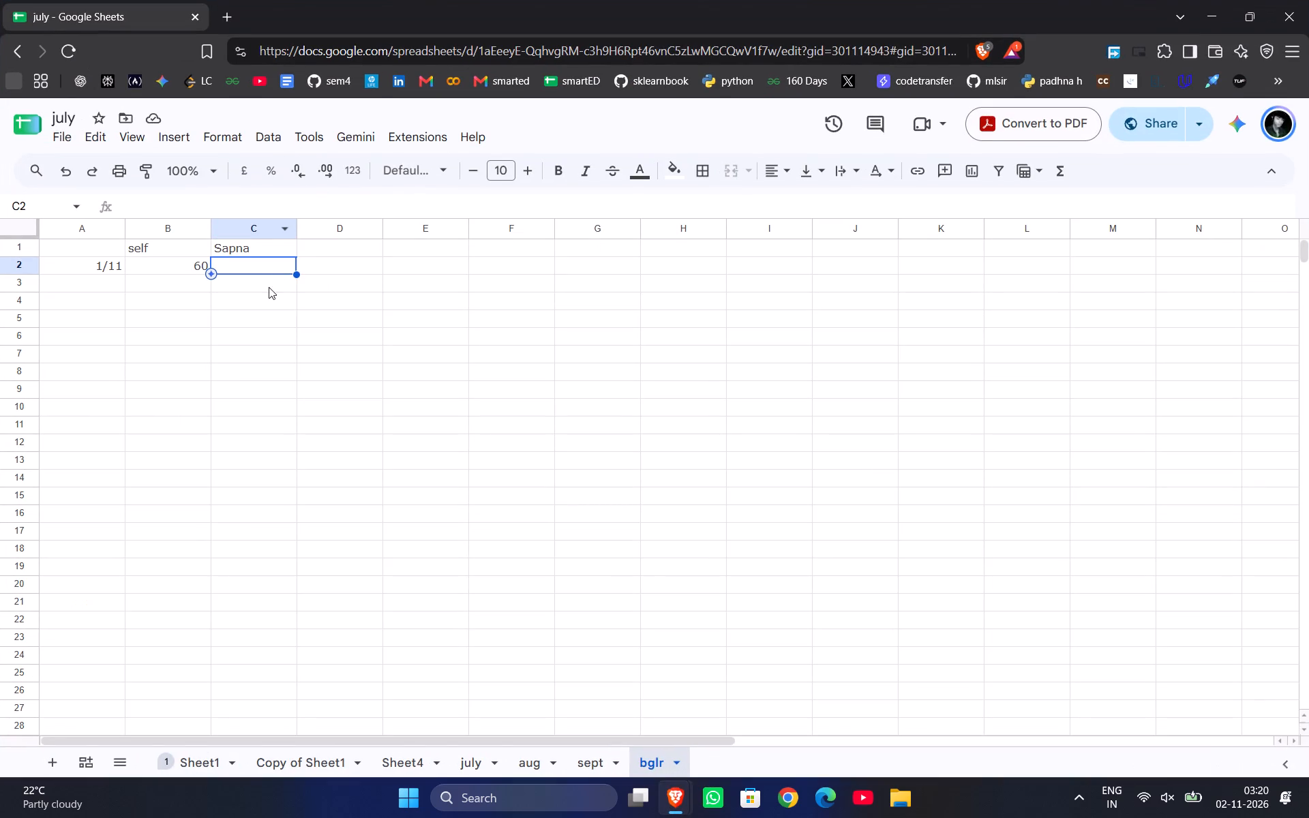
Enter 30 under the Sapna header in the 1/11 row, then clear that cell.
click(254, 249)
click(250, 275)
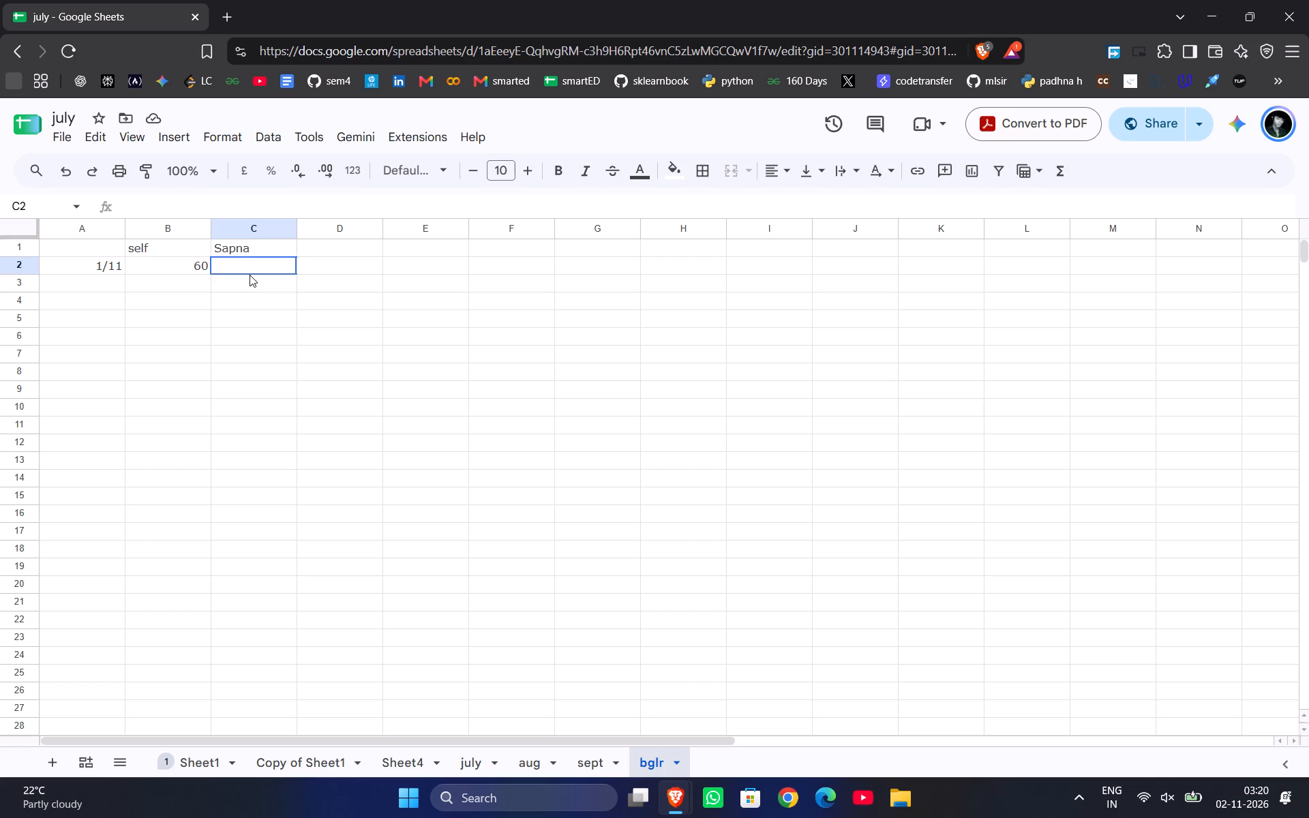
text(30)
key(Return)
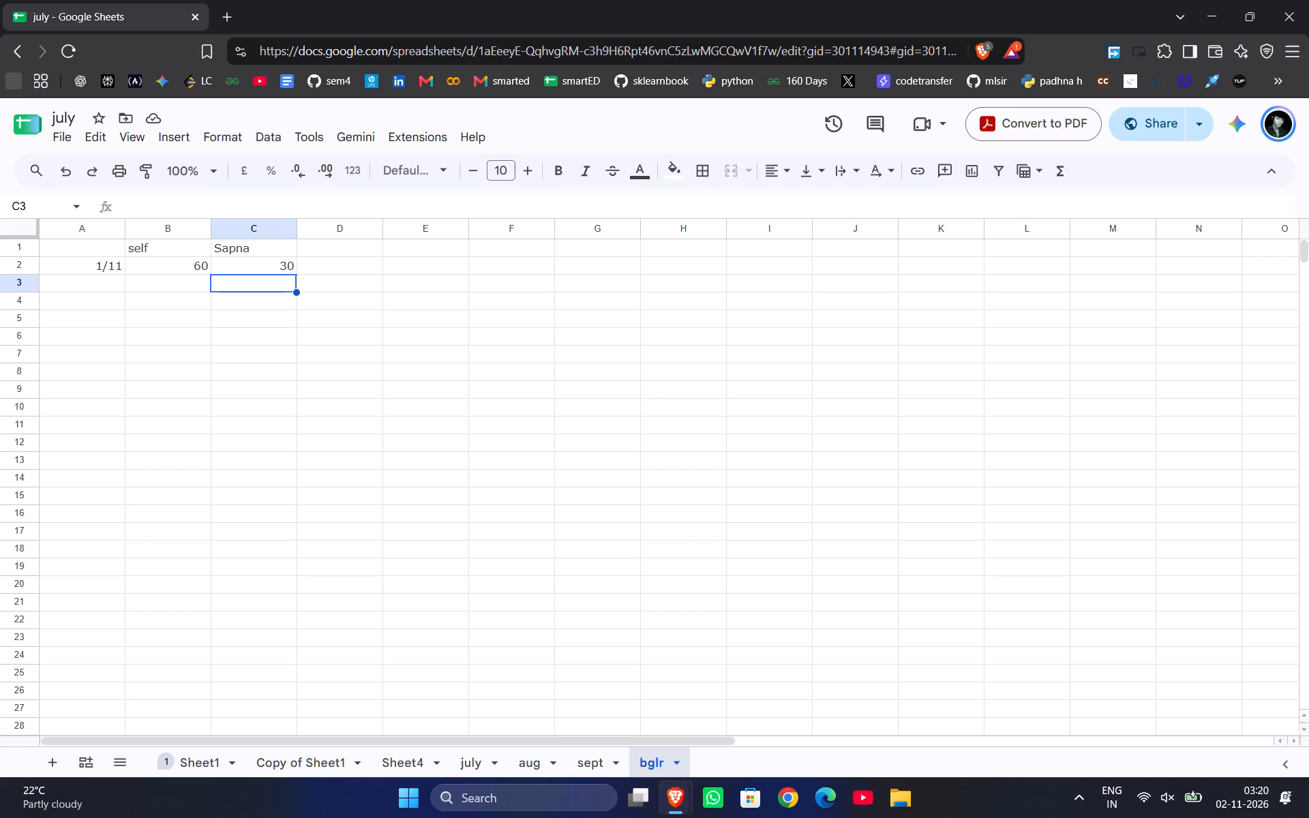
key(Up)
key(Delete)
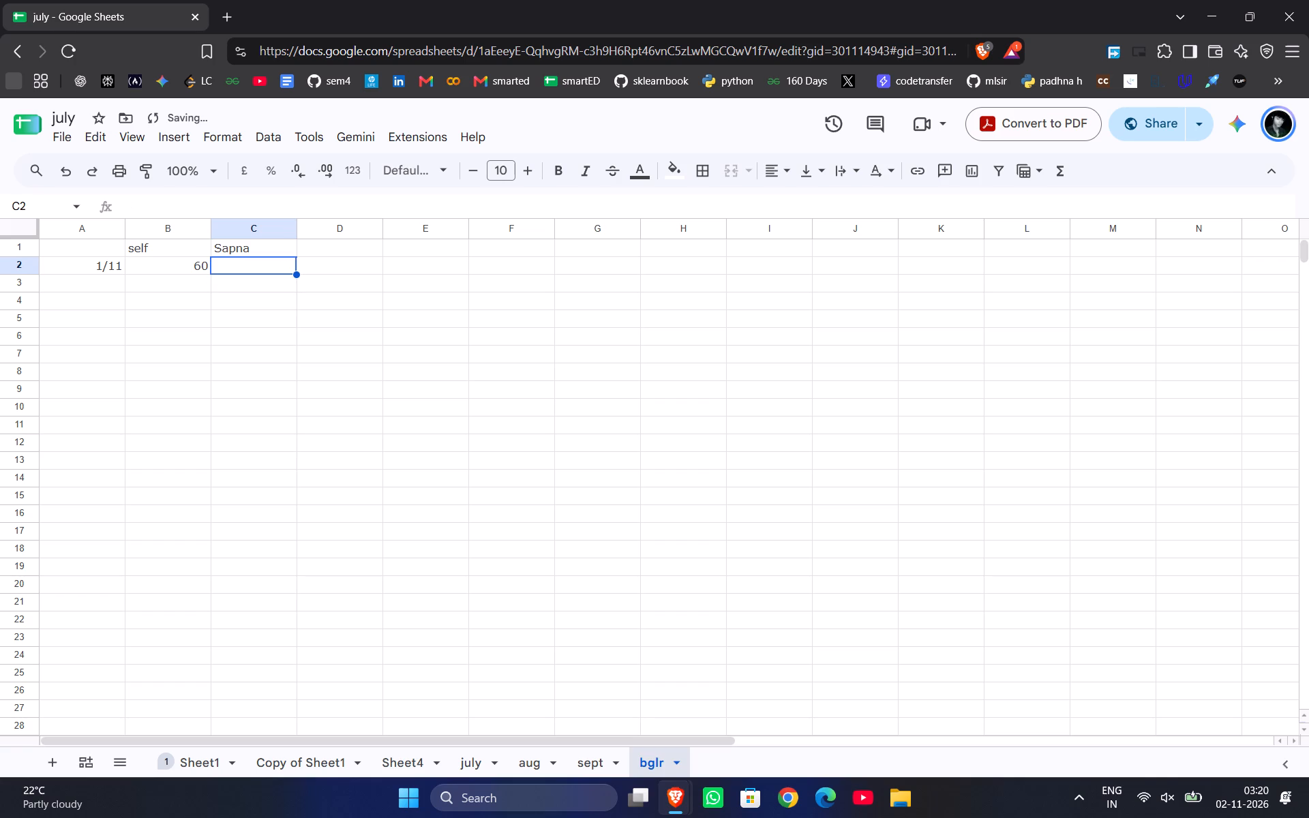
Enter 30 under the Sapna header in row 3 and date that row 30/10 in column A.
key(Down)
text(30)
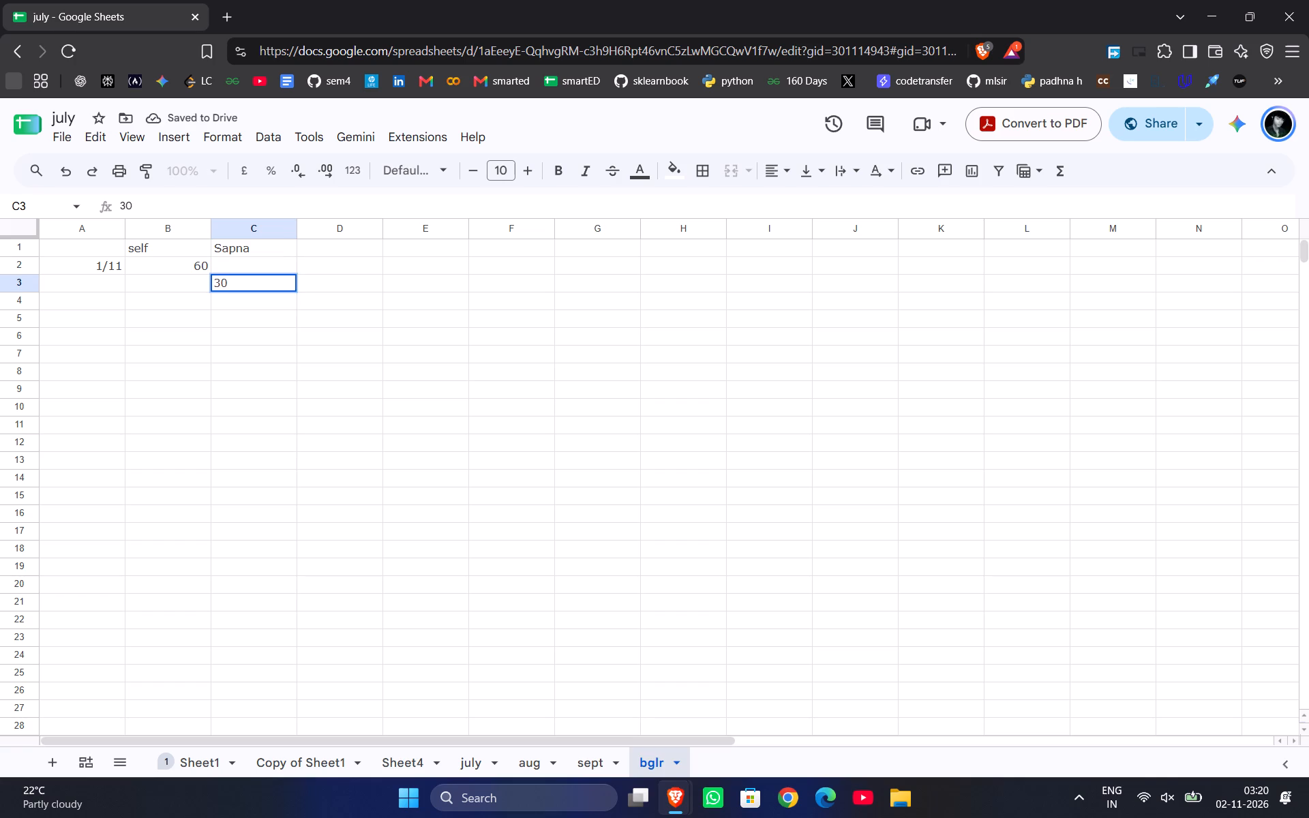
key(Left)
key(Left)
text(30)
text(/10)
key(Return)
key(Right)
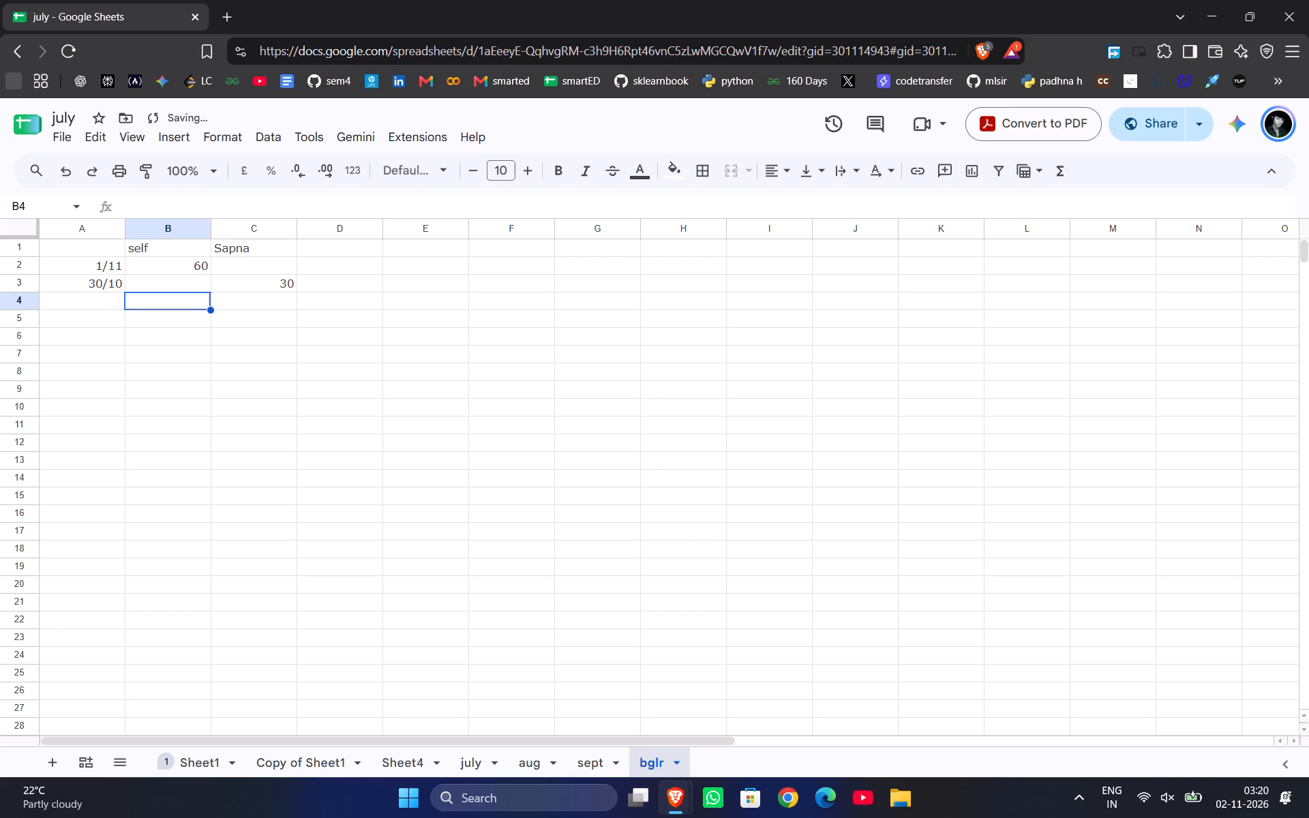
Change the date in cell A3 to 31 October 2026.
key(Left)
key(Up)
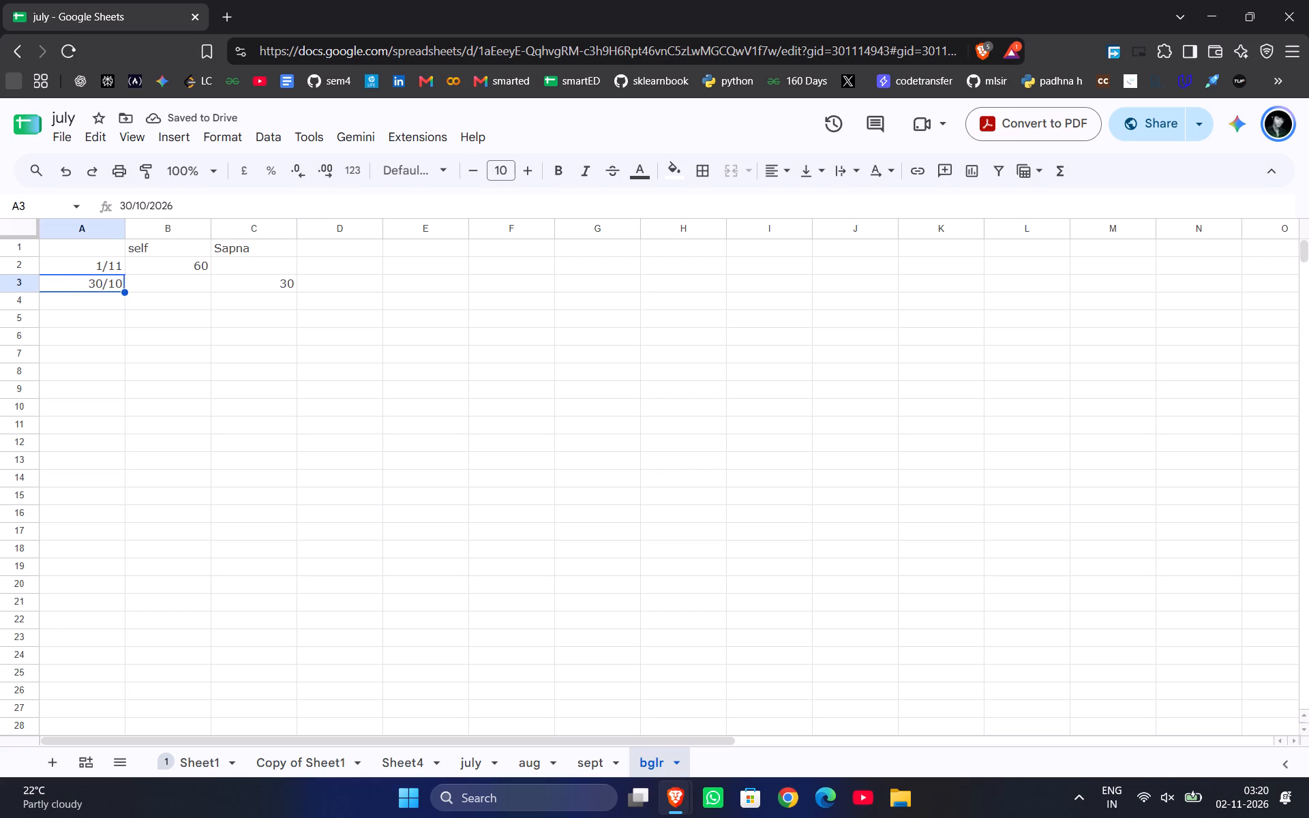
key(Return)
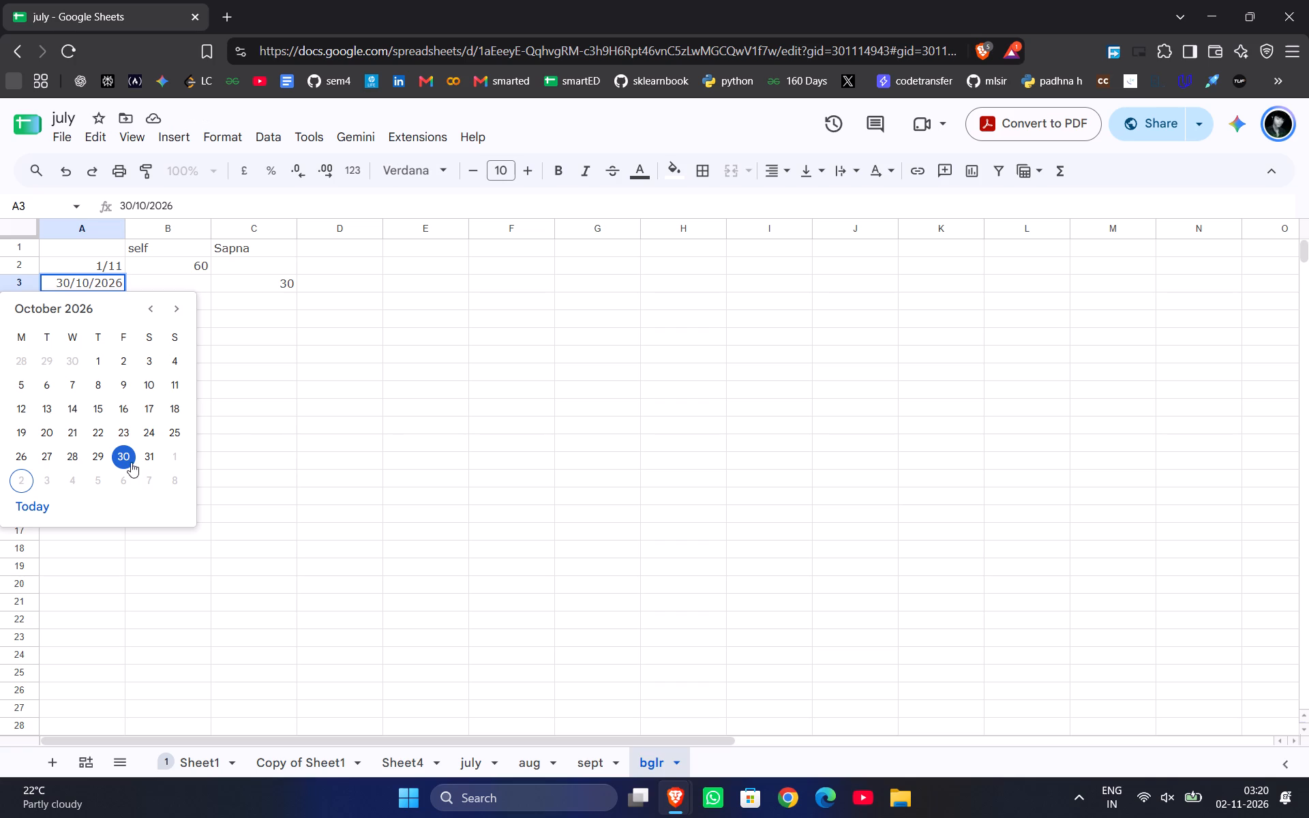
click(147, 456)
click(320, 389)
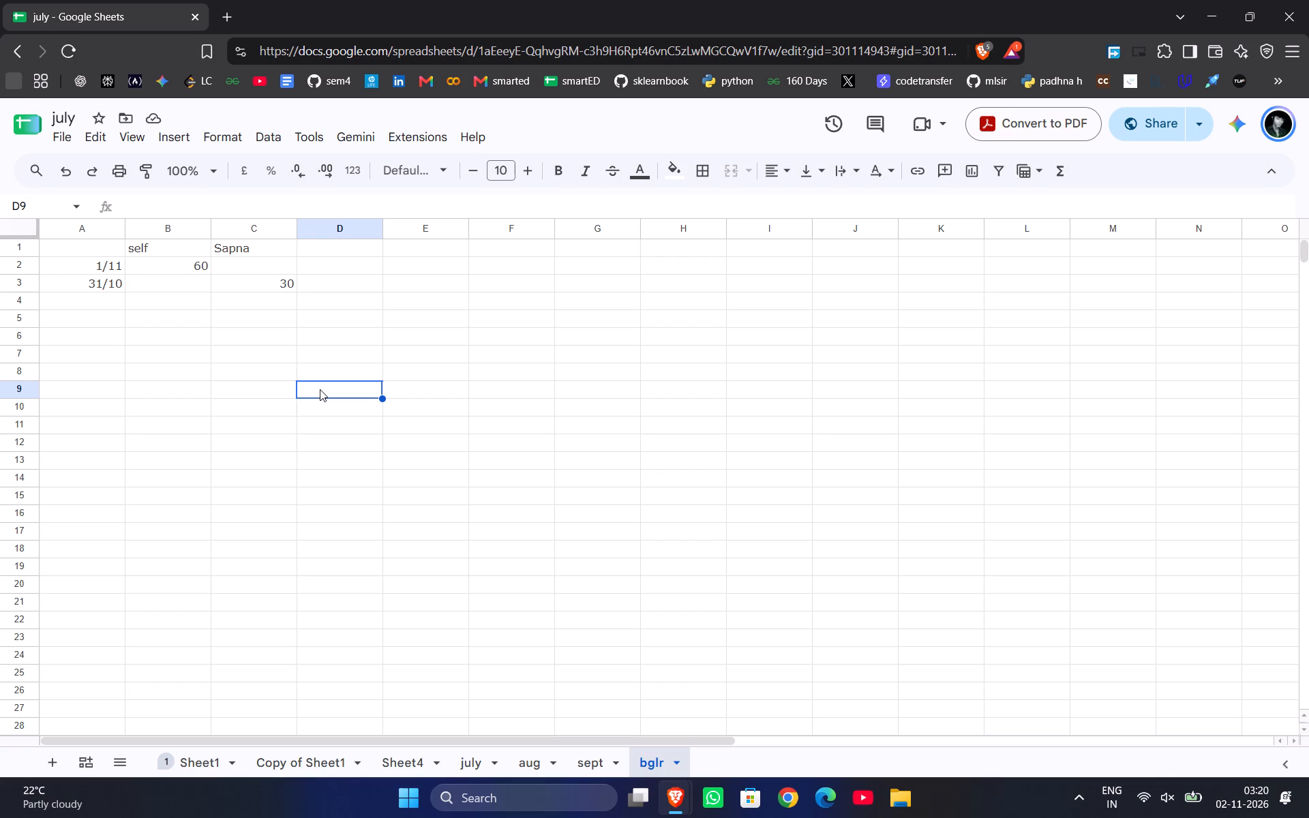
Add the header "Swiggy" in cell D1 and enter 251 under it in the 31/10 row.
click(342, 252)
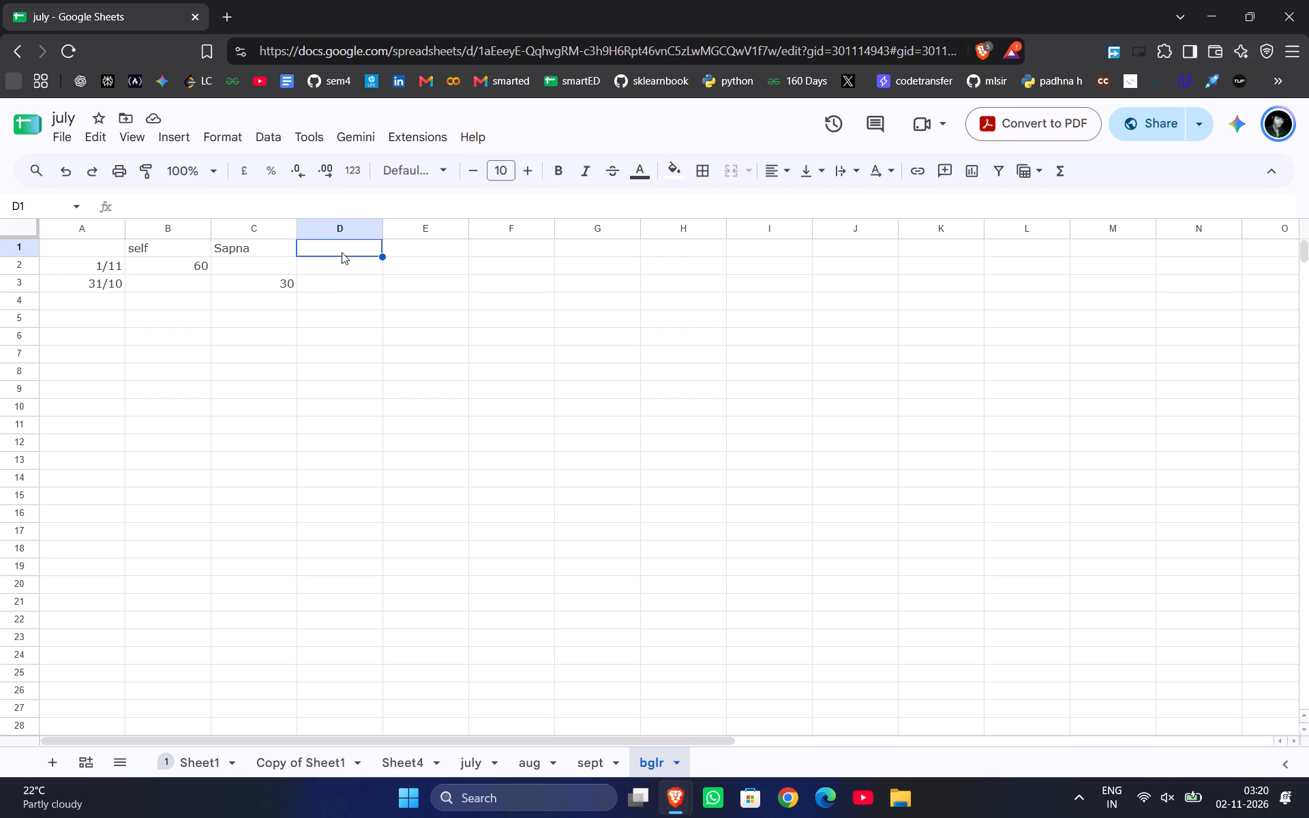
text(Swiggy)
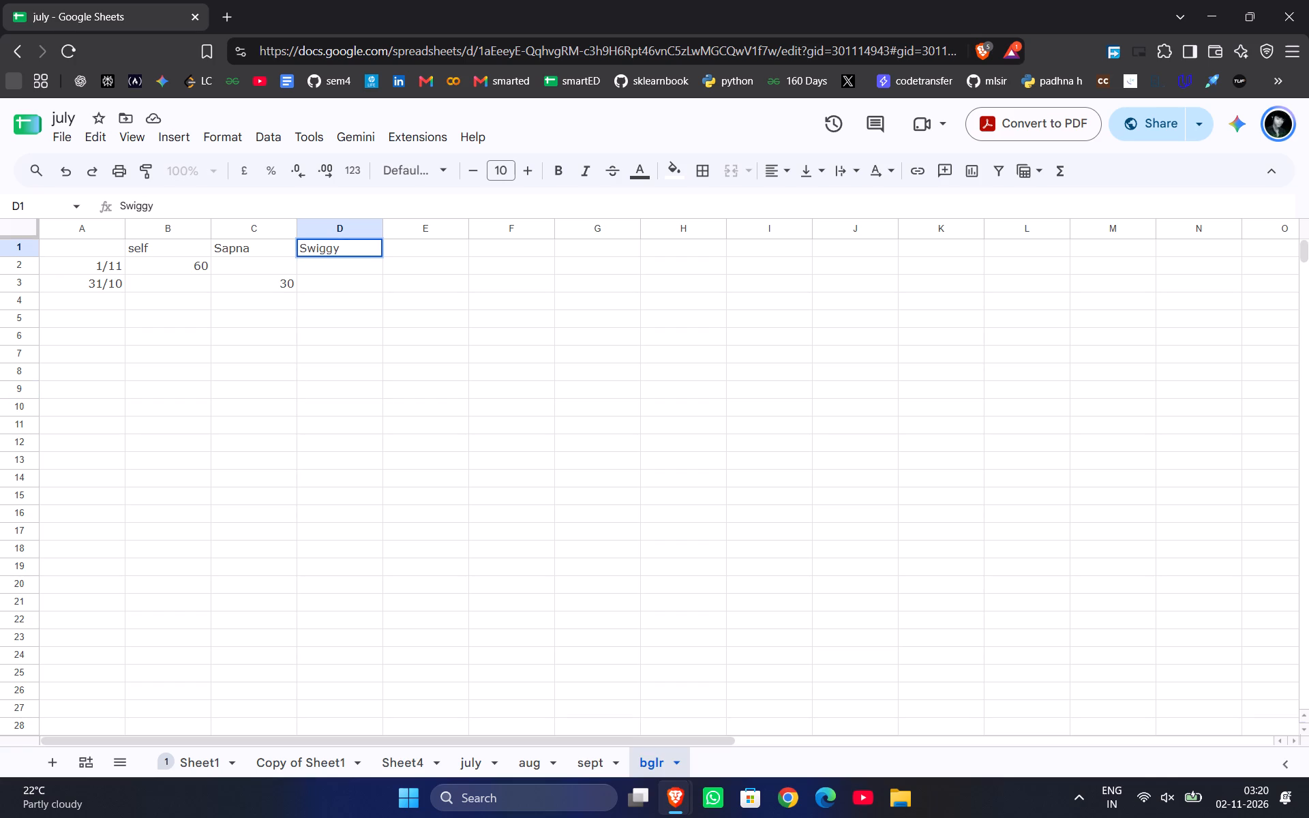
key(Return)
key(Down)
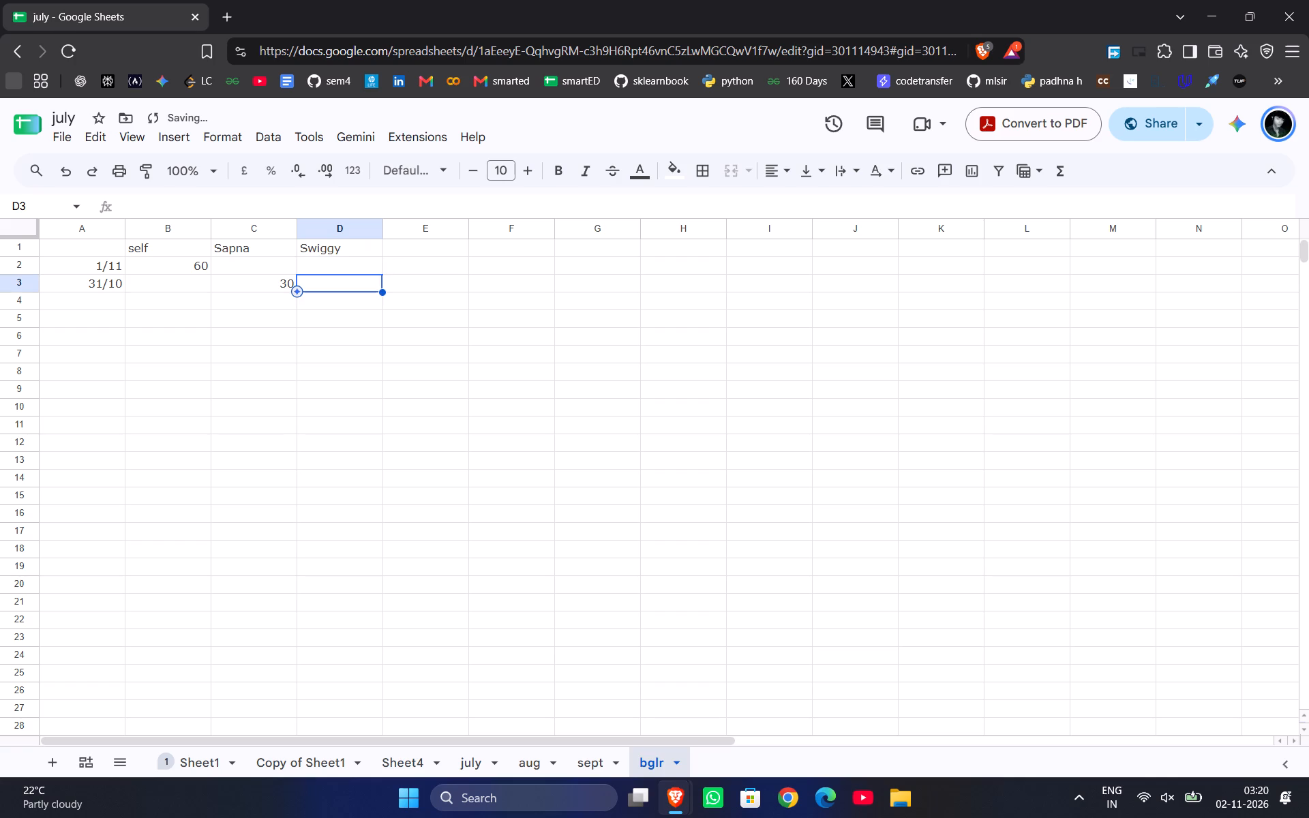
text(251)
key(Return)
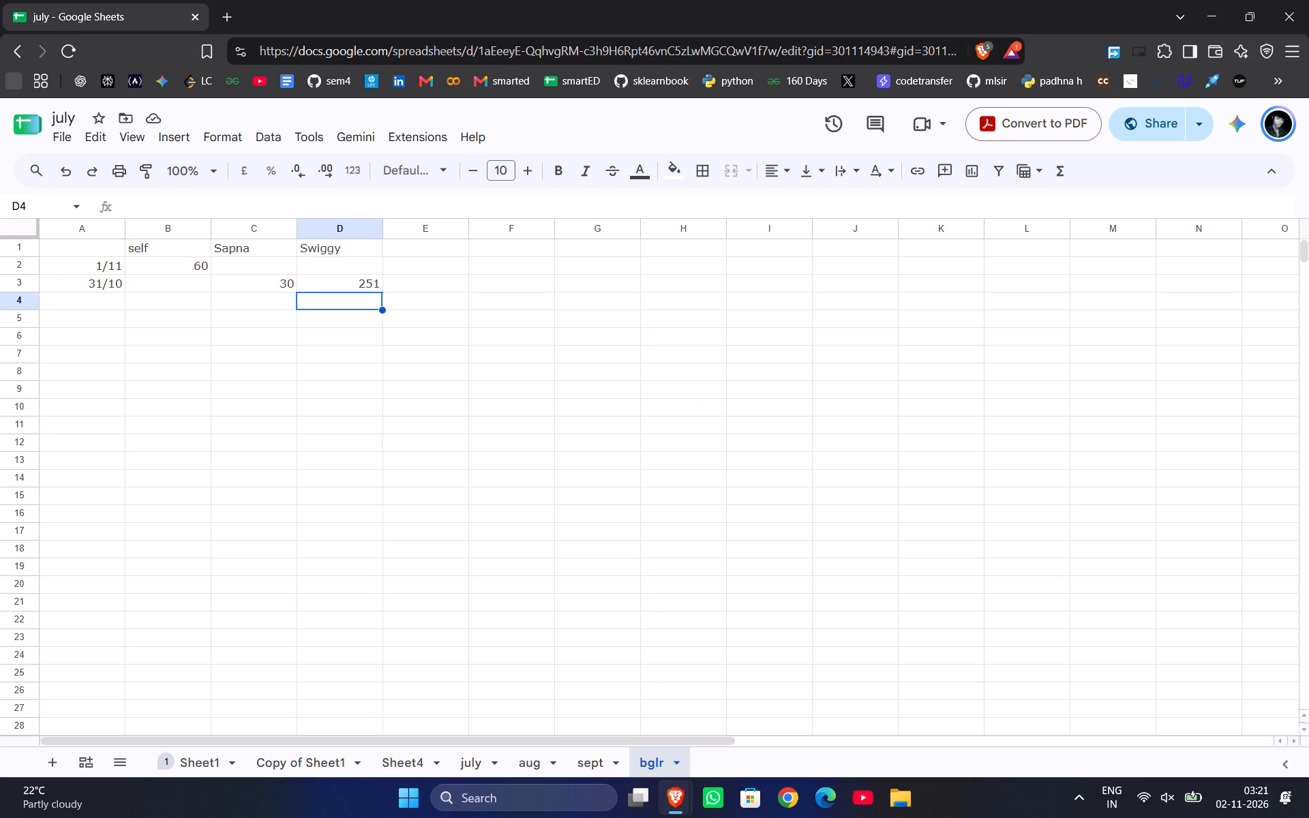
Date row 4 as 30/10 in column A and enter 152 under the Swiggy header in that row.
click(86, 296)
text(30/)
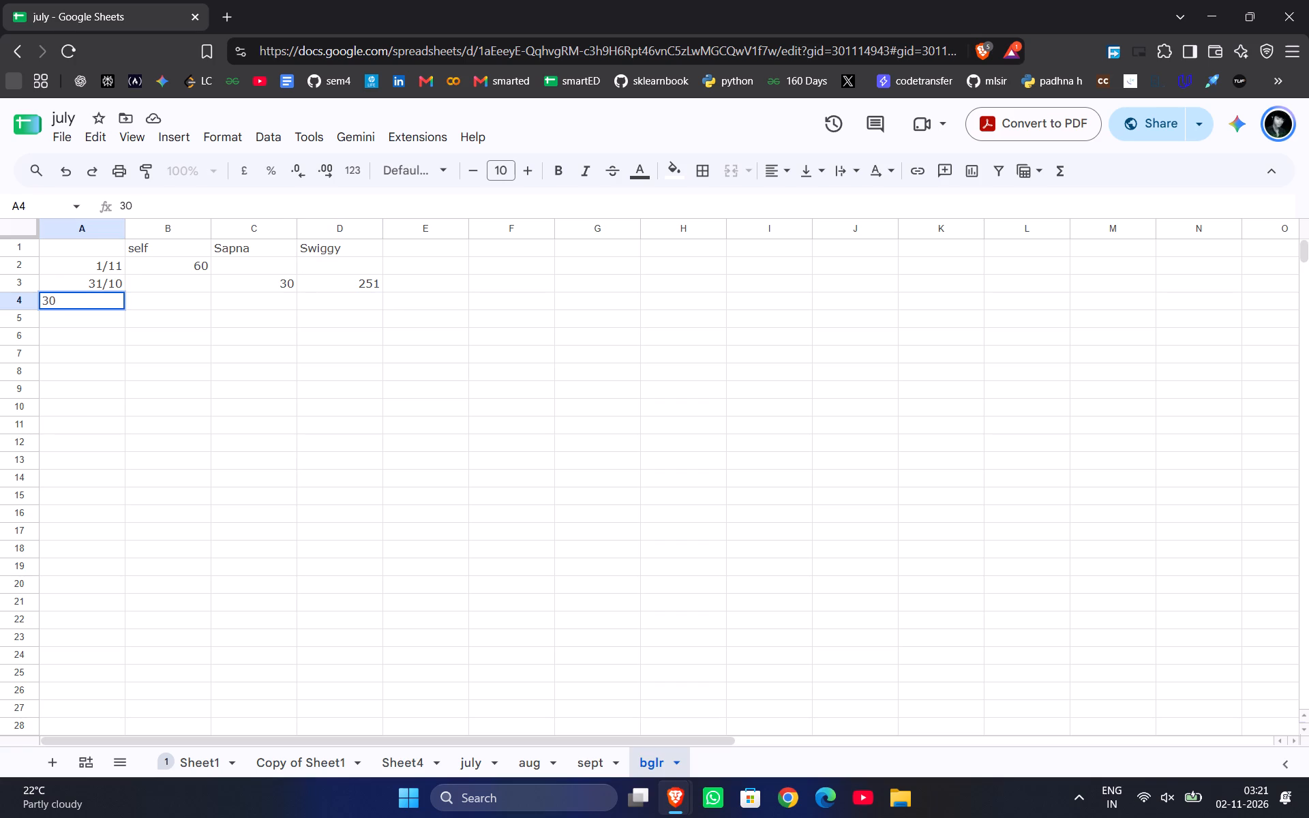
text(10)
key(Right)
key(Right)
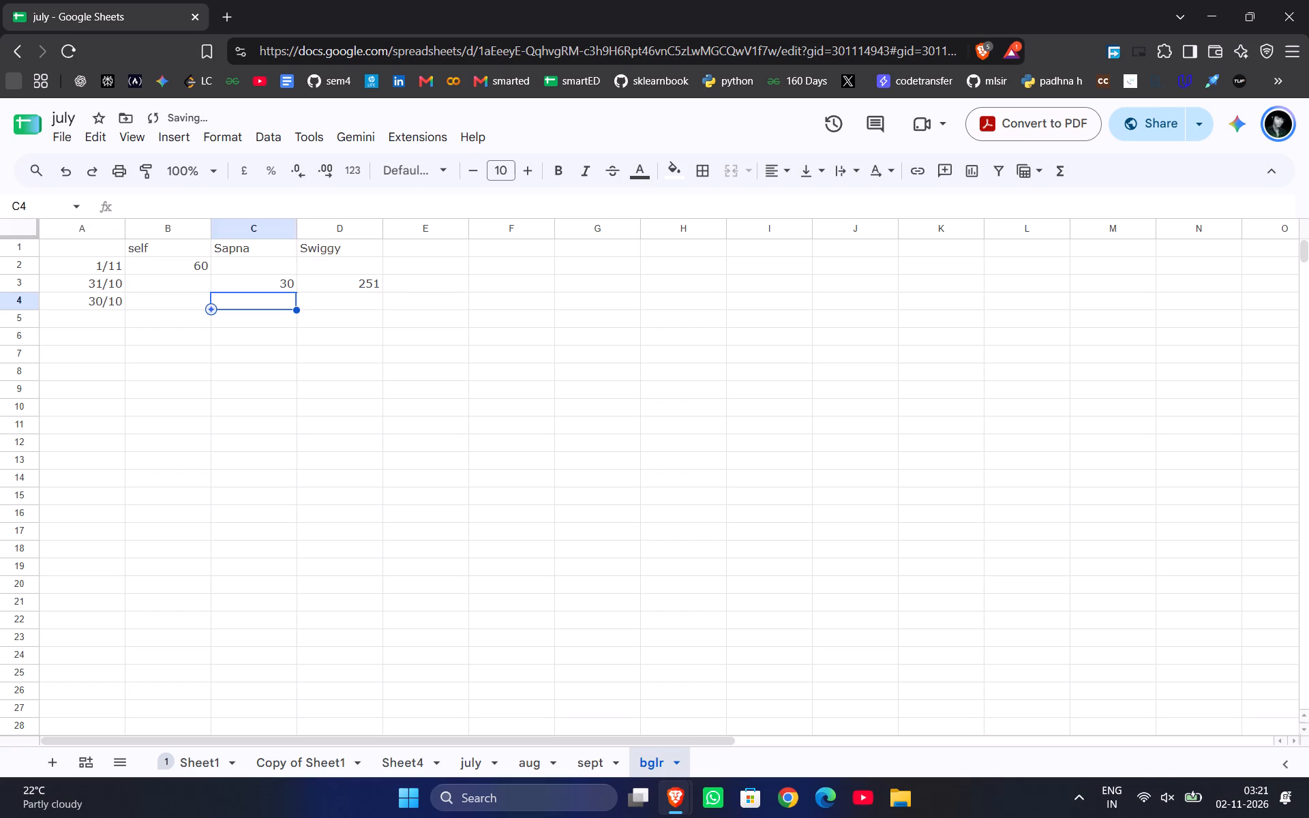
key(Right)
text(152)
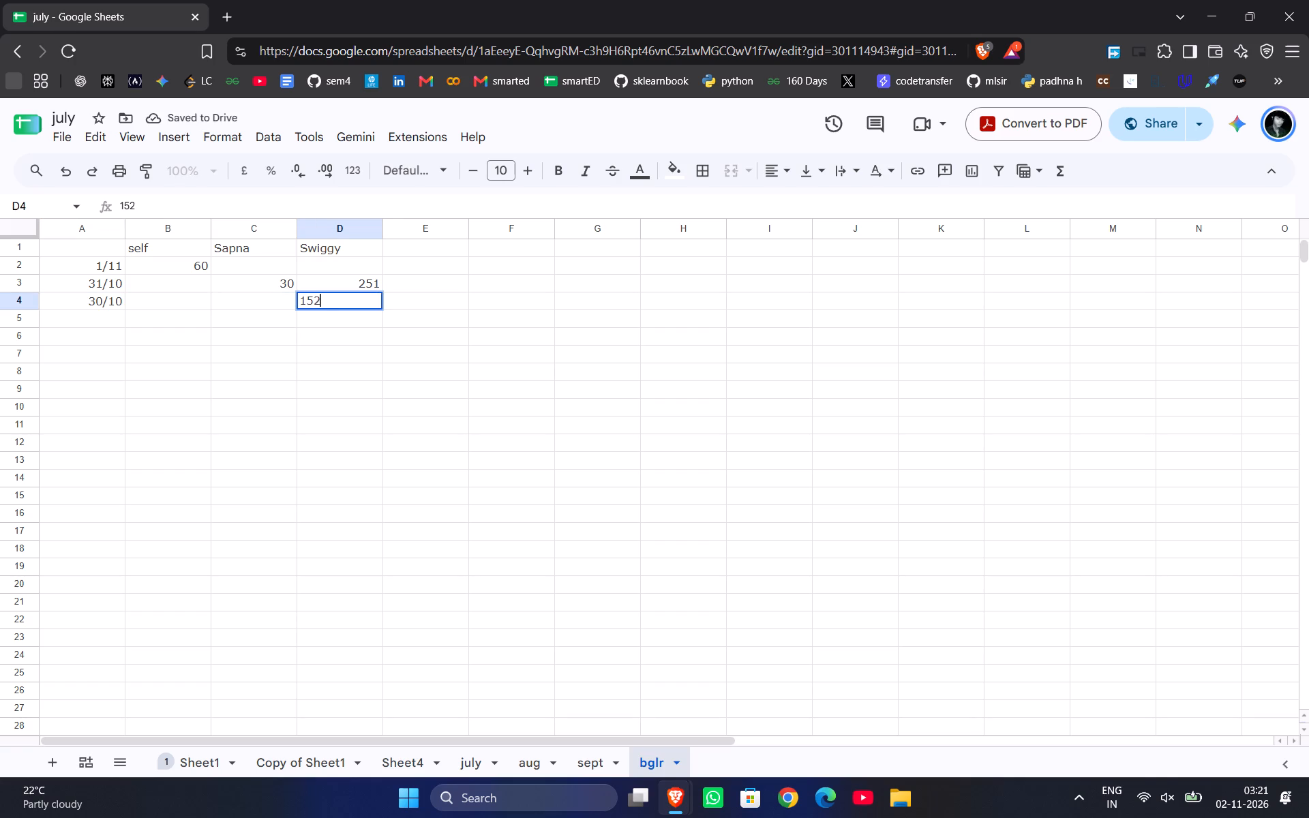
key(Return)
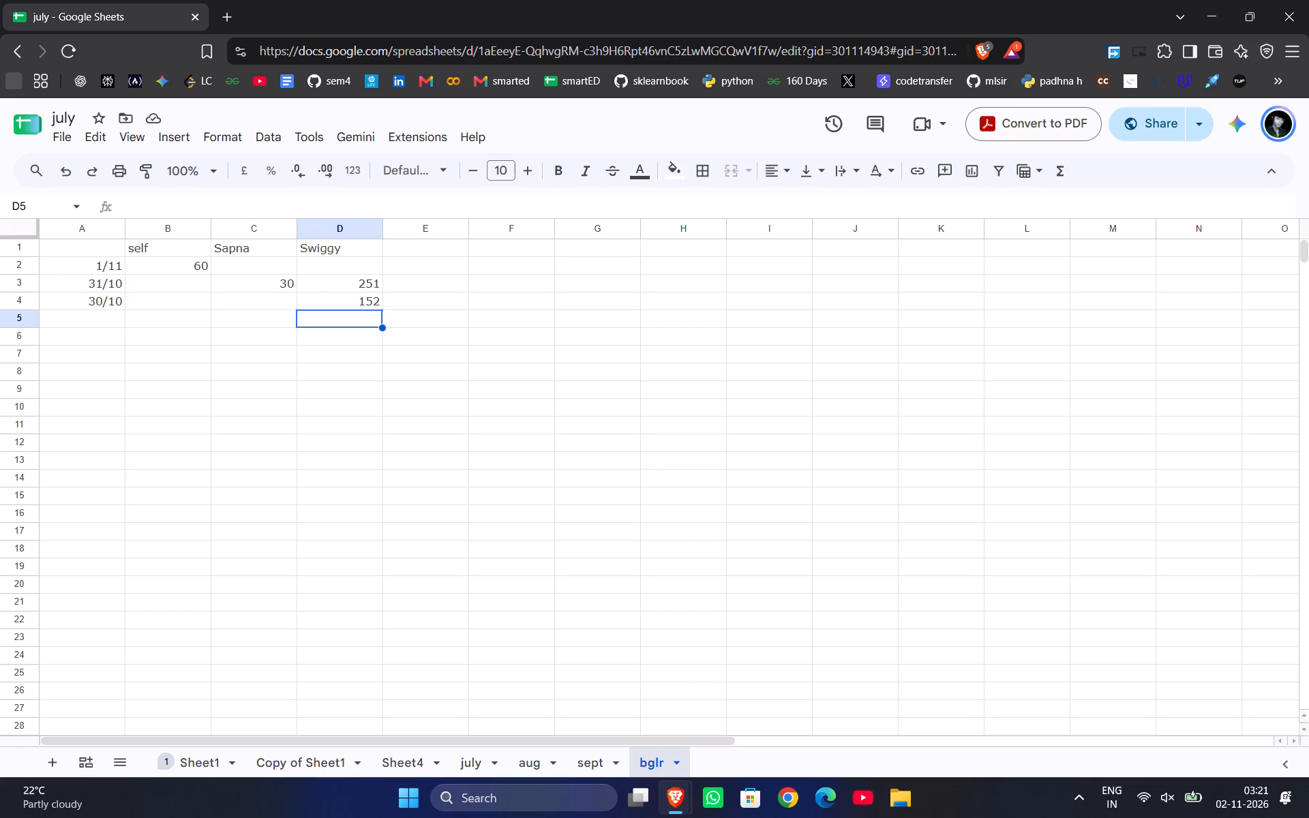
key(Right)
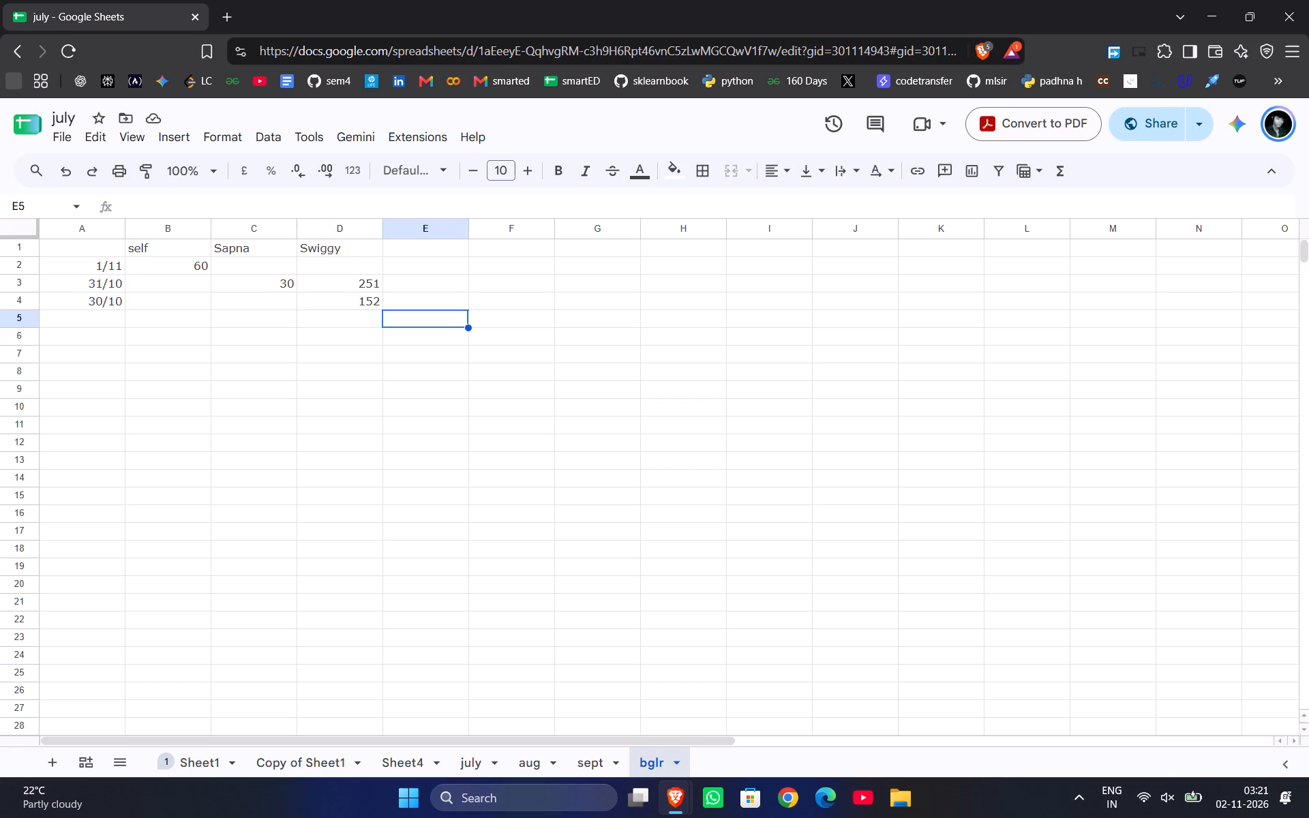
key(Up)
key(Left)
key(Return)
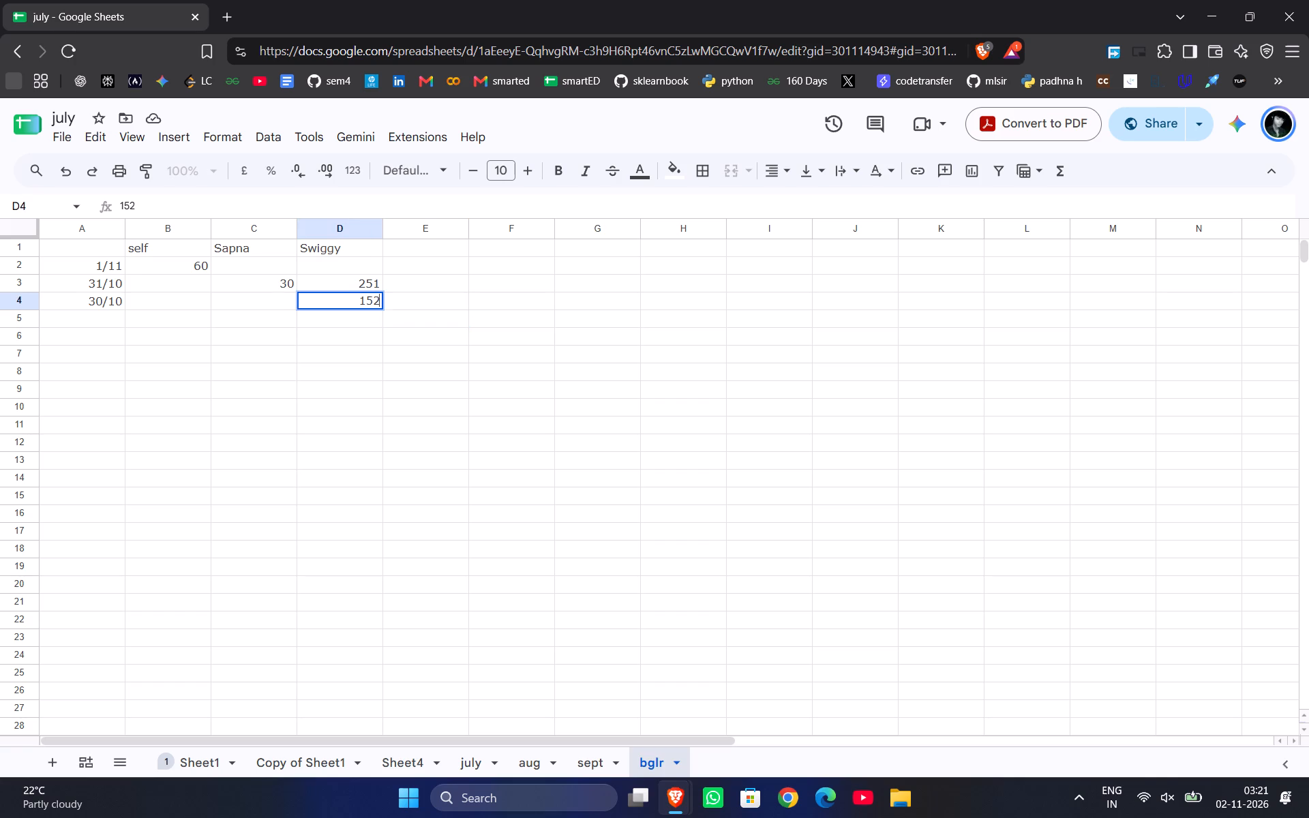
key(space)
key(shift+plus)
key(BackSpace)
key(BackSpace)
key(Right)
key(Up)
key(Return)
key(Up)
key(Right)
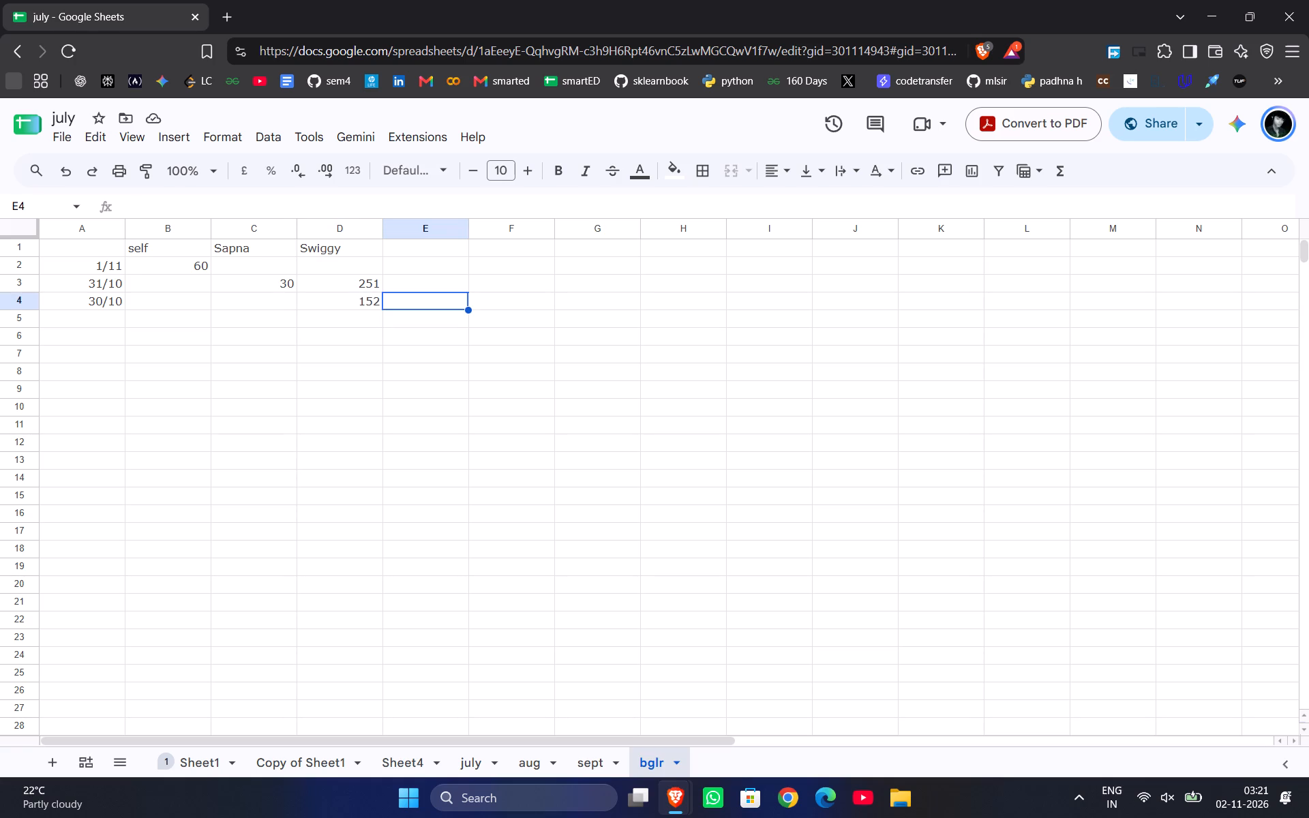
Enter 152 under the self header in the 30/10 row.
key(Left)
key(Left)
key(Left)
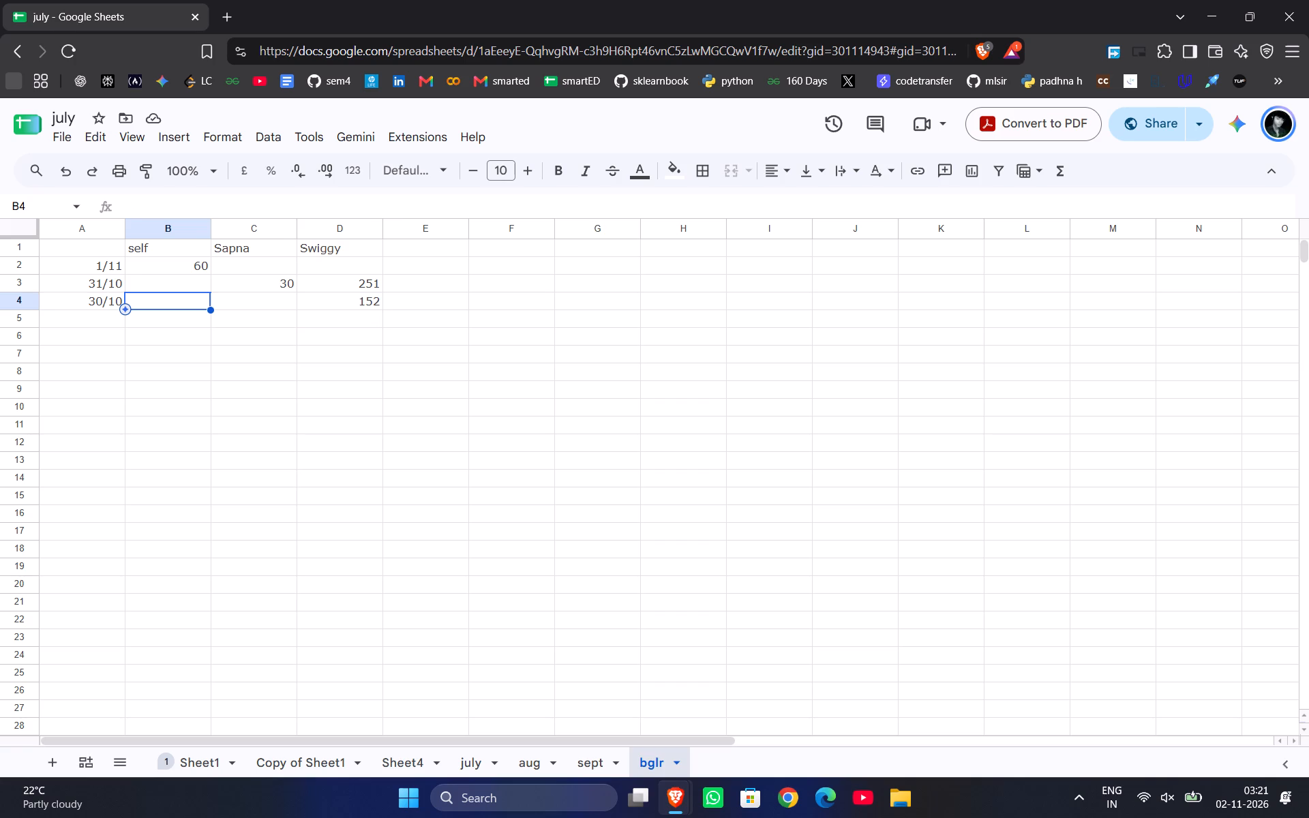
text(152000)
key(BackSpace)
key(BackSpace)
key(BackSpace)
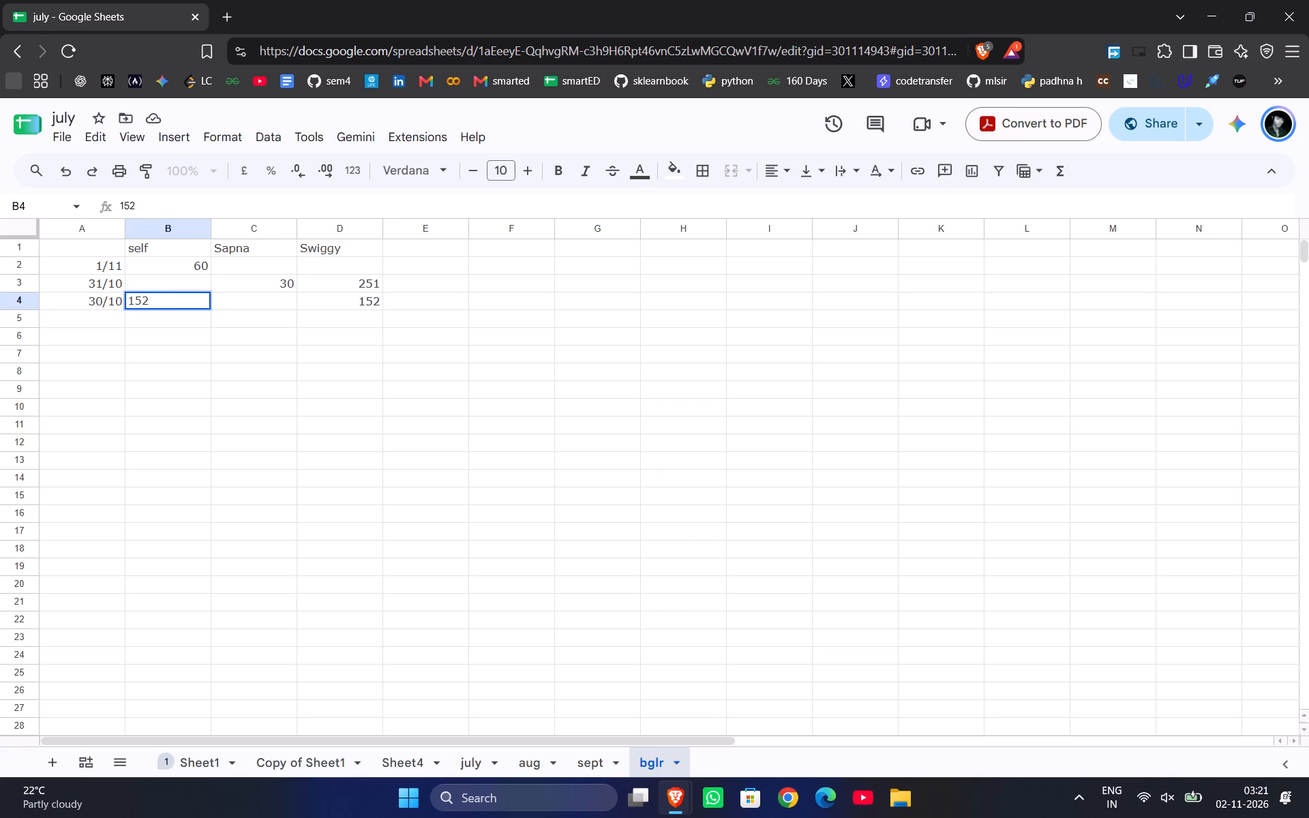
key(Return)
Change the Swiggy amount in the 30/10 row to 156.
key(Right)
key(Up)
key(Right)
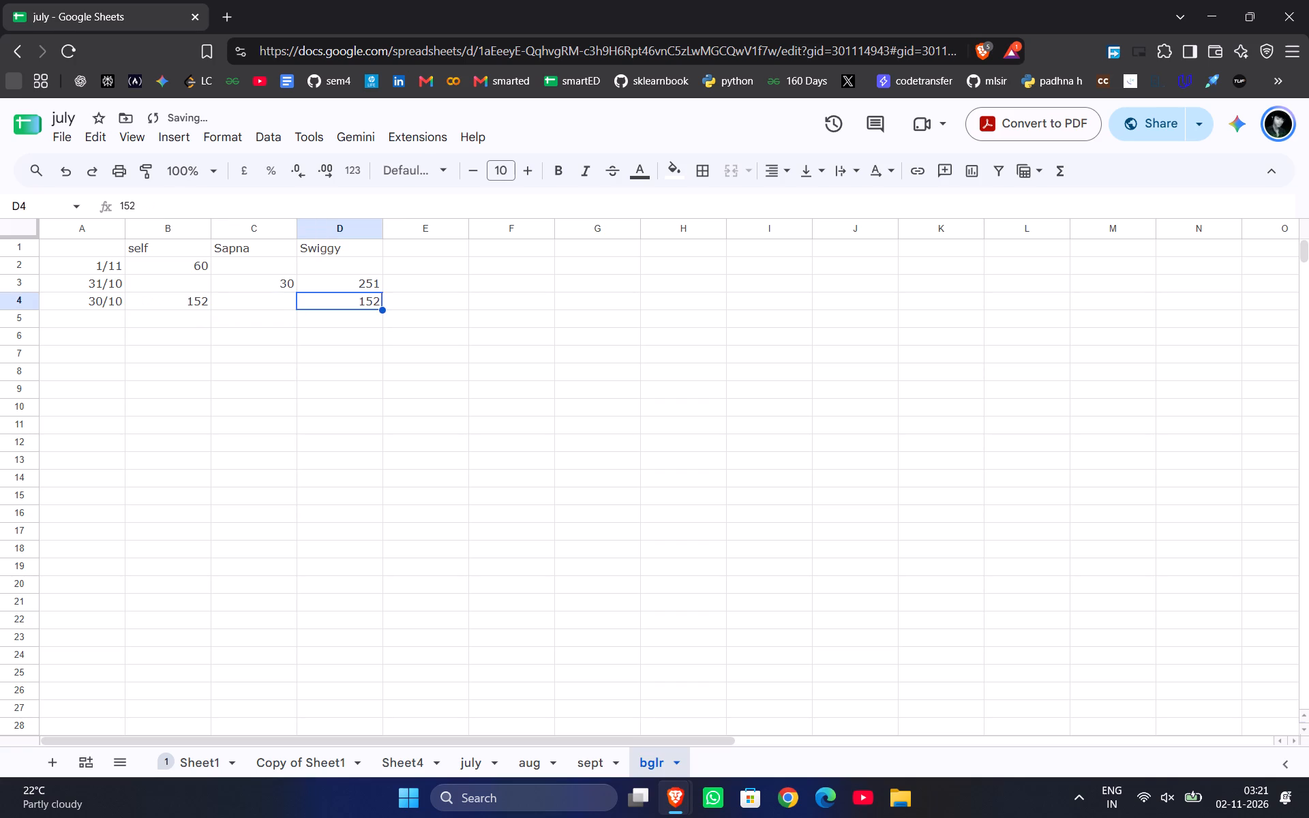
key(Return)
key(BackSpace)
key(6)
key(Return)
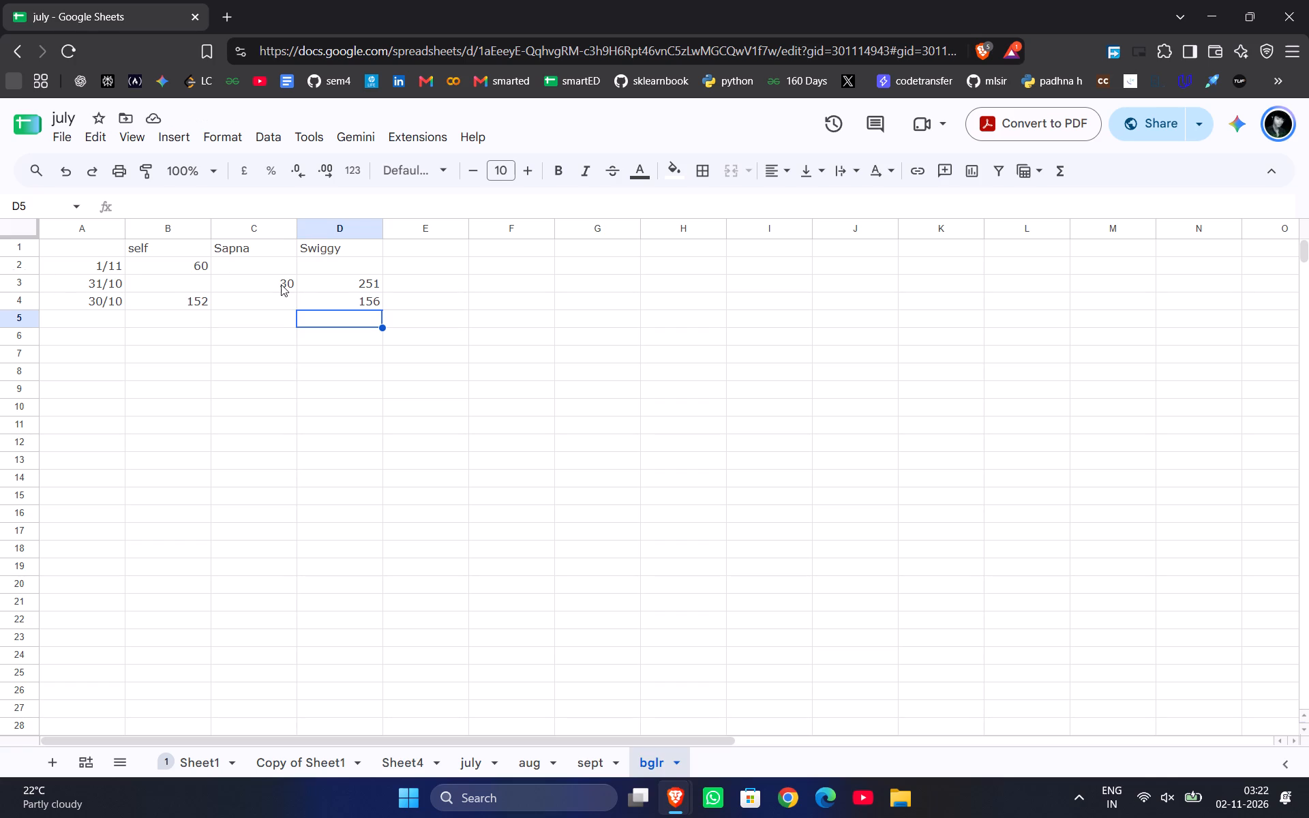
Extend the Sapna header in cell C1 to read "Sapna - niche".
click(252, 244)
key(Return)
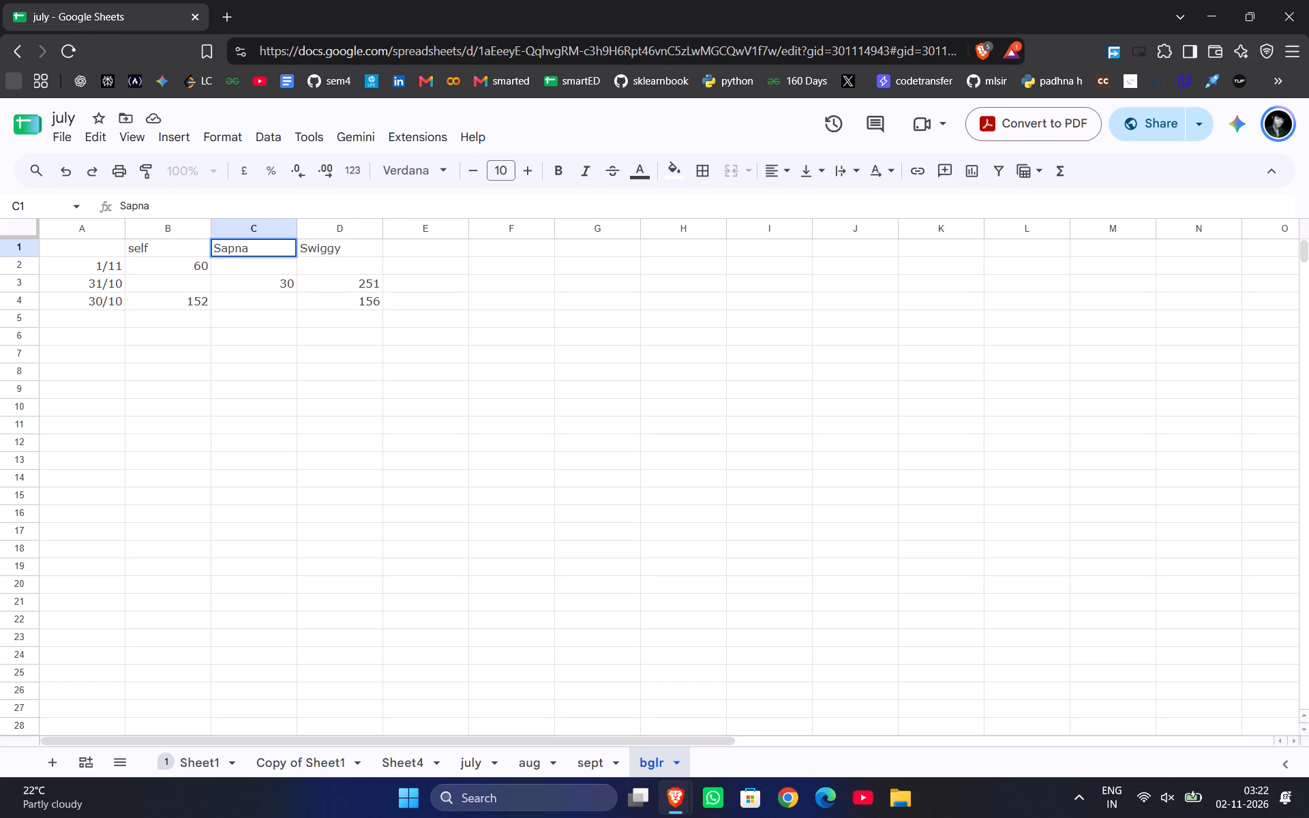
key(space)
text(- nich)
key(e)
key(Return)
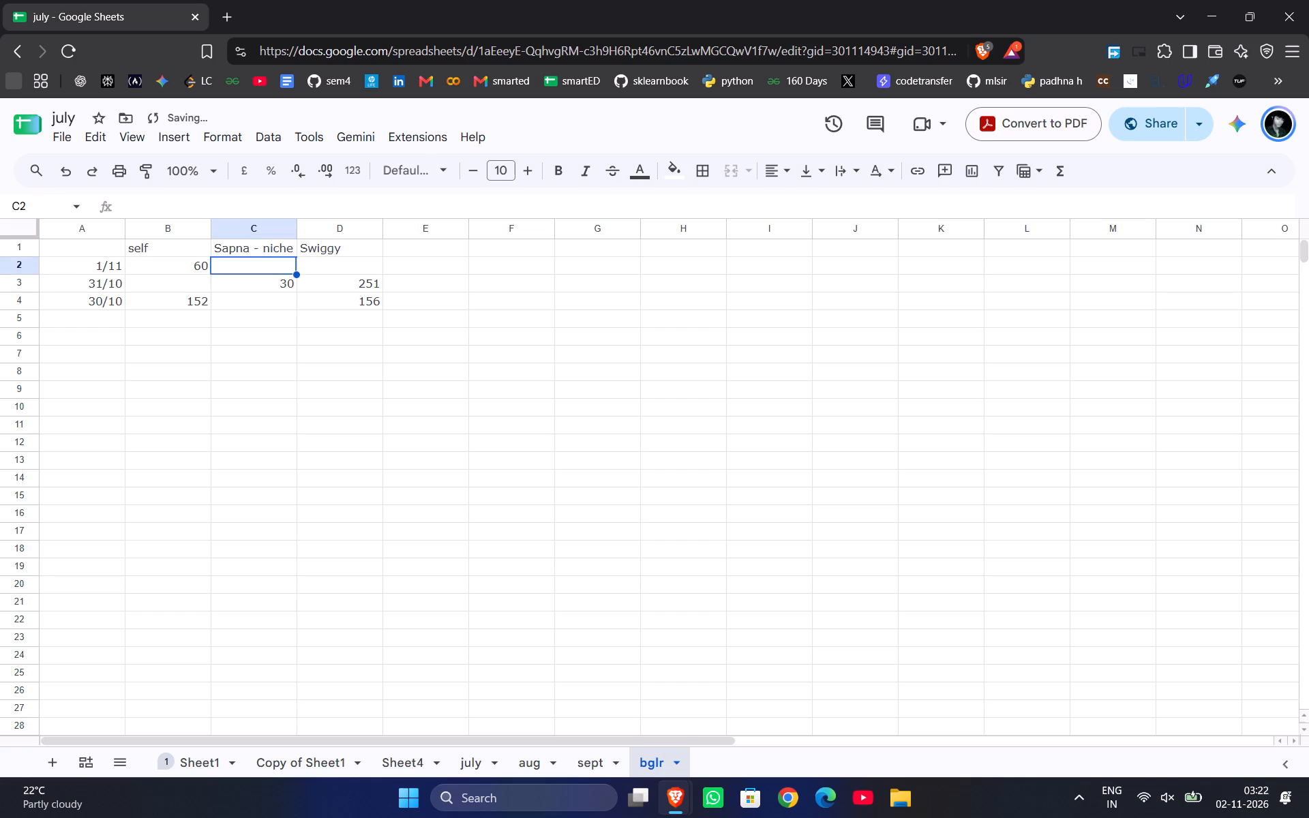
Add the header "sobha" in cell E1 and enter 88 under it in row 5.
key(Up)
key(Right)
key(Right)
text(sobha)
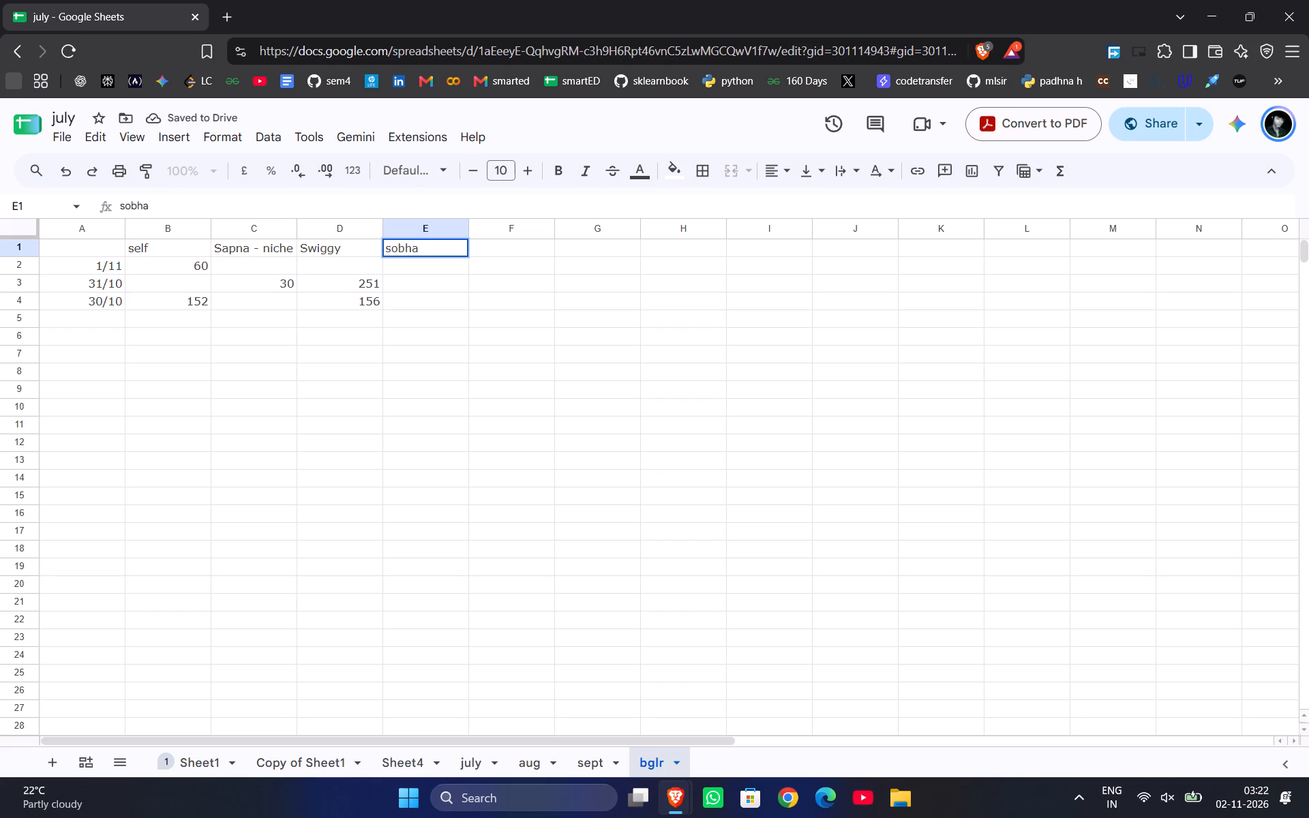
key(Down)
key(Down)
key(Down)
key(Down)
key(Up)
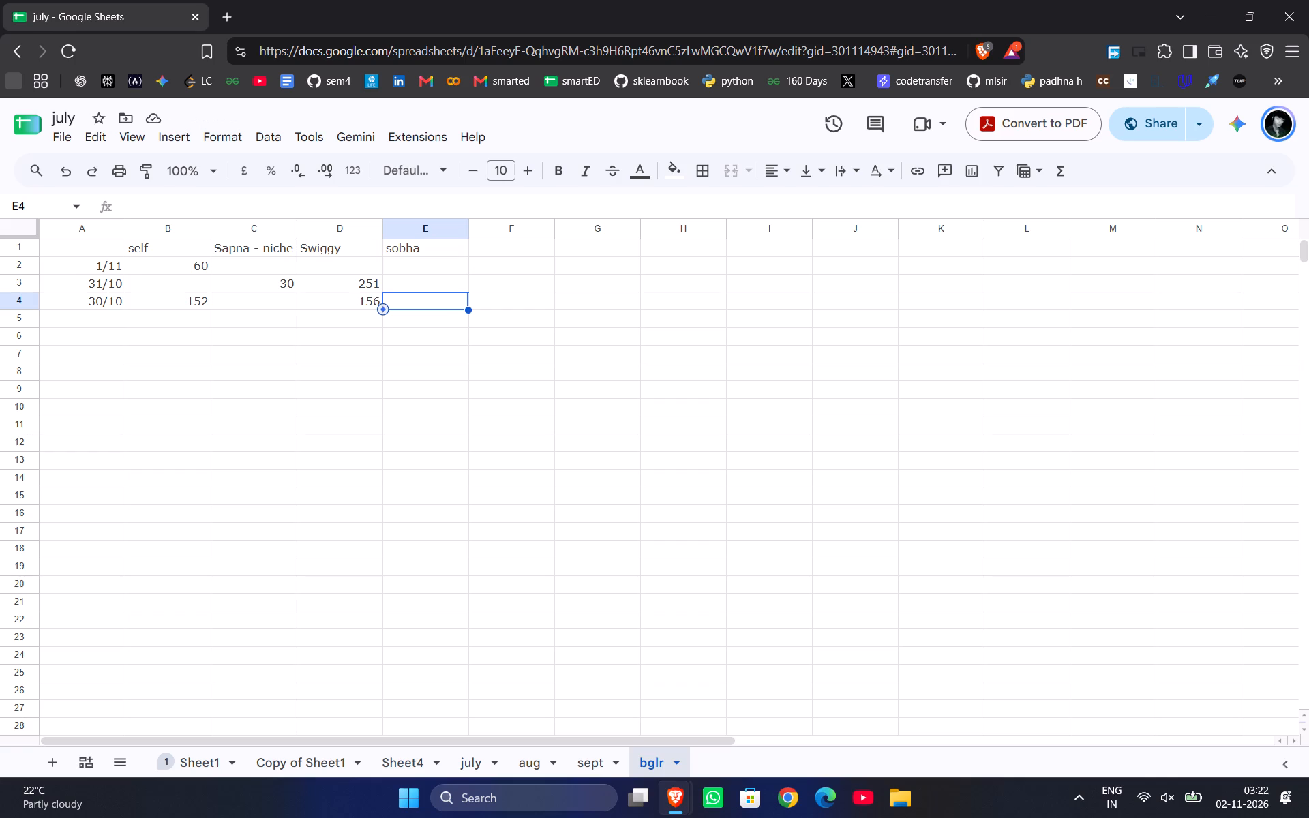
key(Down)
key(5)
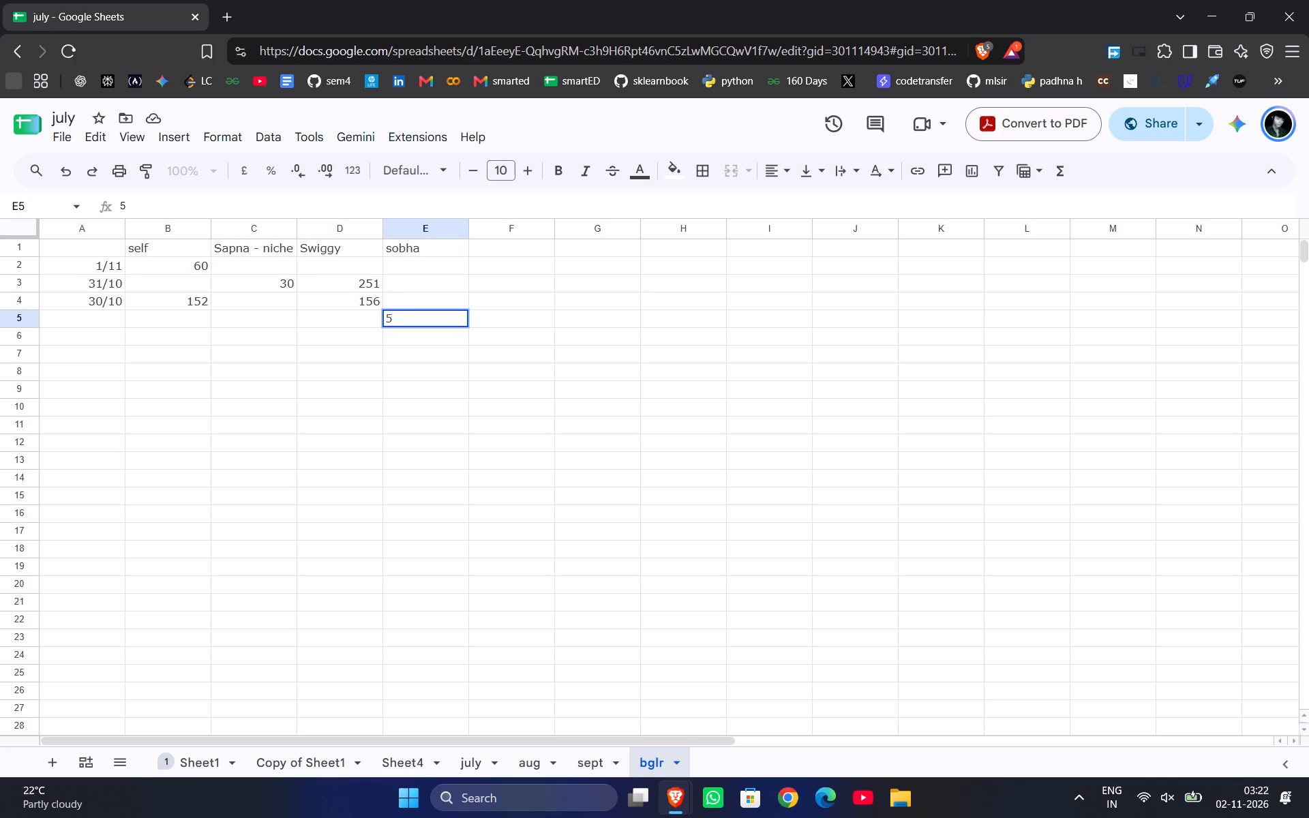
key(BackSpace)
text(88)
key(Return)
Move the 88 under the sobha header from row 5 up into the 30/10 row.
key(Left)
key(Up)
key(Up)
key(Left)
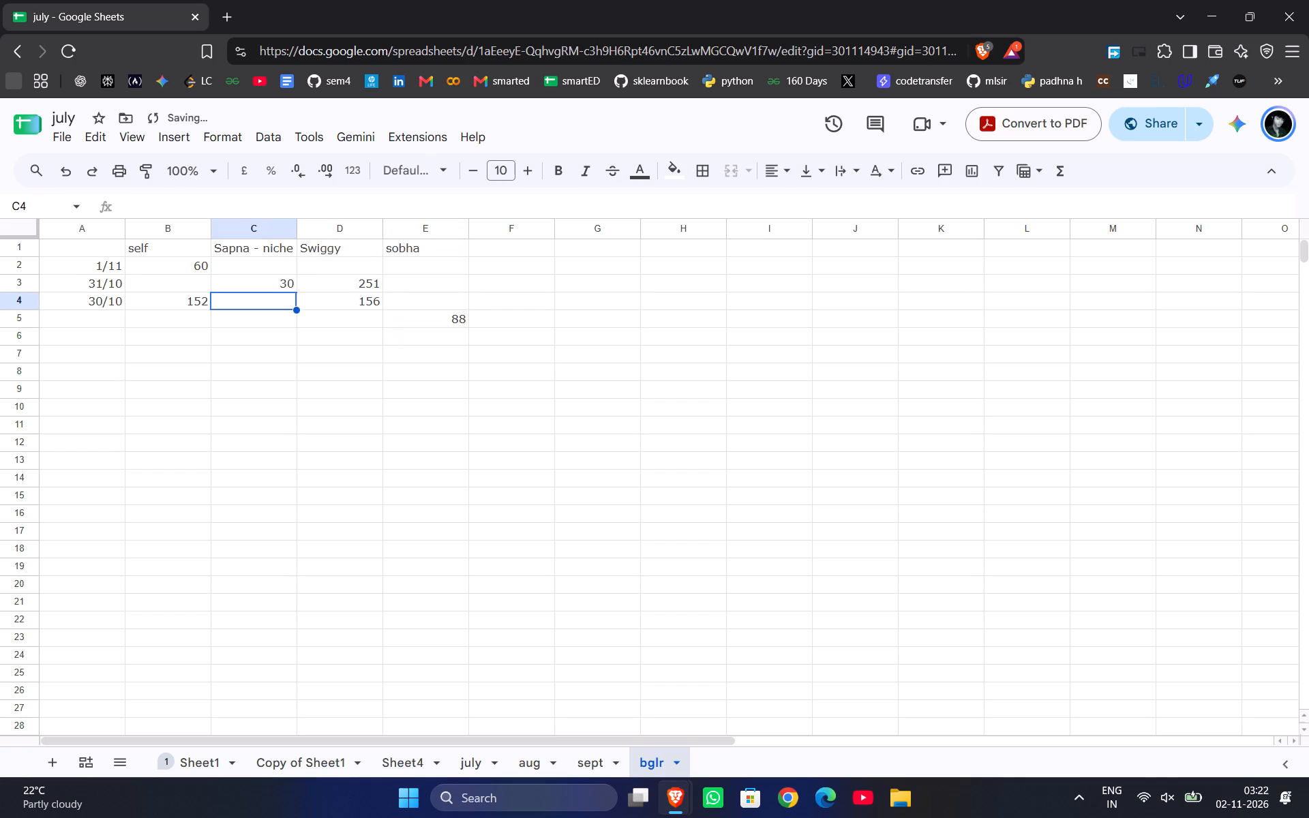
key(Left)
key(Down)
key(Left)
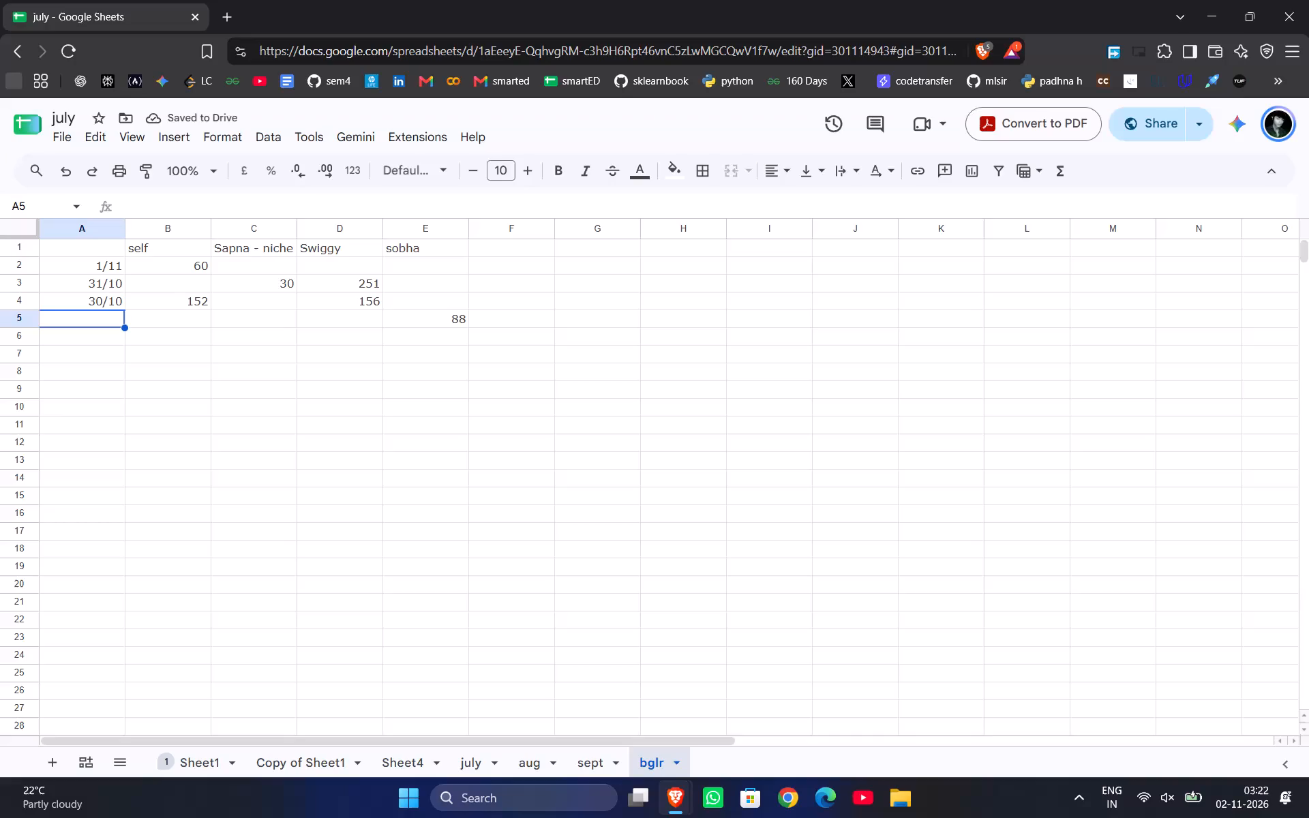
key(Right)
key(Up)
key(Right)
key(Right)
key(Right)
key(Down)
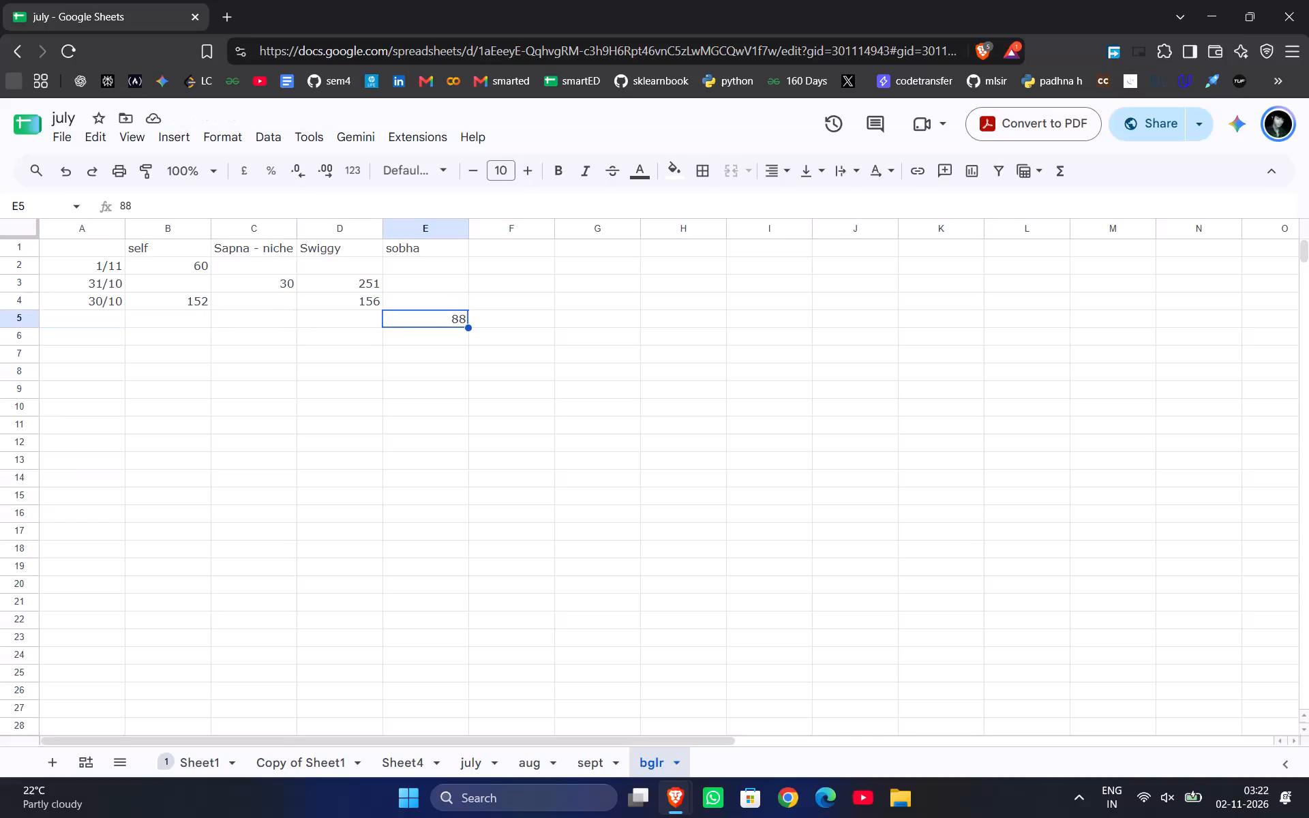
key(ctrl+x)
key(Up)
key(ctrl+v)
key(Return)
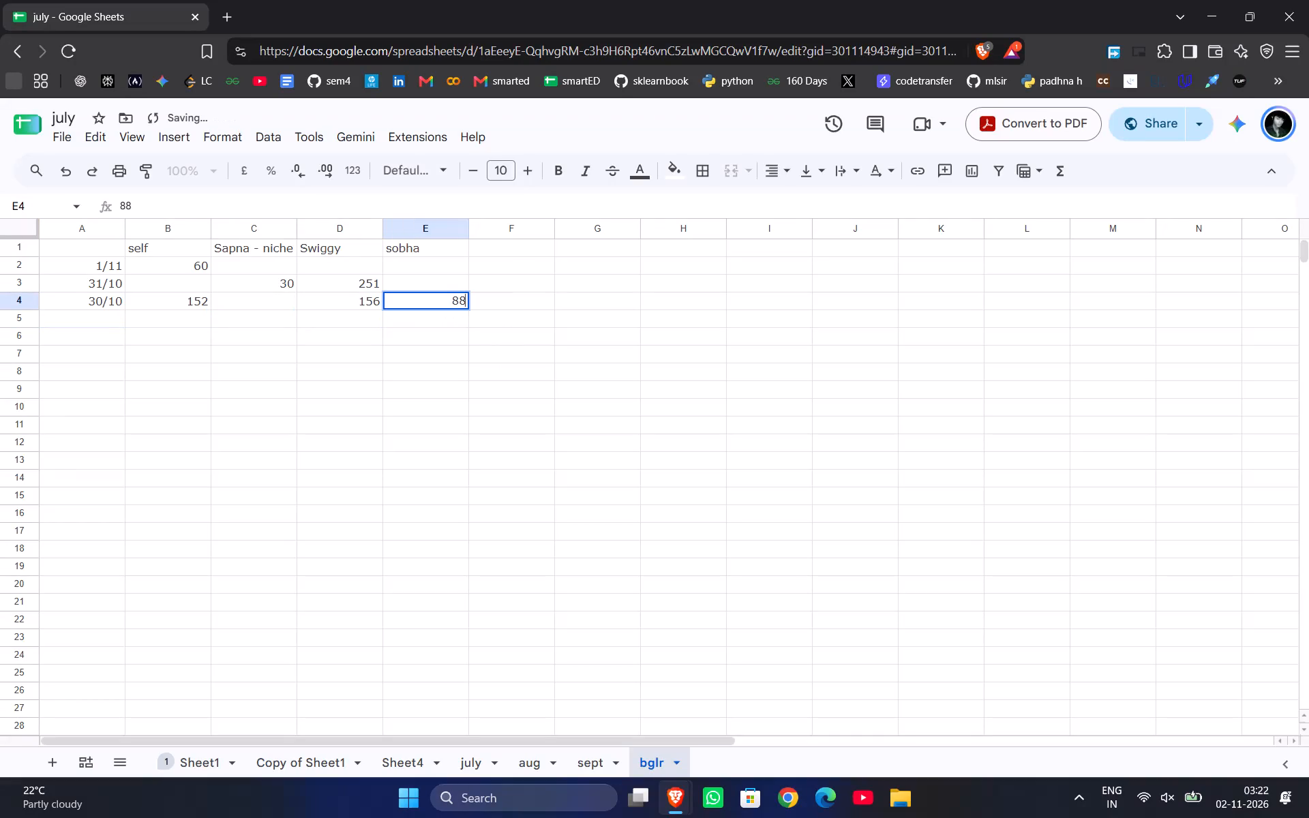
key(Down)
key(Return)
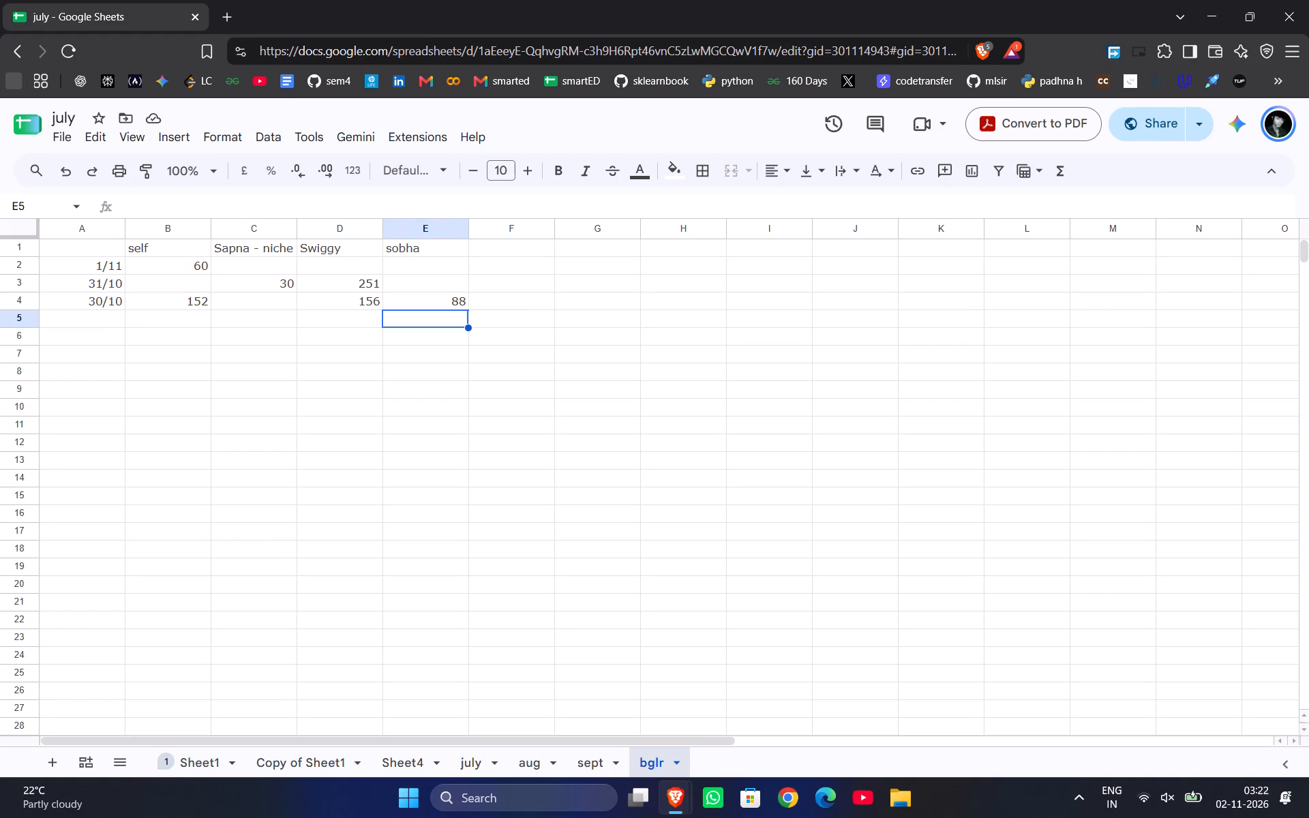
Date row 5 as 29/10 in column A and enter 54 under the sobha header in that row.
click(91, 316)
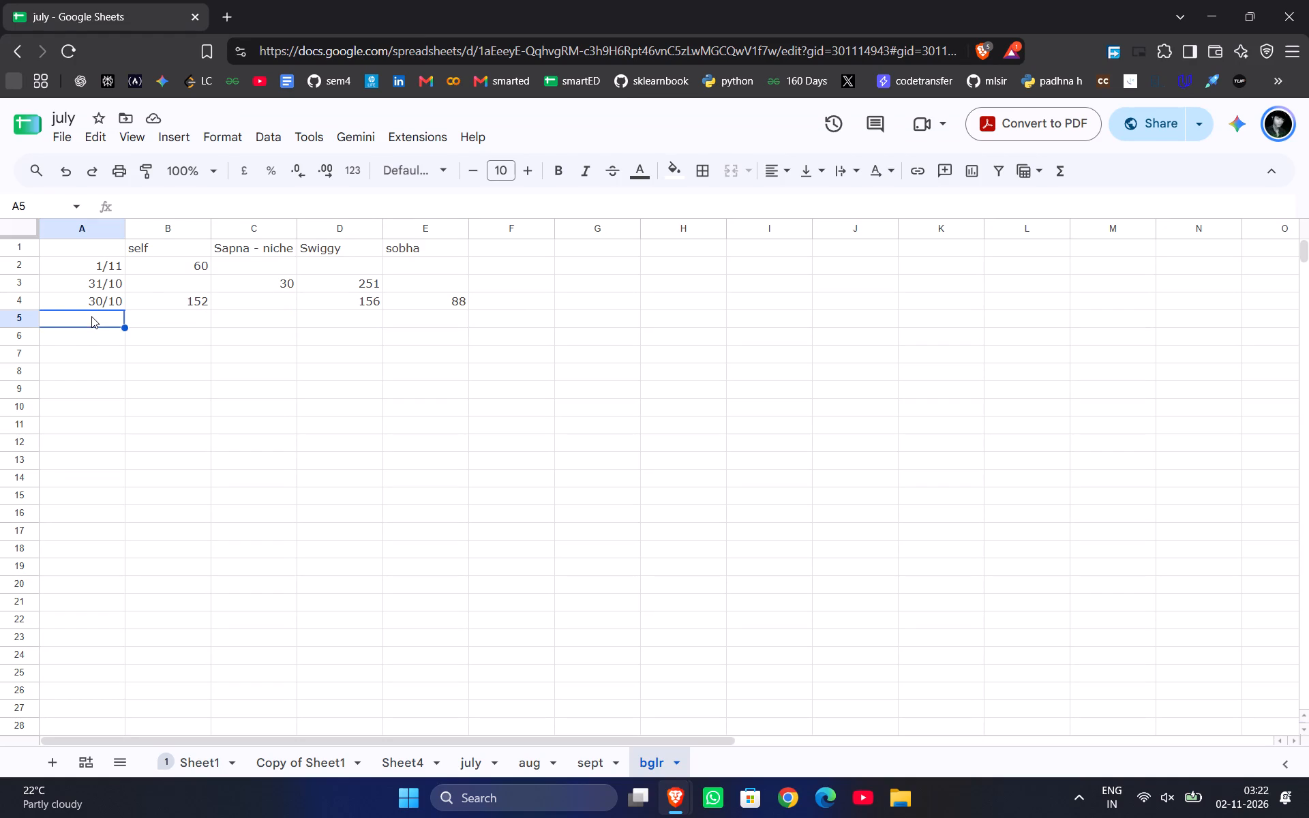
text(29/10)
key(Return)
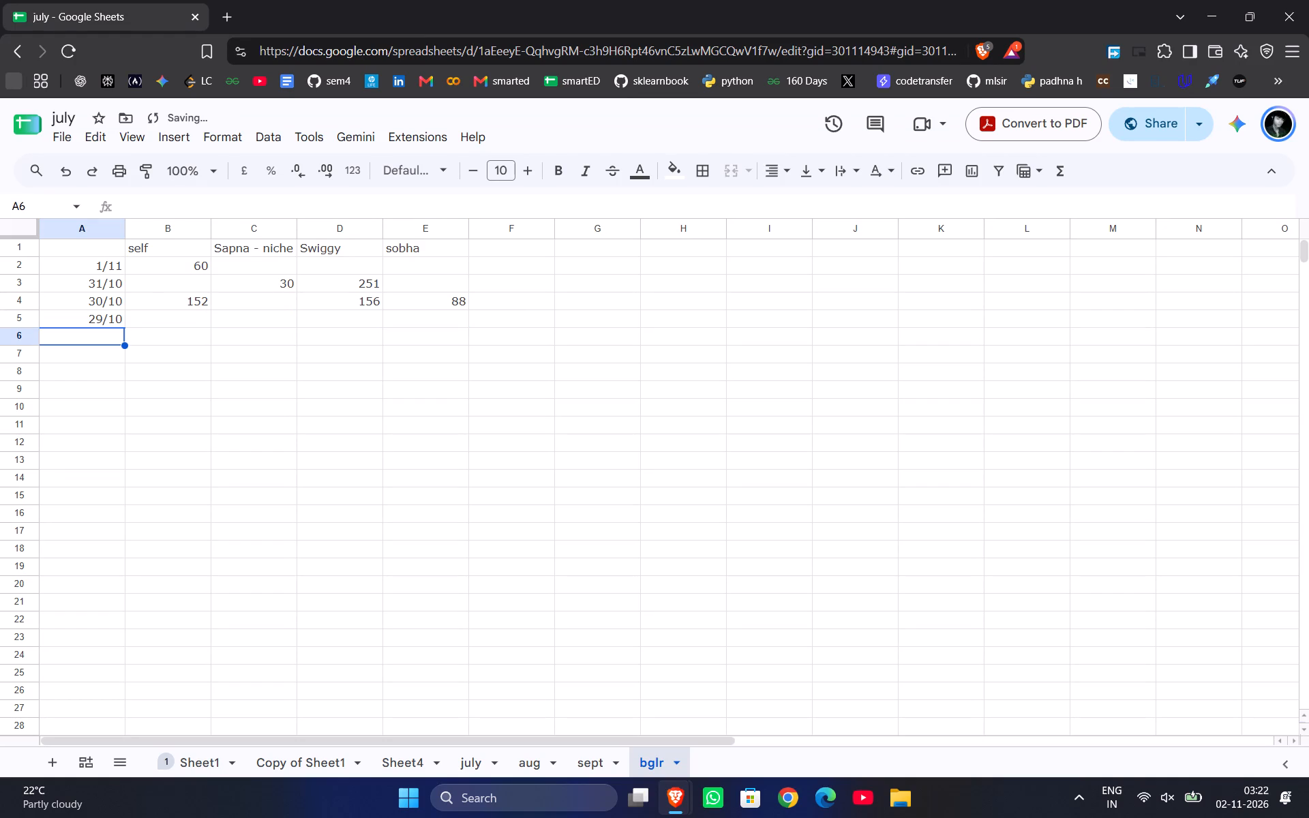
key(Right)
key(Up)
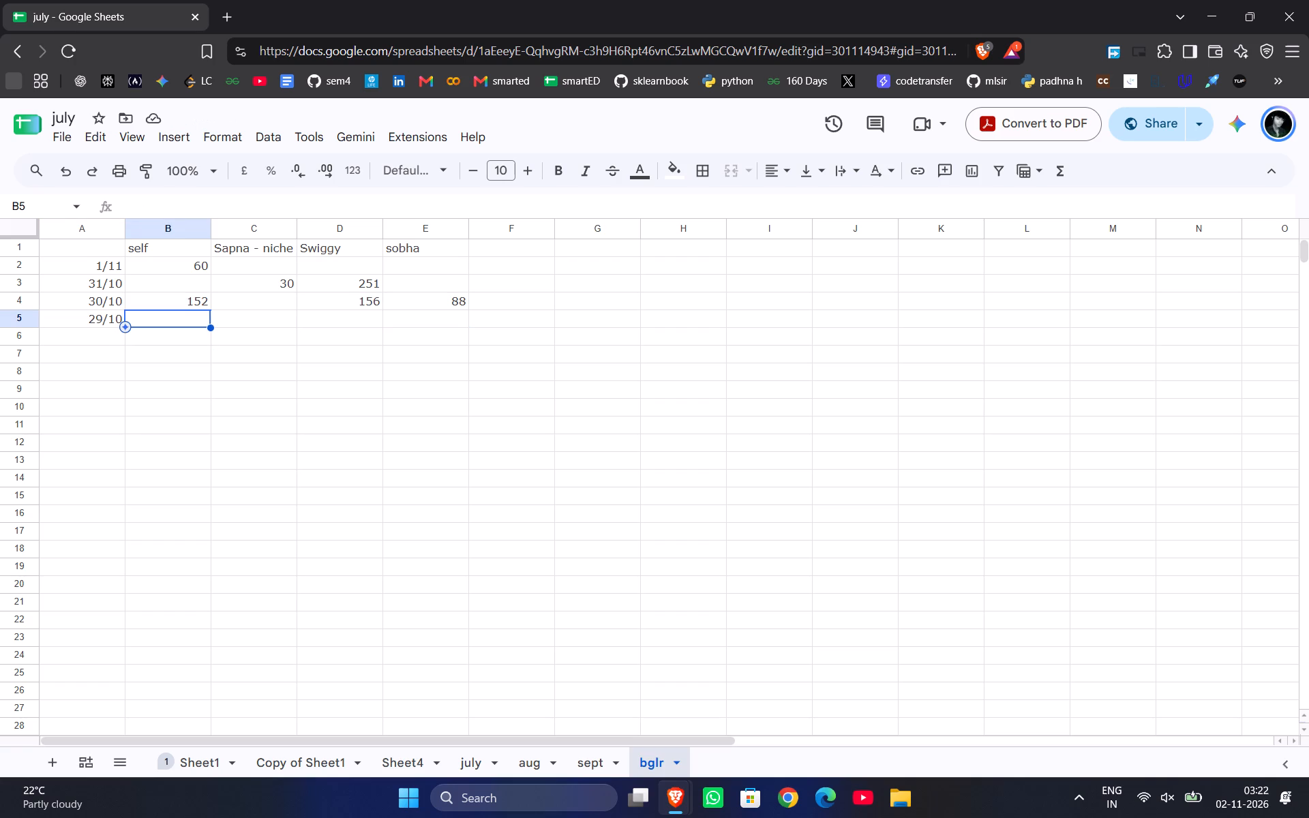
key(Right)
key(Right)
key(Right)
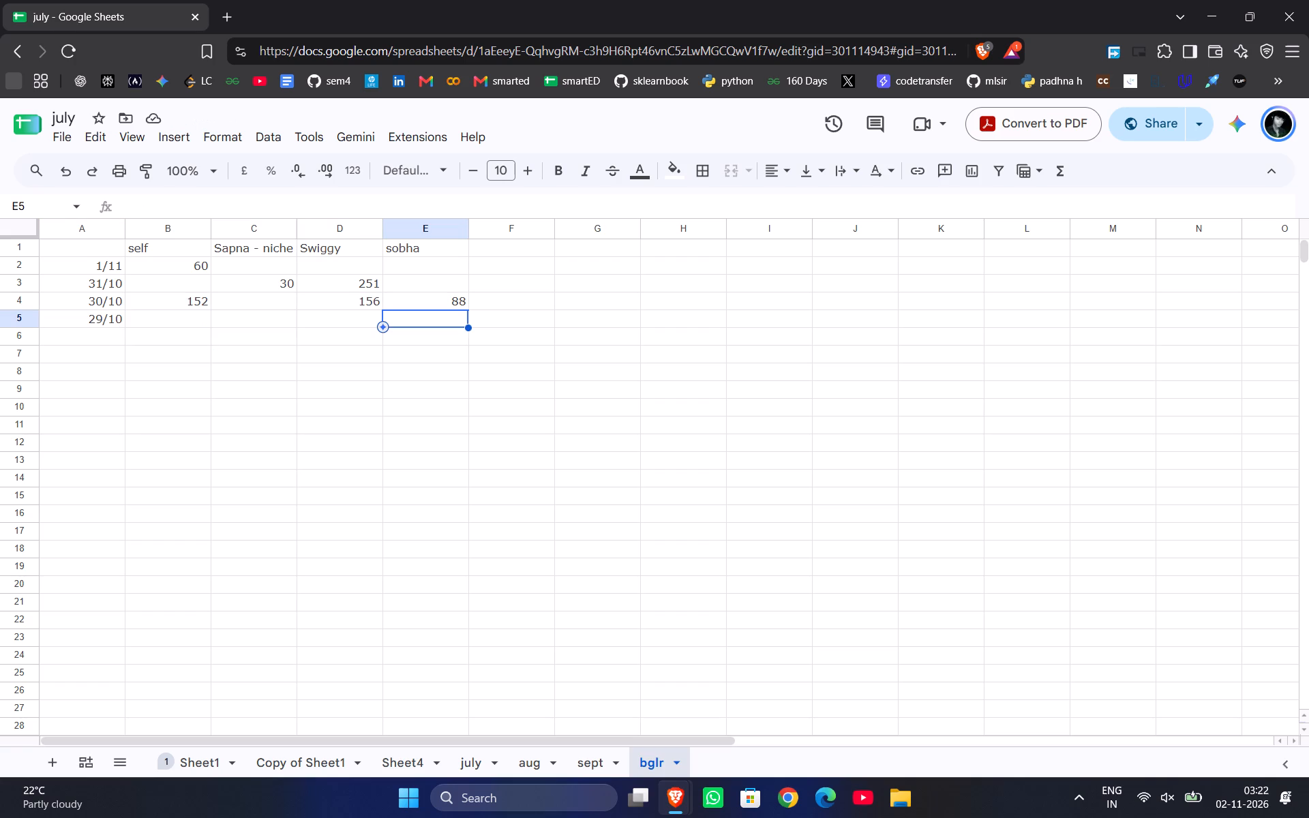
key(Left)
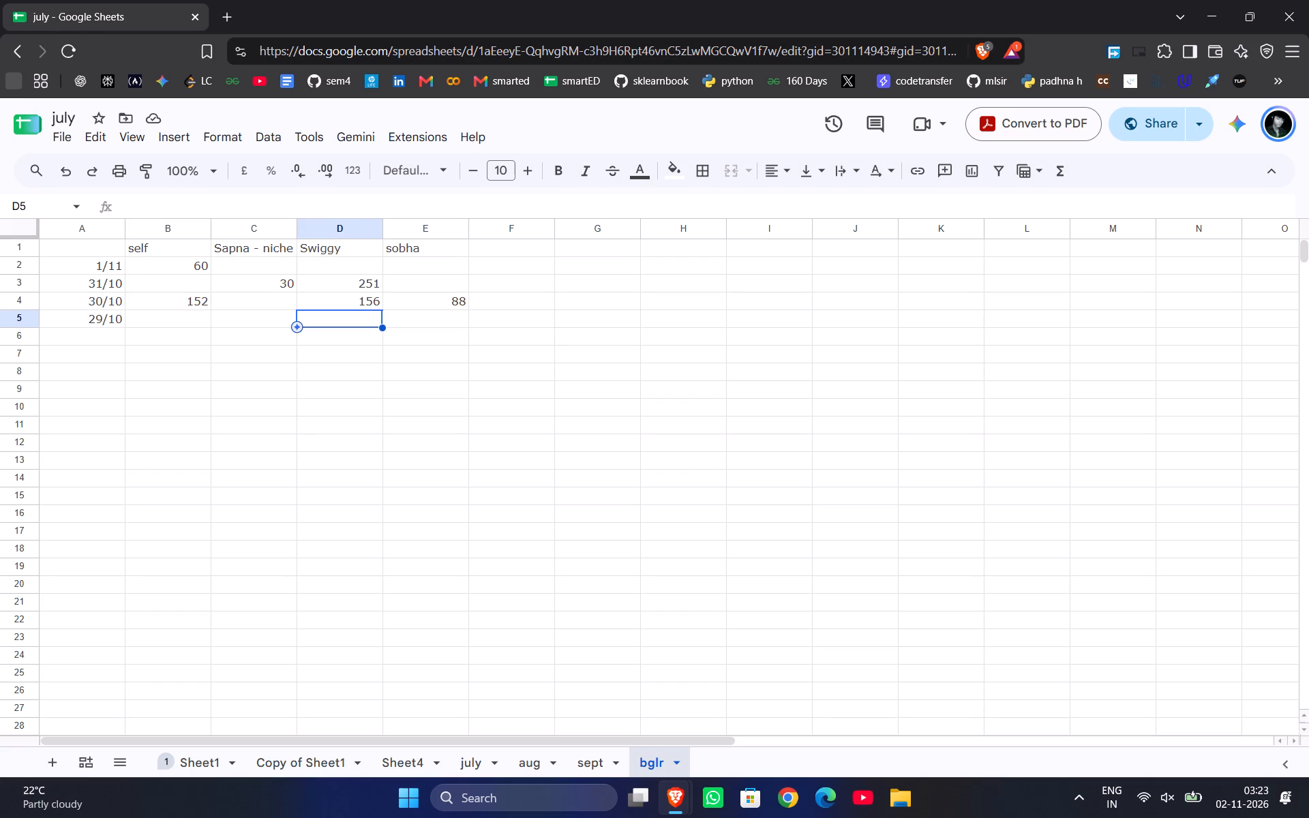
key(Right)
text(54)
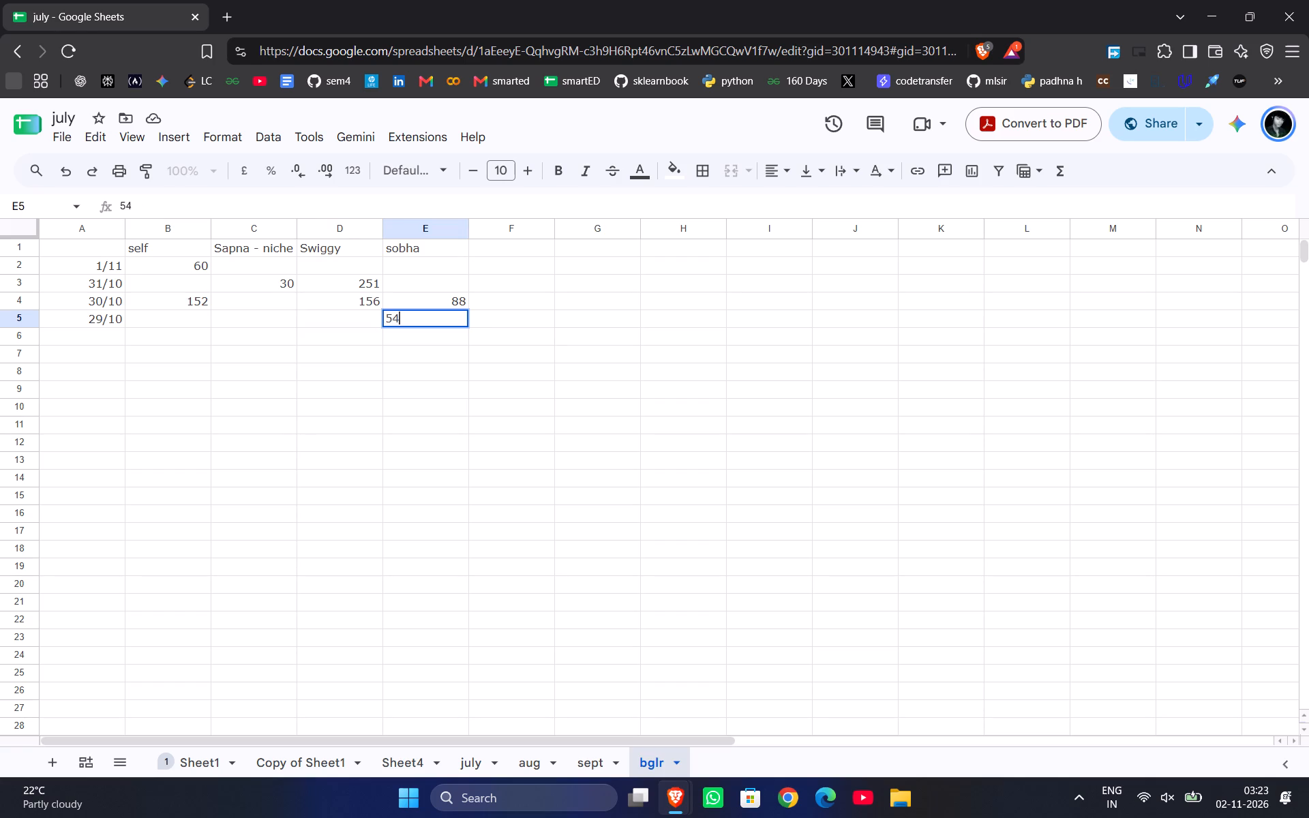
key(Return)
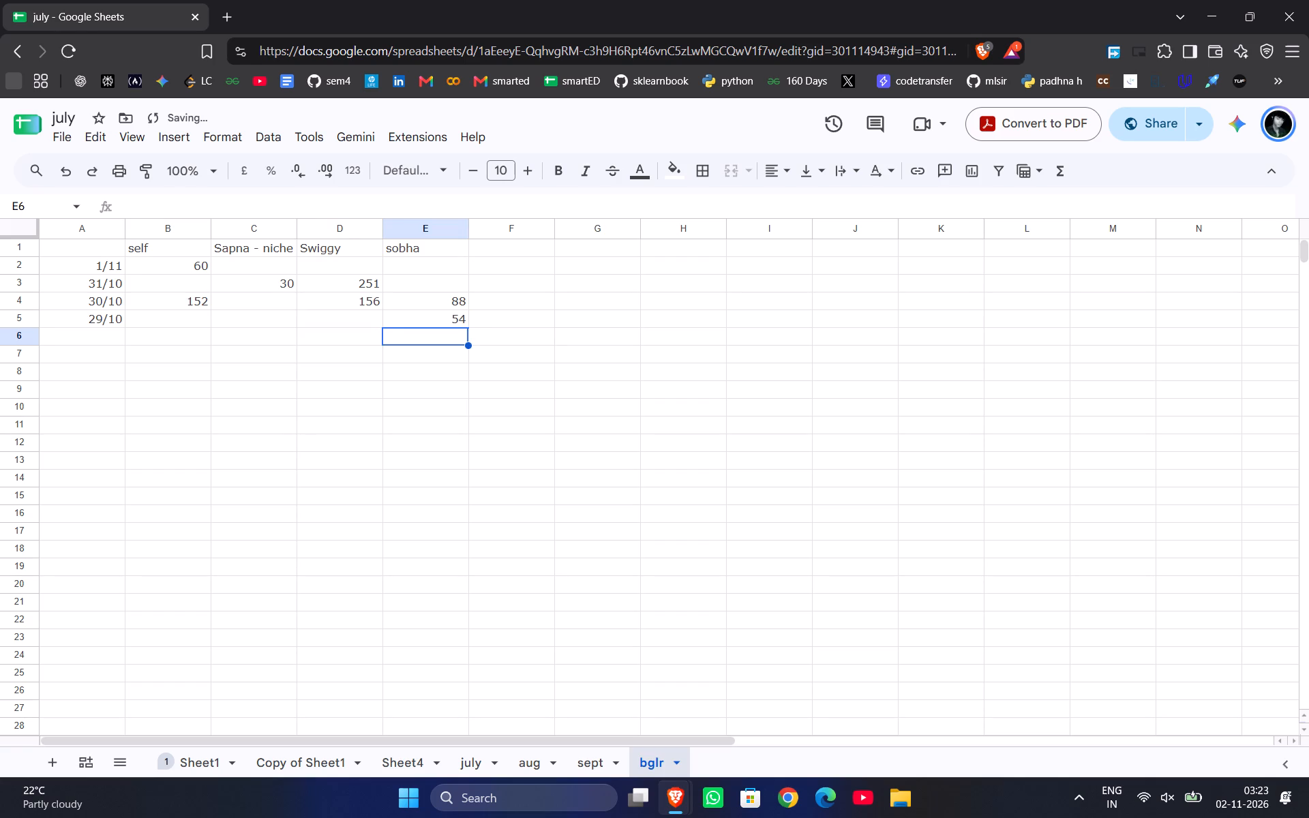
key(ctrl+Left)
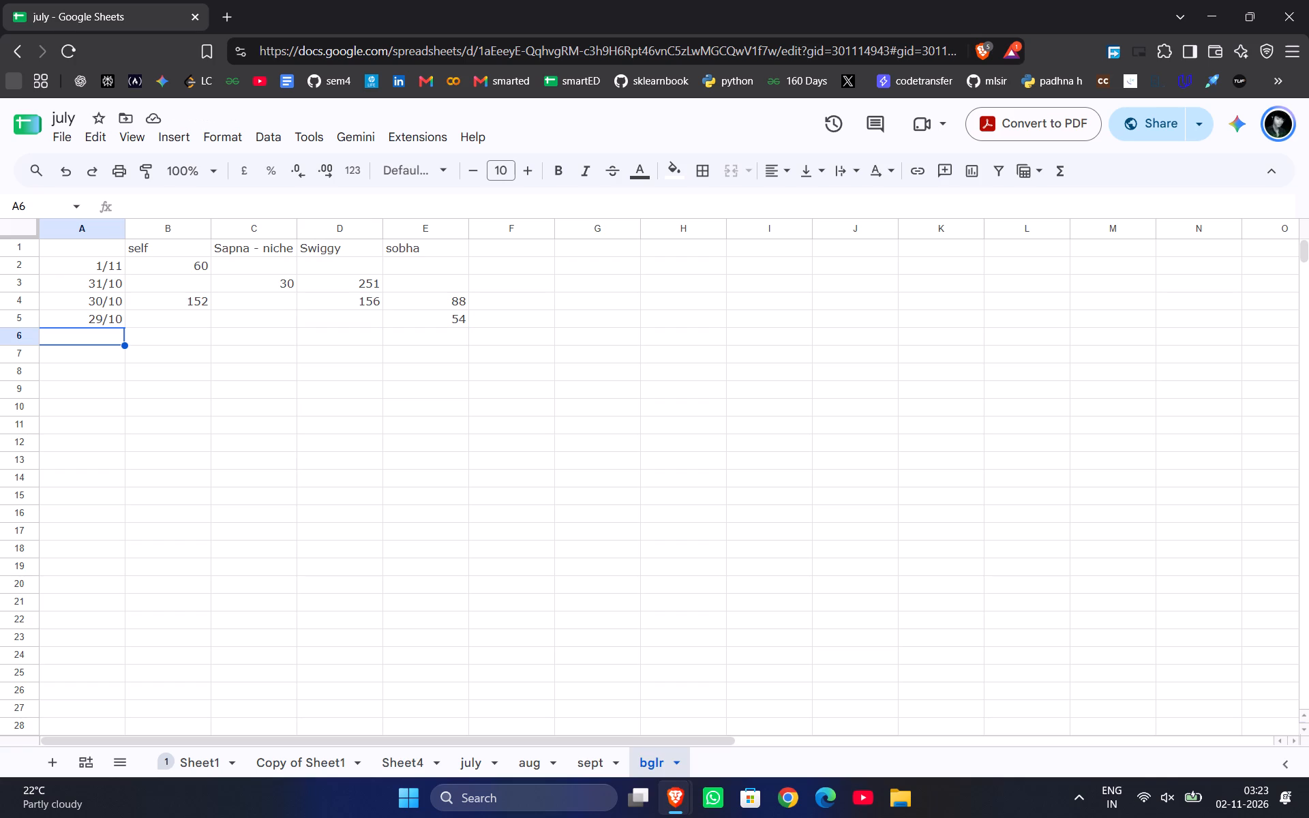
Date row 6 as 28/10 in column A and enter 117 under the Sapna - niche header in that row.
text(28/10)
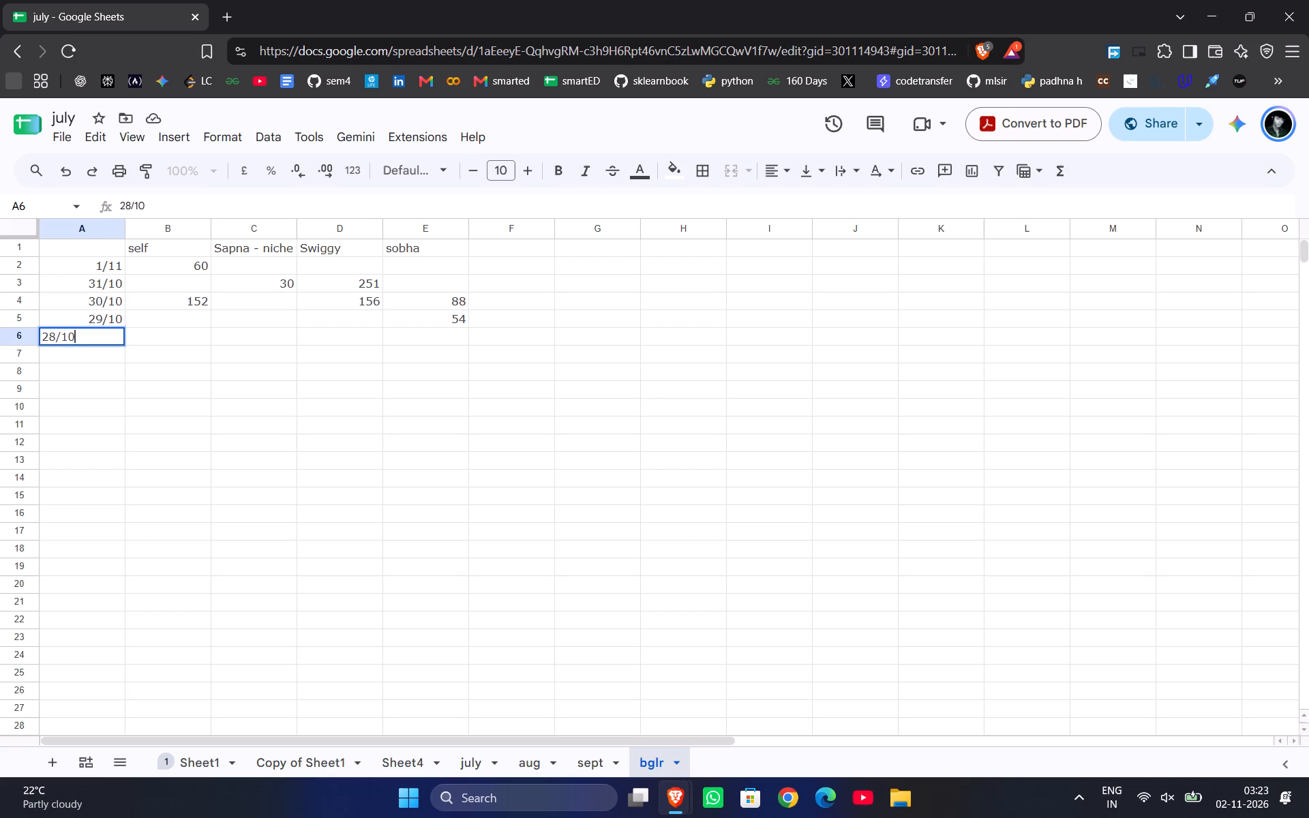
key(Tab)
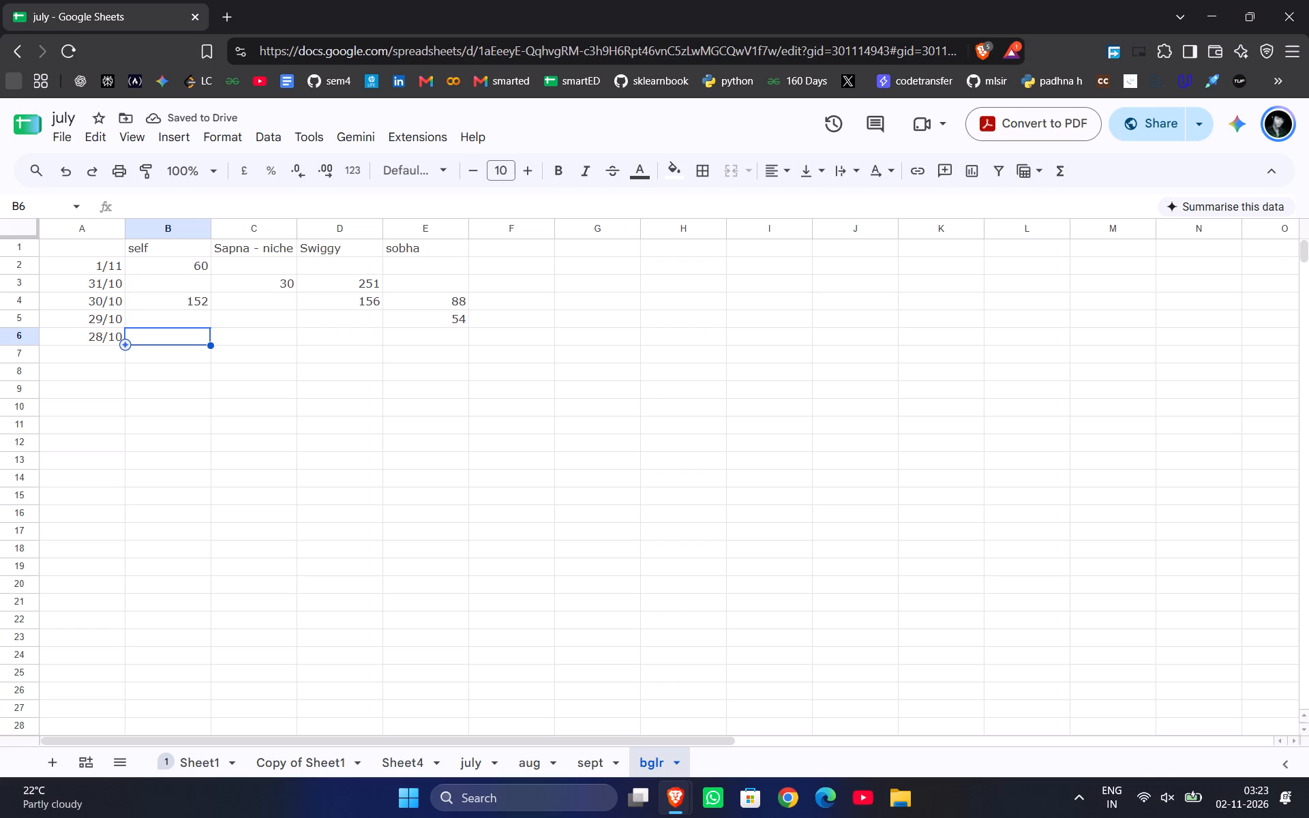
key(Right)
key(Right)
key(Left)
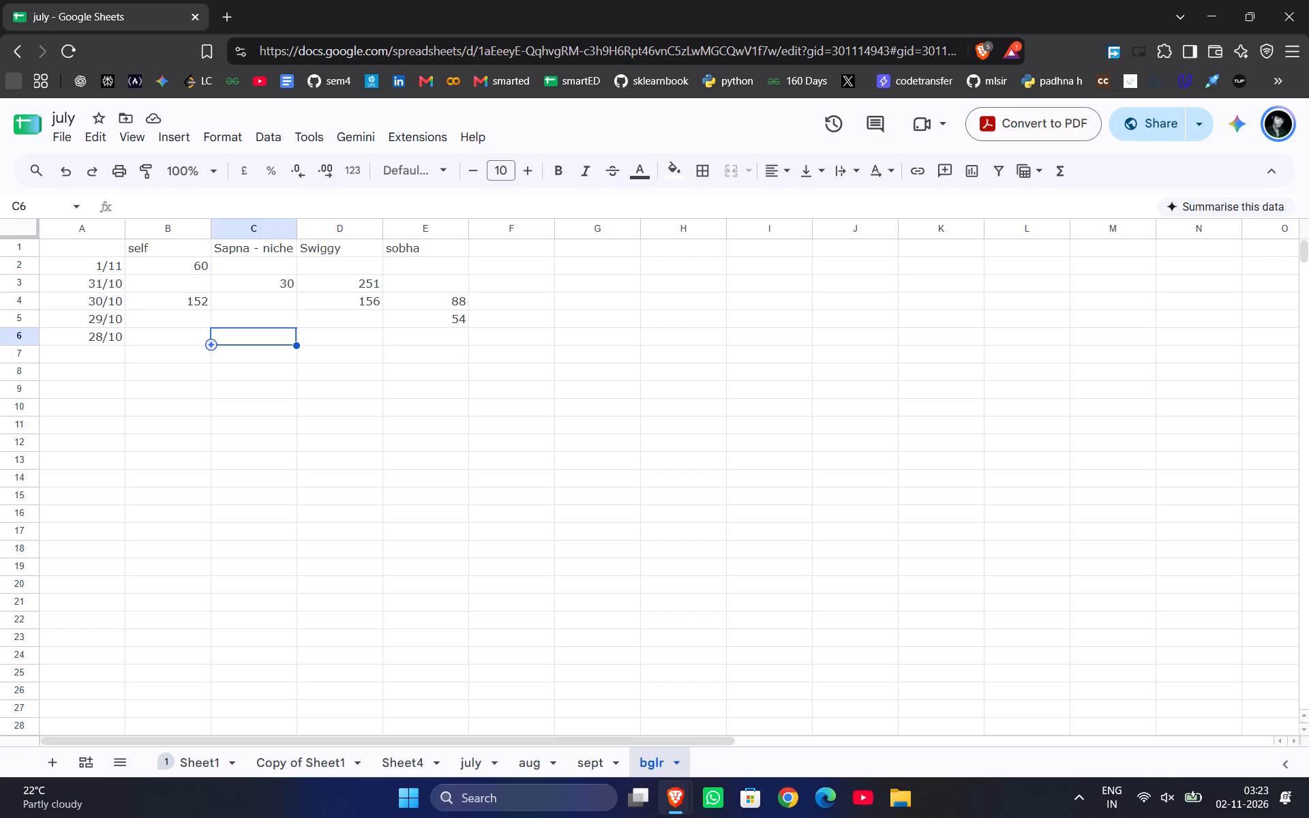
text(11)
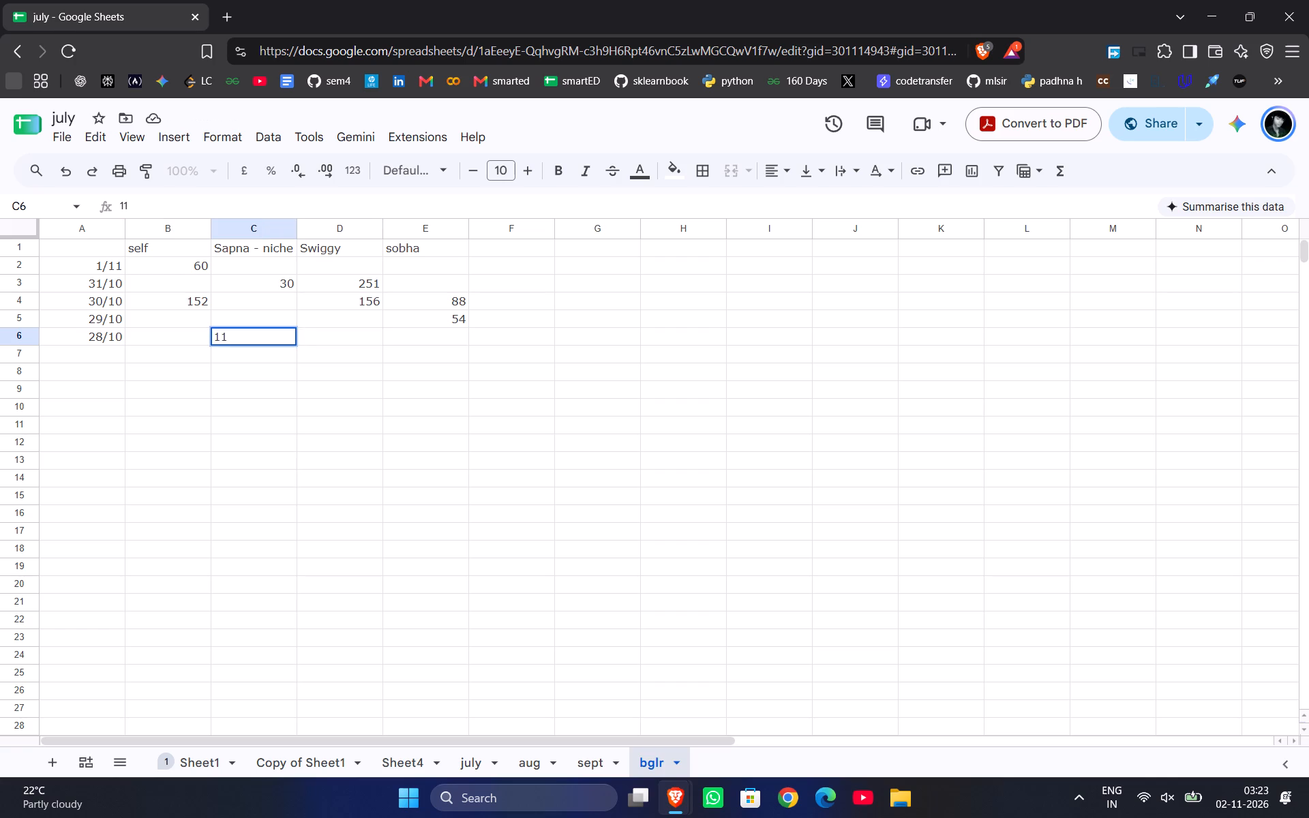
key(7)
key(Return)
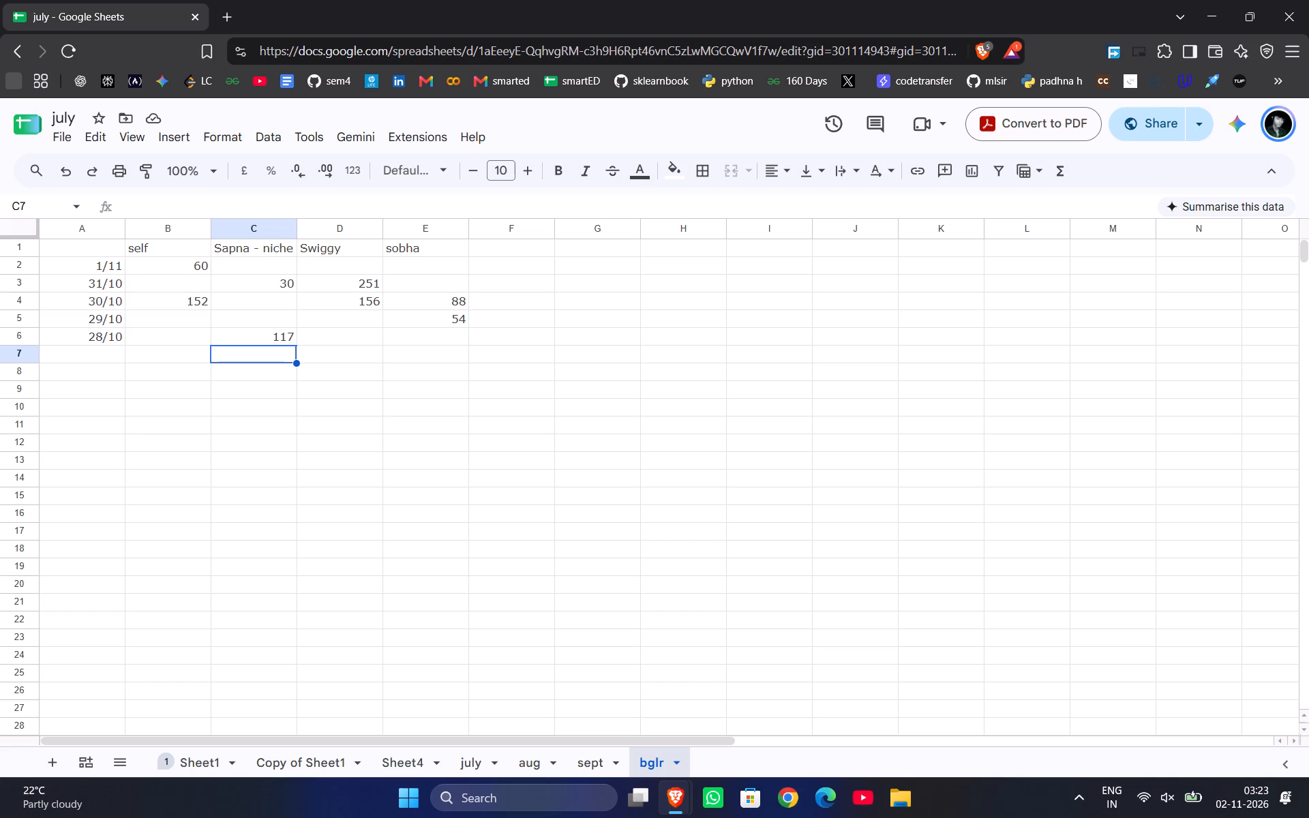
Add the header "saloni" in cell F1, beside the sobha header.
key(Up)
key(Right)
key(Right)
key(Up)
key(Up)
key(Right)
key(Right)
key(Up)
key(Up)
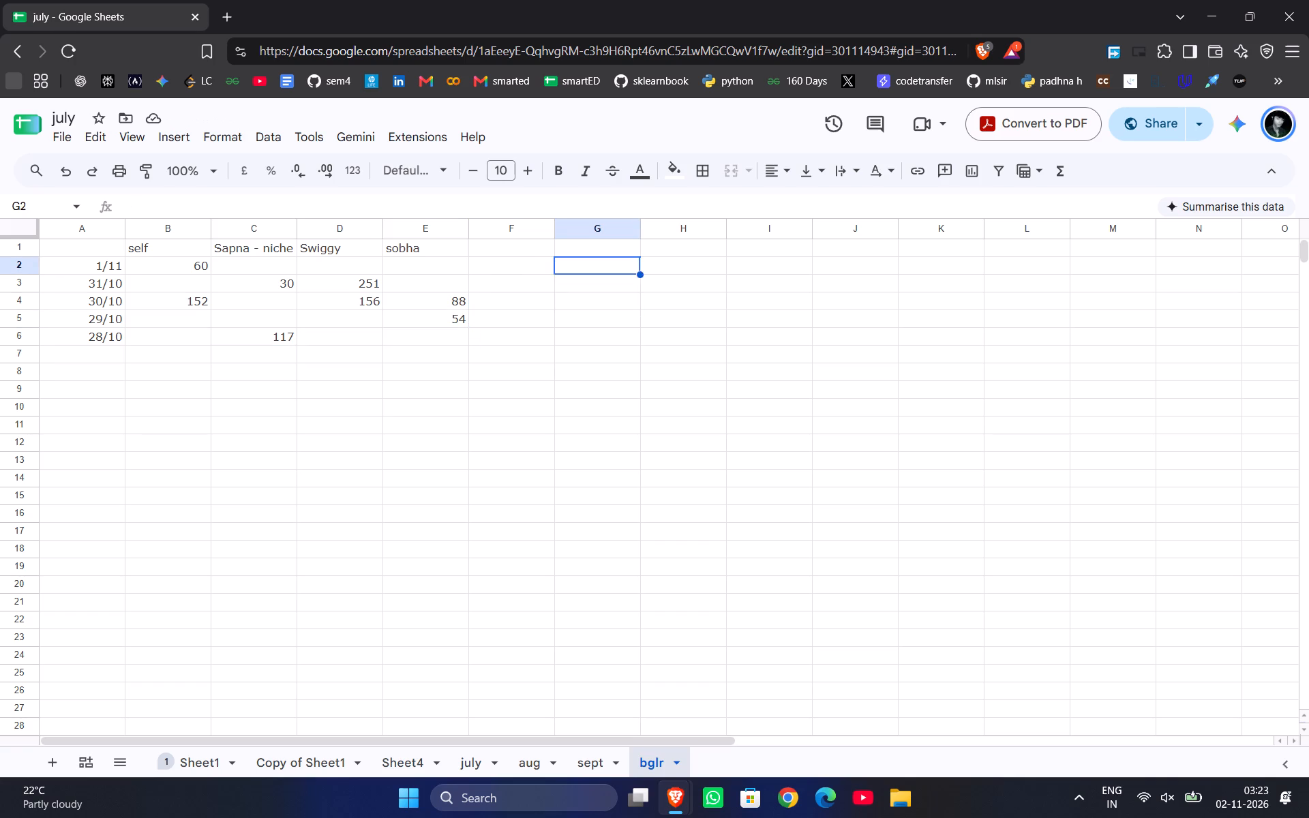
key(Left)
key(Up)
text(saloni)
key(Return)
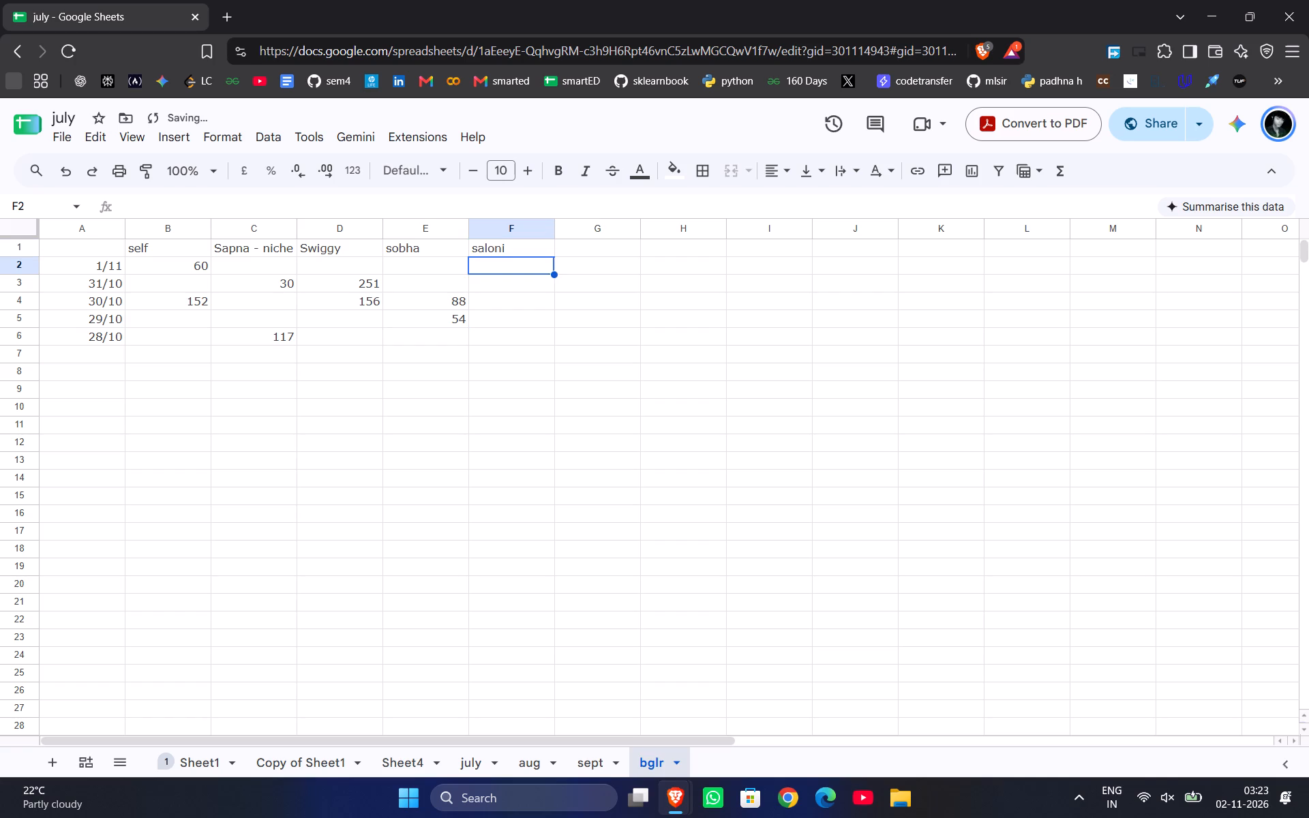
Leave row 7 blank, enter 60 under the saloni header in row 8, and date that row 26/10 in column A.
key(Down)
key(Down)
key(Down)
key(Down)
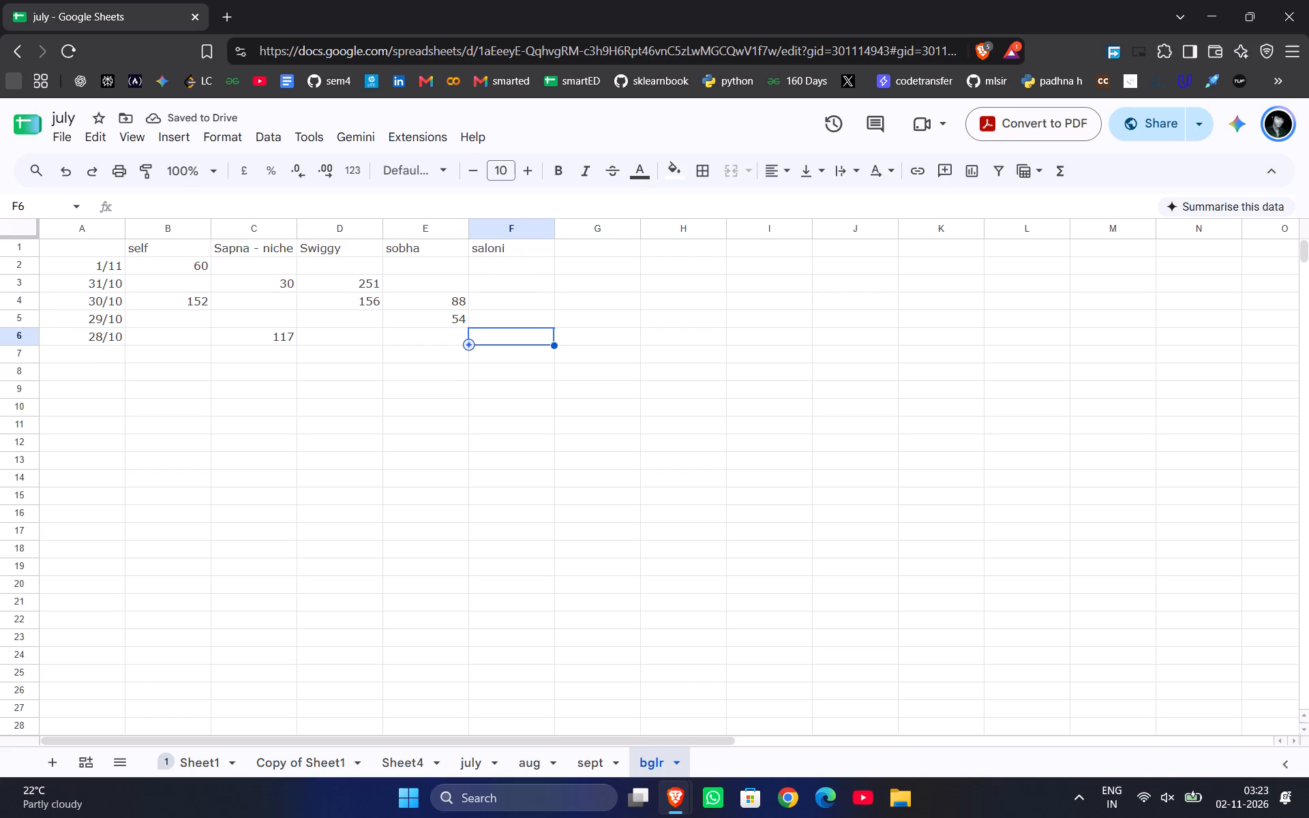
key(Down)
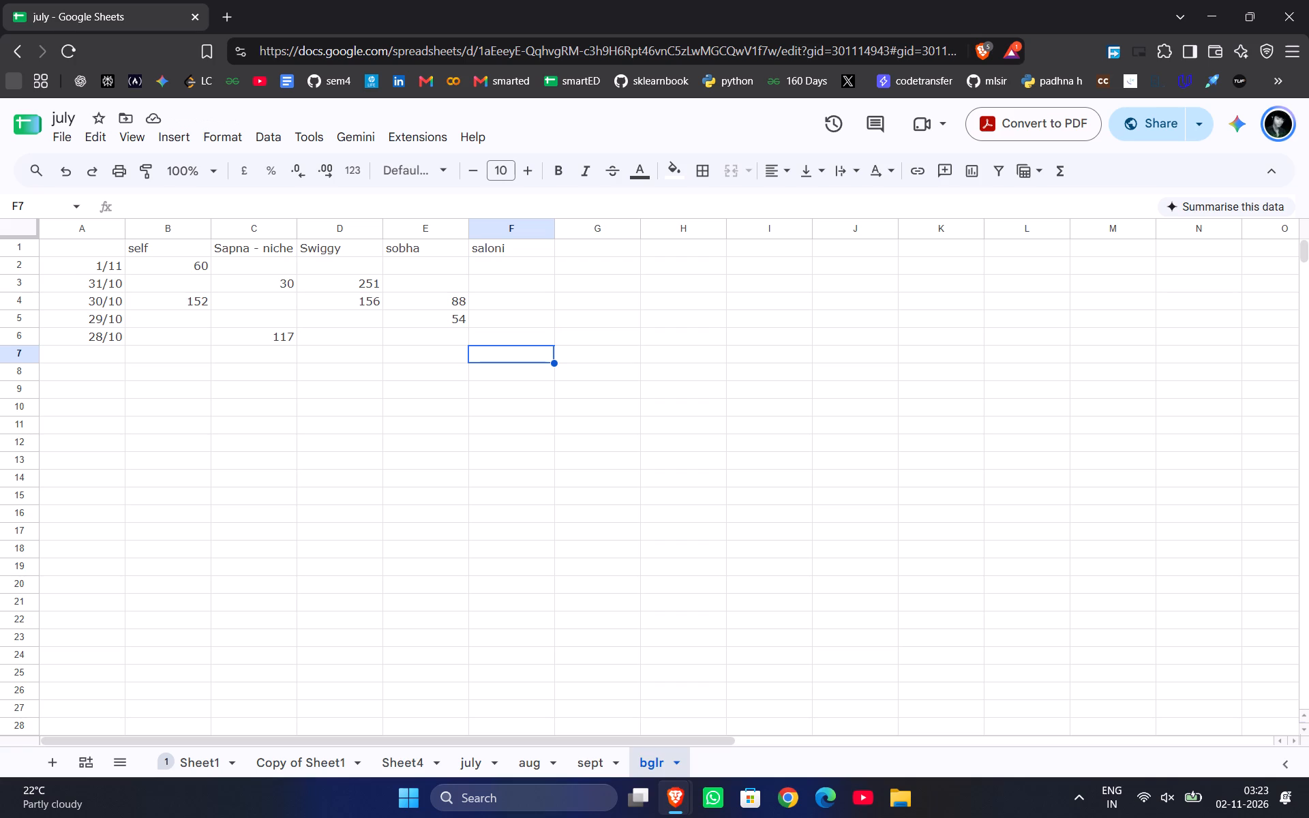
key(Down)
text(60)
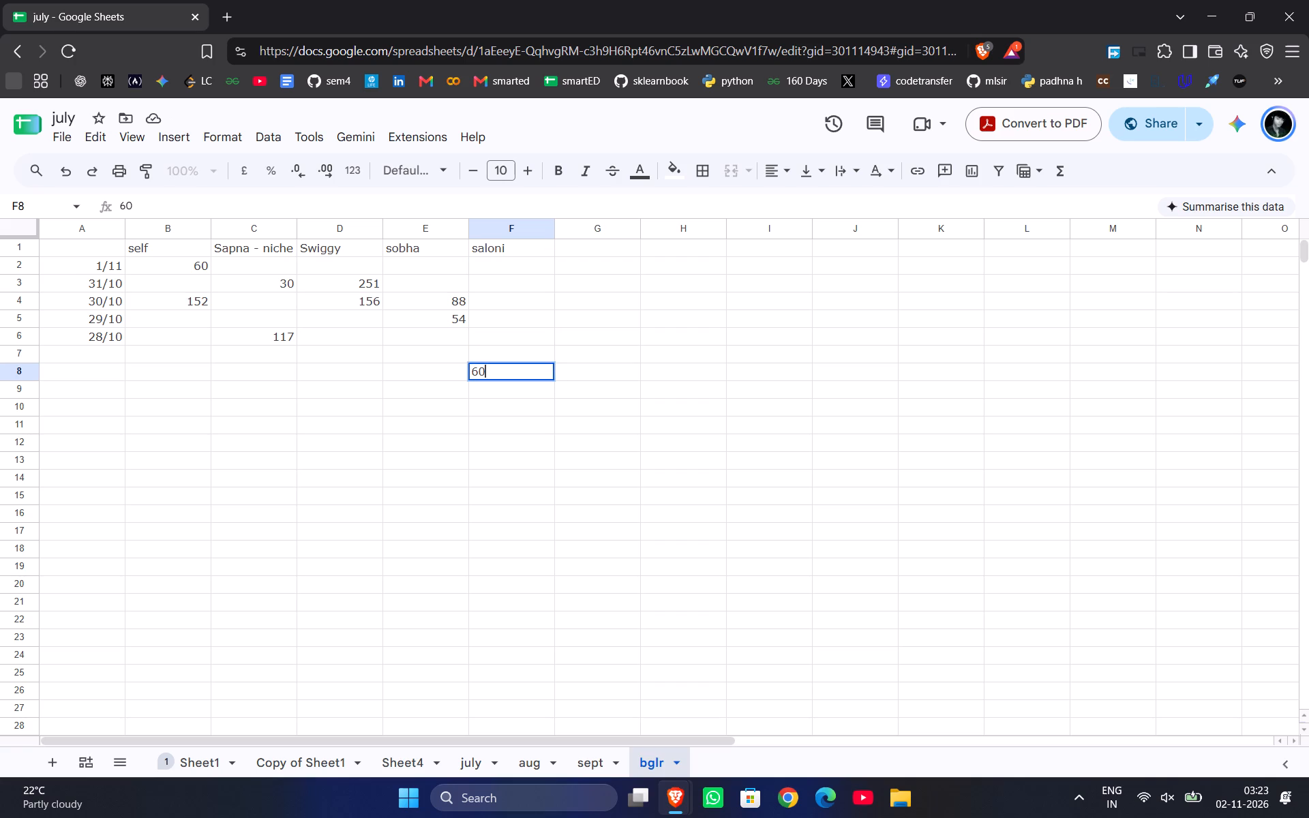
key(Left)
key(ctrl+Left)
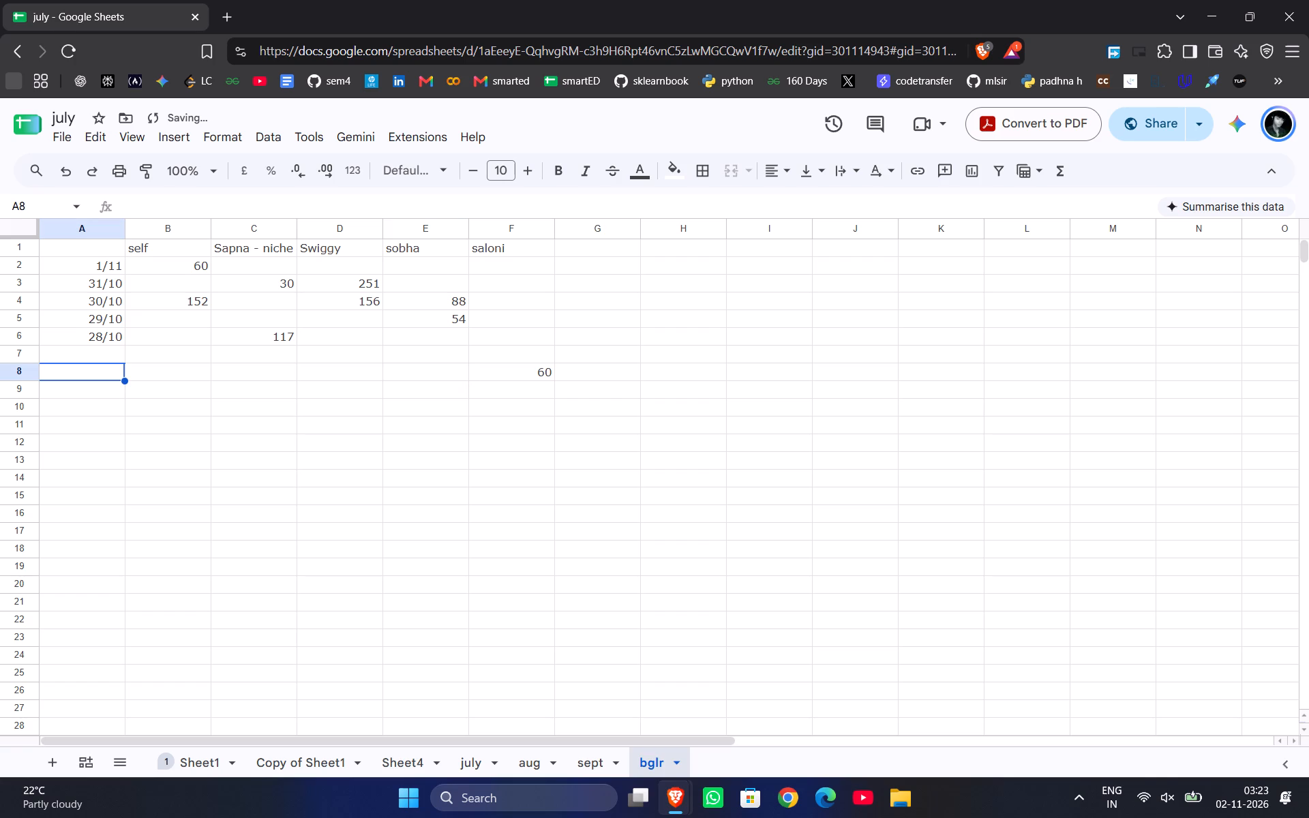
key(2)
text(6/10)
key(Return)
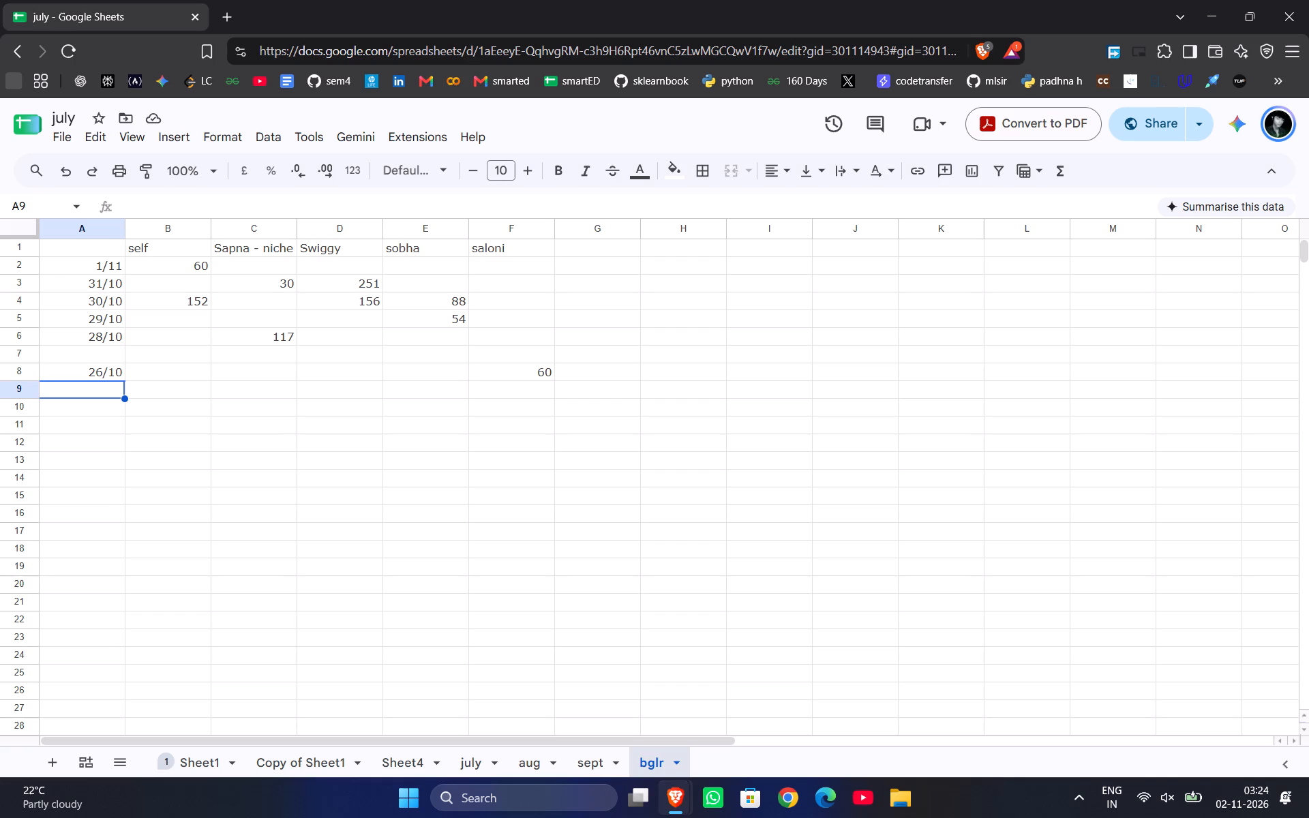
Date row 9 as 25/10 in column A and enter 10 under the self header in that row.
text(25/10)
key(Right)
key(Right)
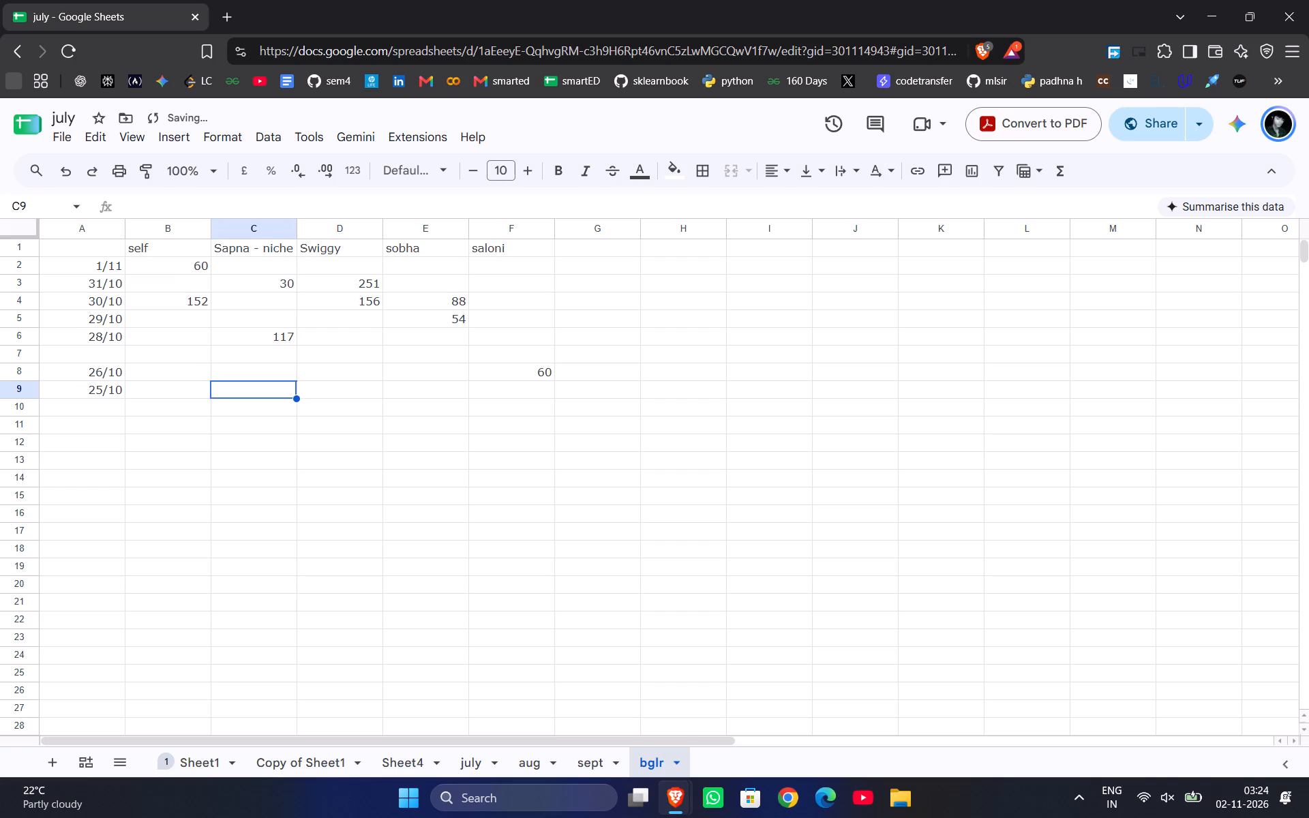
key(Left)
text(10)
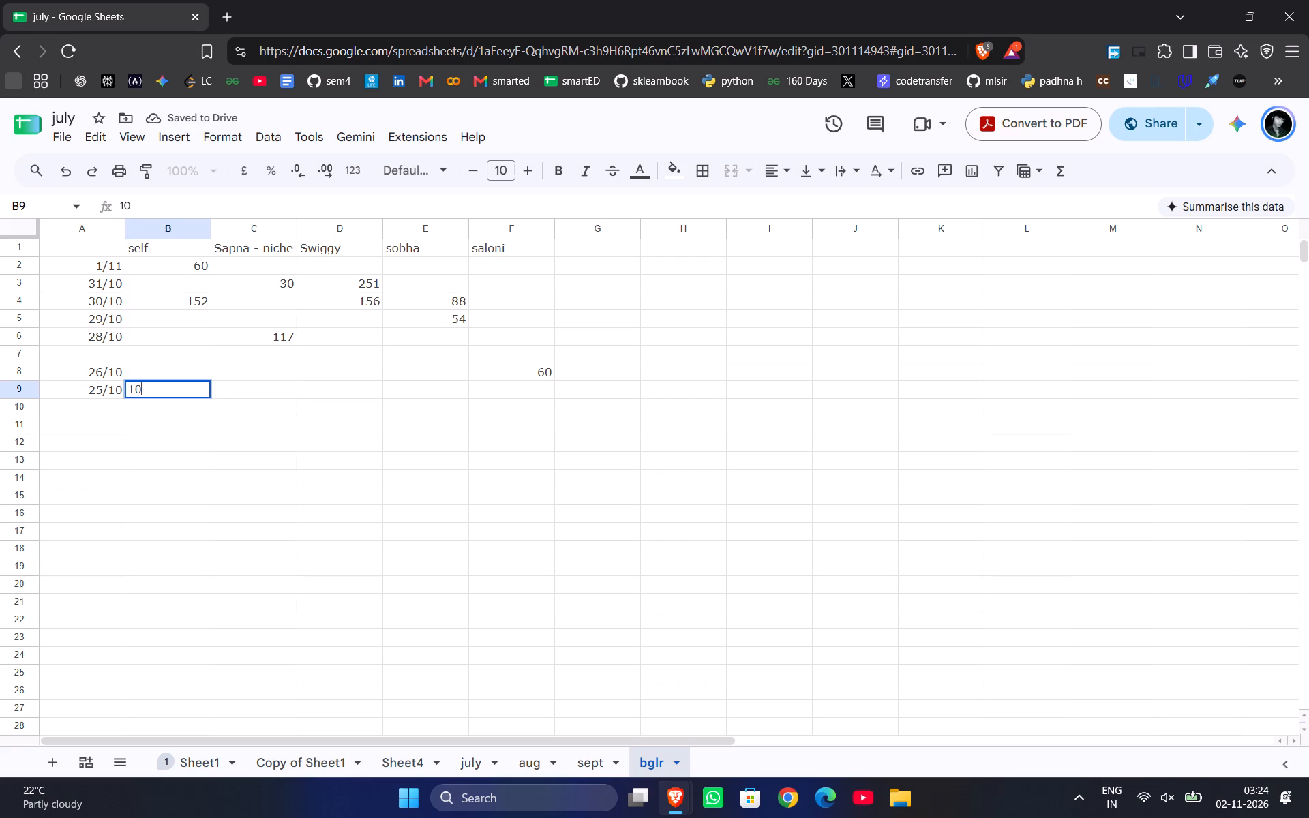
key(Return)
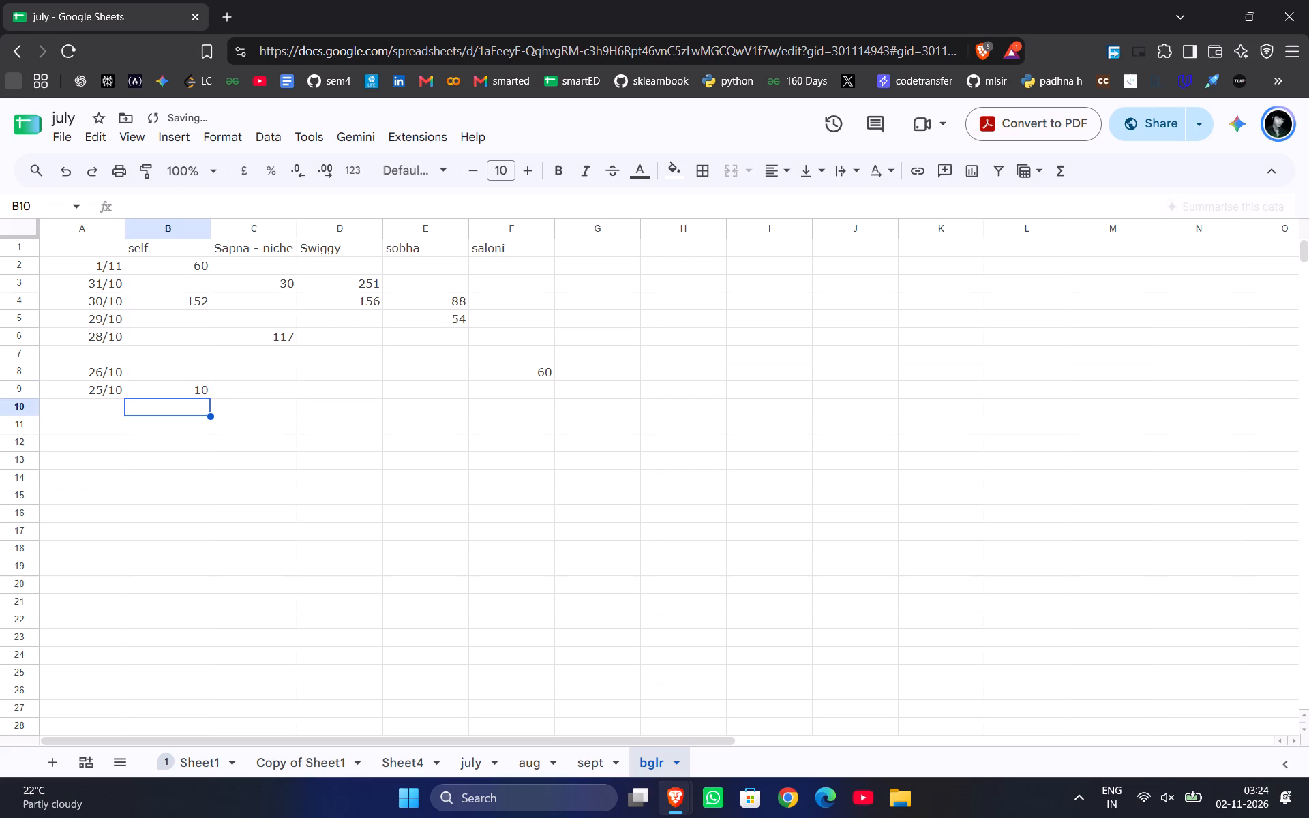
key(Left)
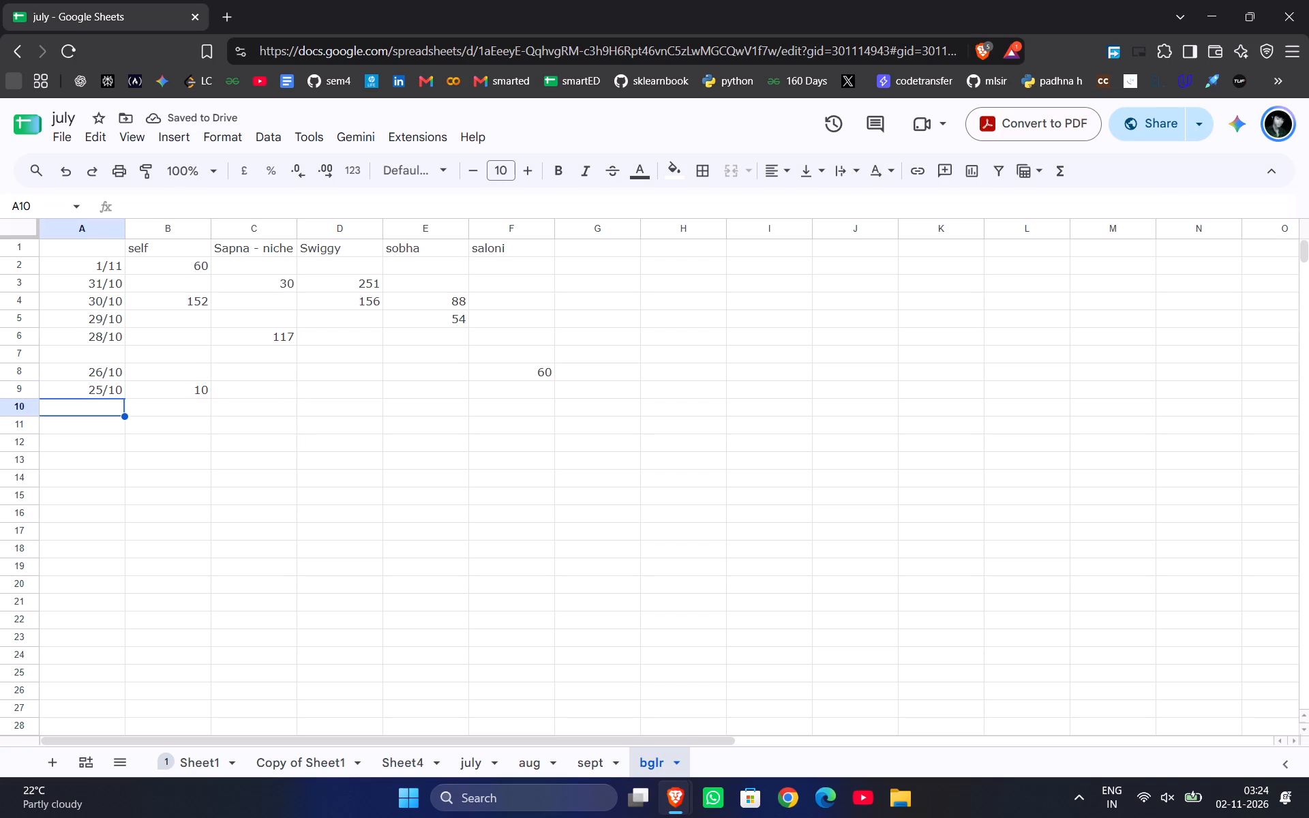
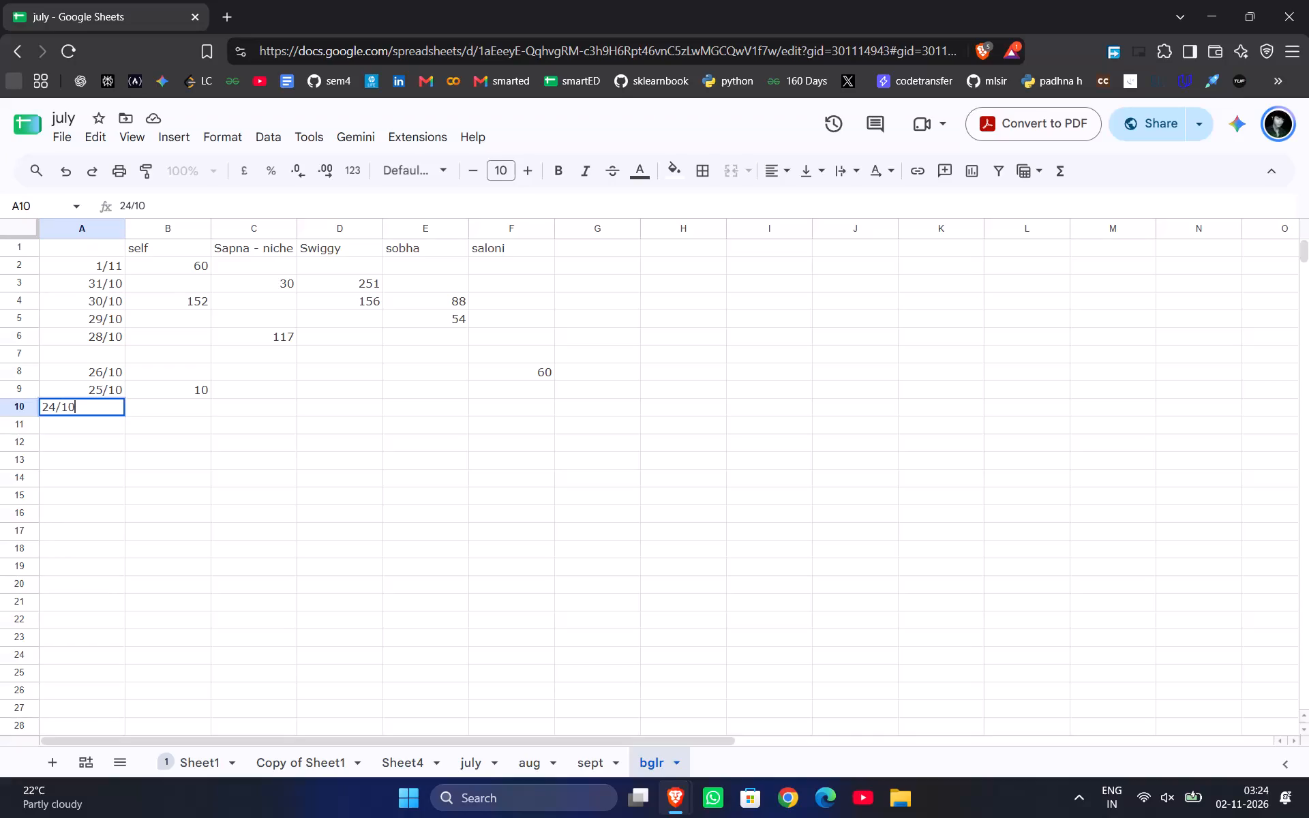
Date row 10 as 24/10 in column A and enter 122.9 in column G of that row.
key(Return)
key(Right)
key(Up)
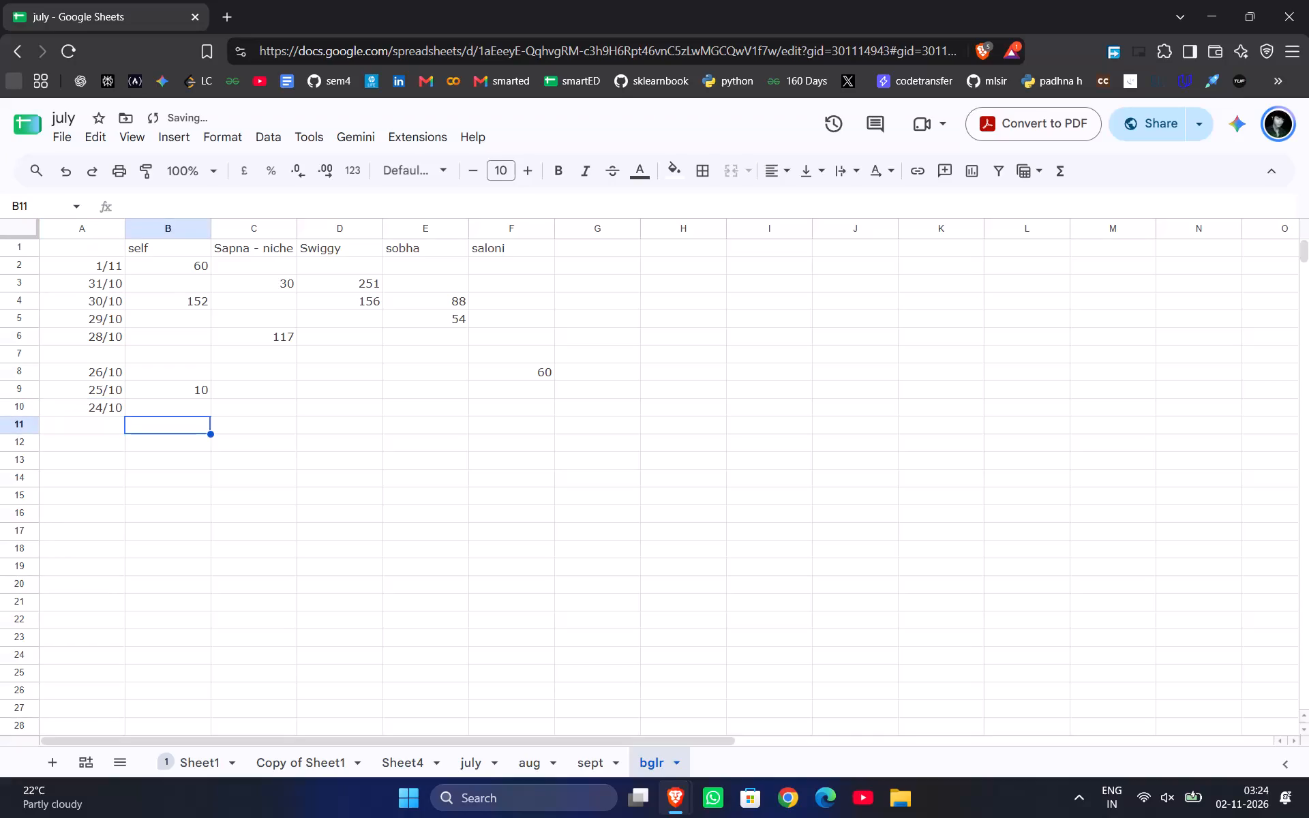
key(Right)
key(Left)
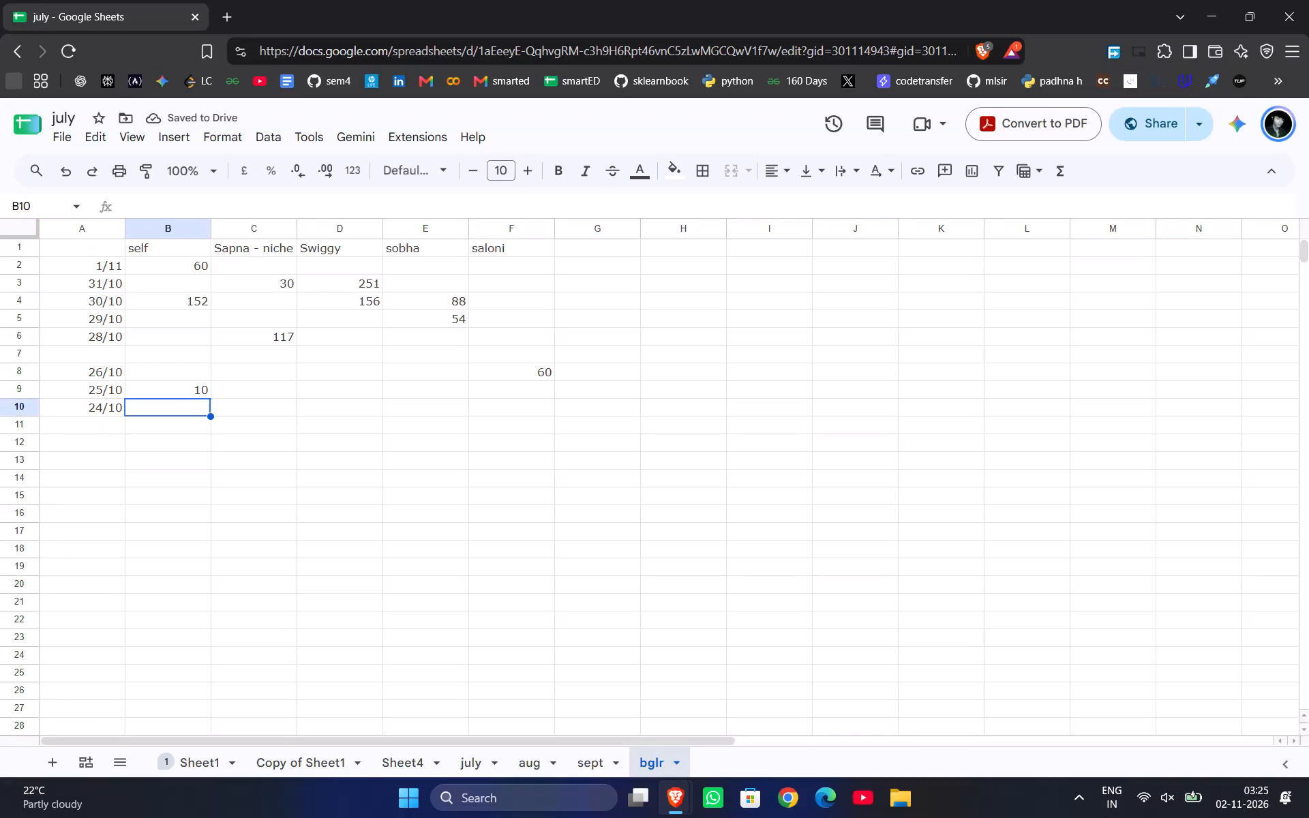
key(Right)
key(Right)
key(Right)
key(Right)
key(Right)
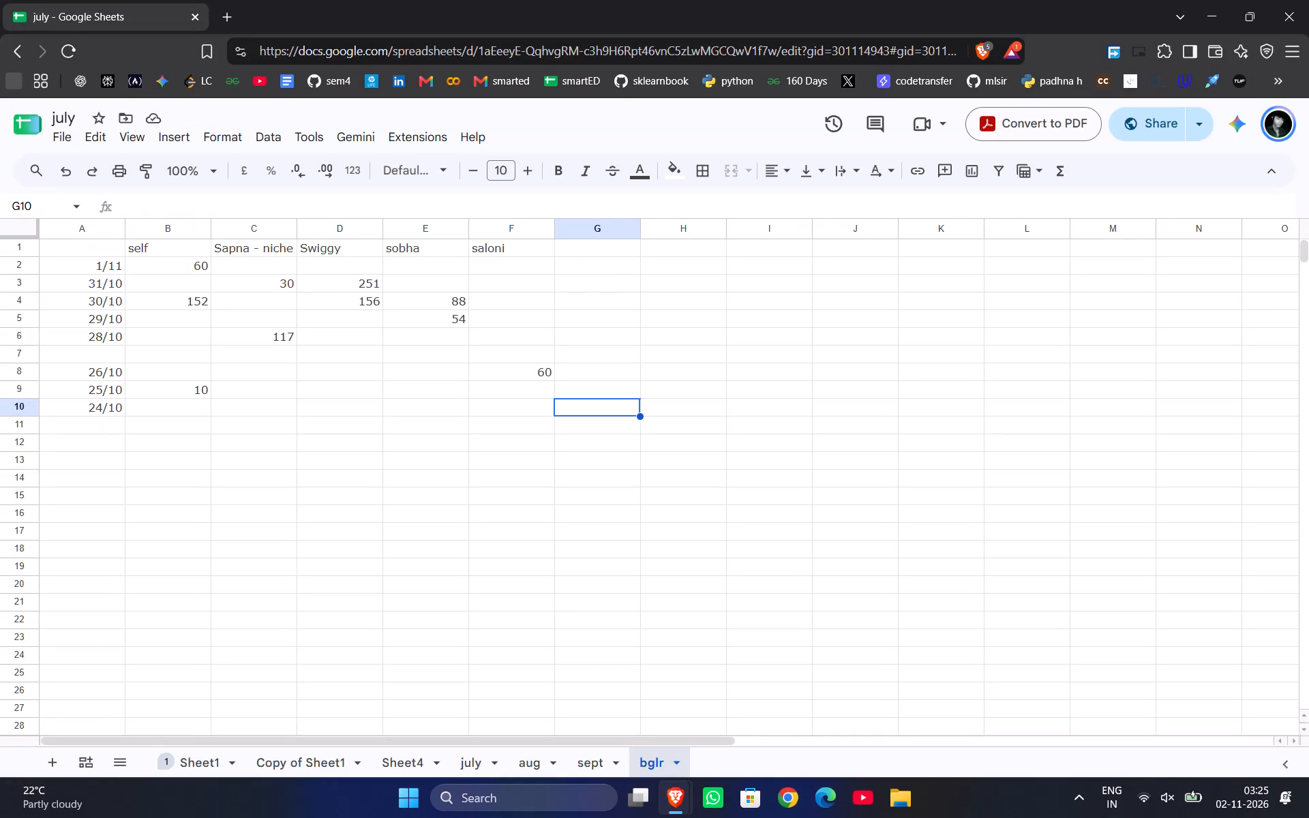
text(122)
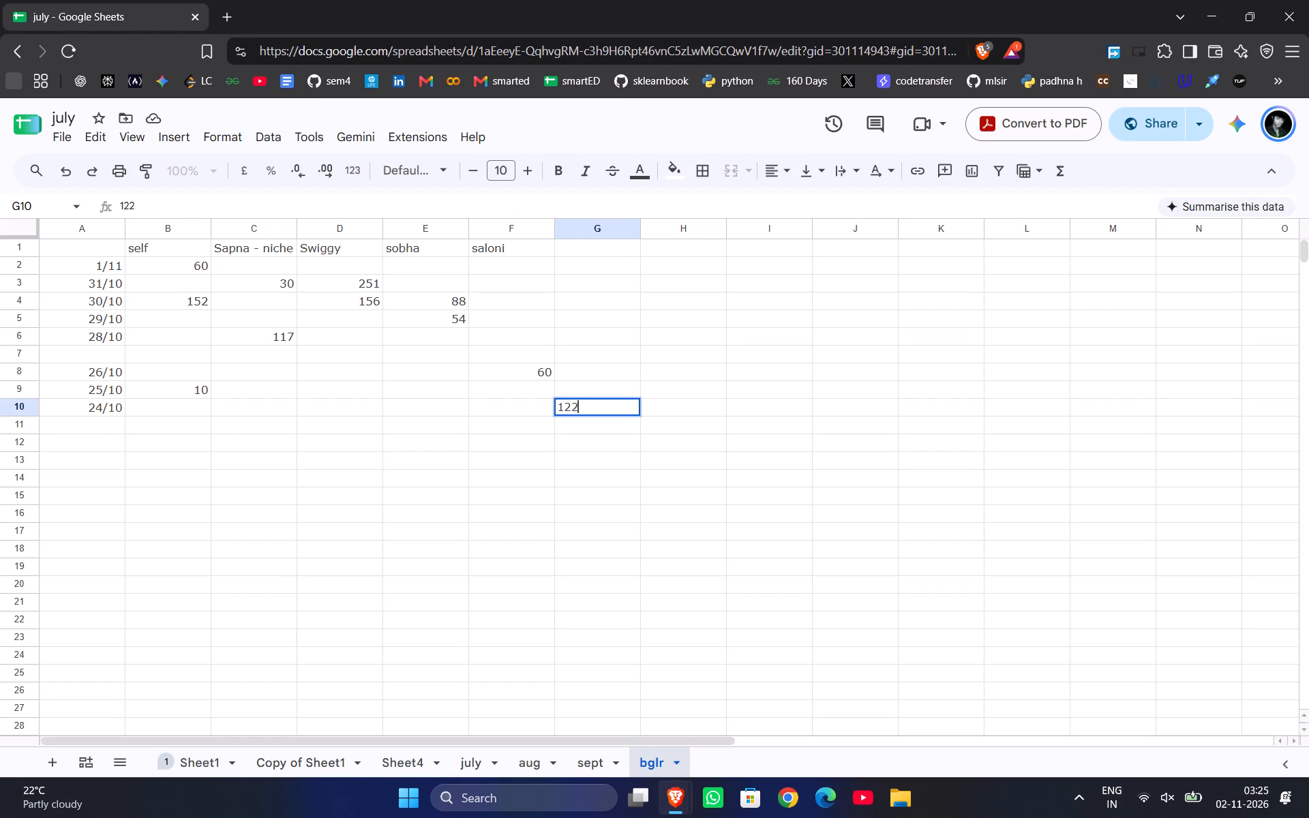
text(.9)
key(Return)
Add the header "zepto" in cell G1, beside the saloni header.
key(Up)
key(Up)
key(Up)
key(Up)
key(Up)
key(Up)
key(Up)
key(Up)
key(Up)
key(Up)
key(Up)
key(Up)
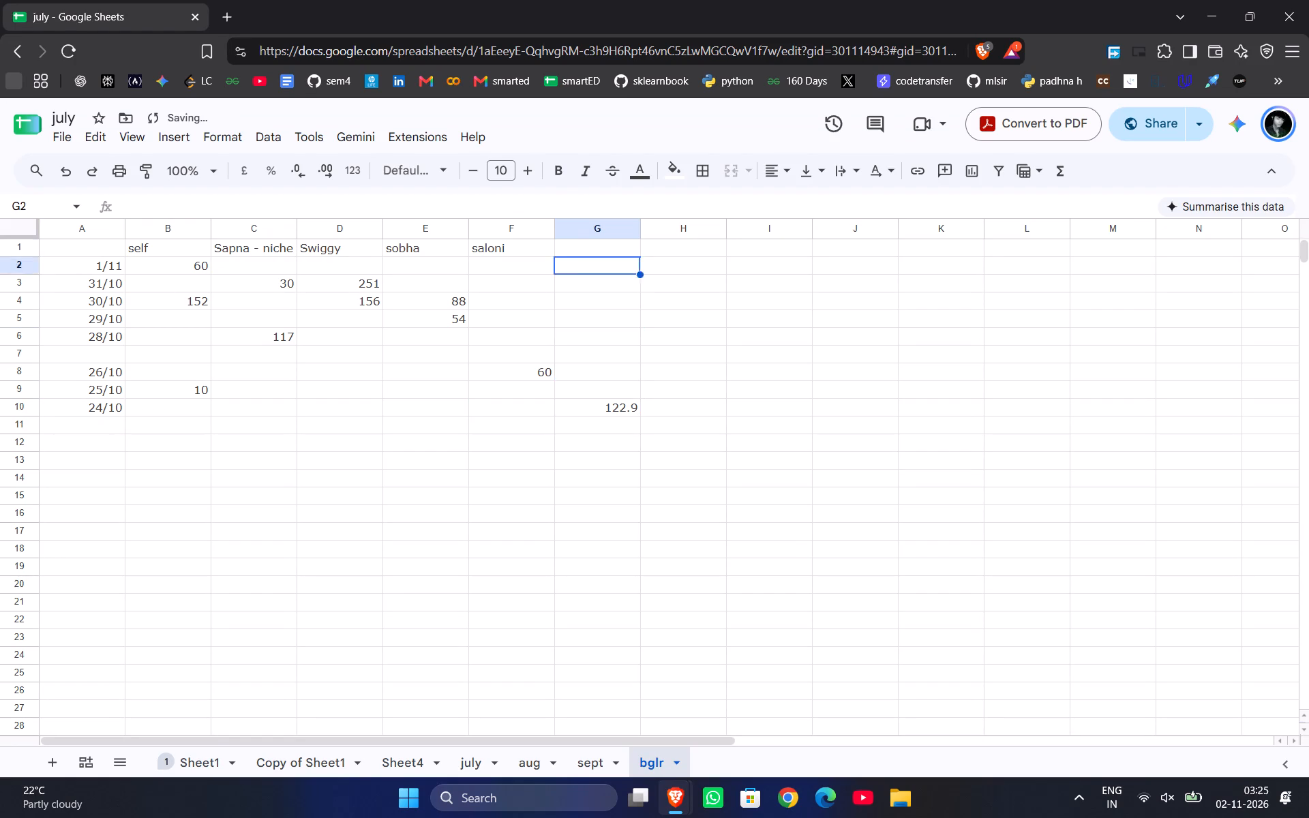
key(Down)
key(Down)
key(Down)
key(Down)
key(Down)
key(Down)
key(Down)
key(Down)
key(Down)
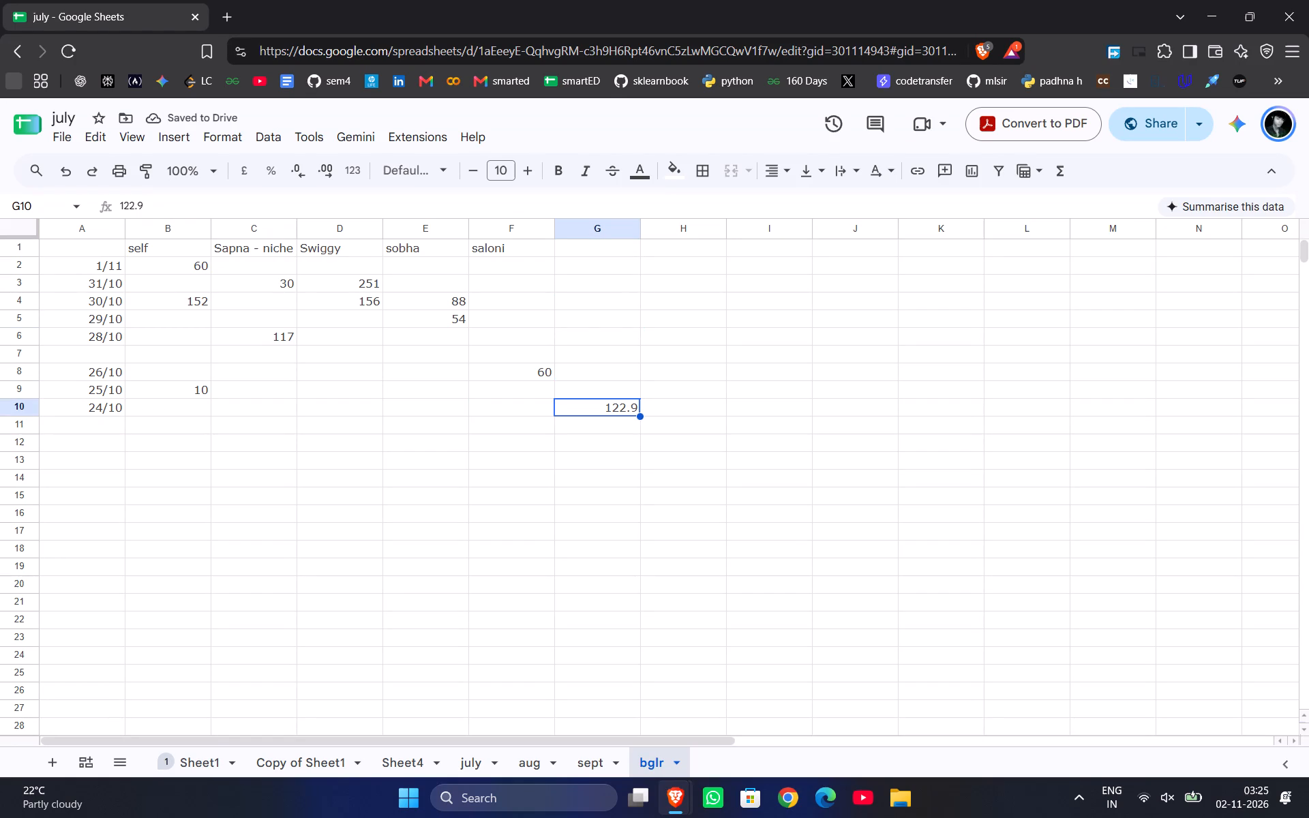
key(Up)
key(Up)
key(Up)
key(Up)
key(Up)
key(Up)
key(Up)
key(Up)
key(Up)
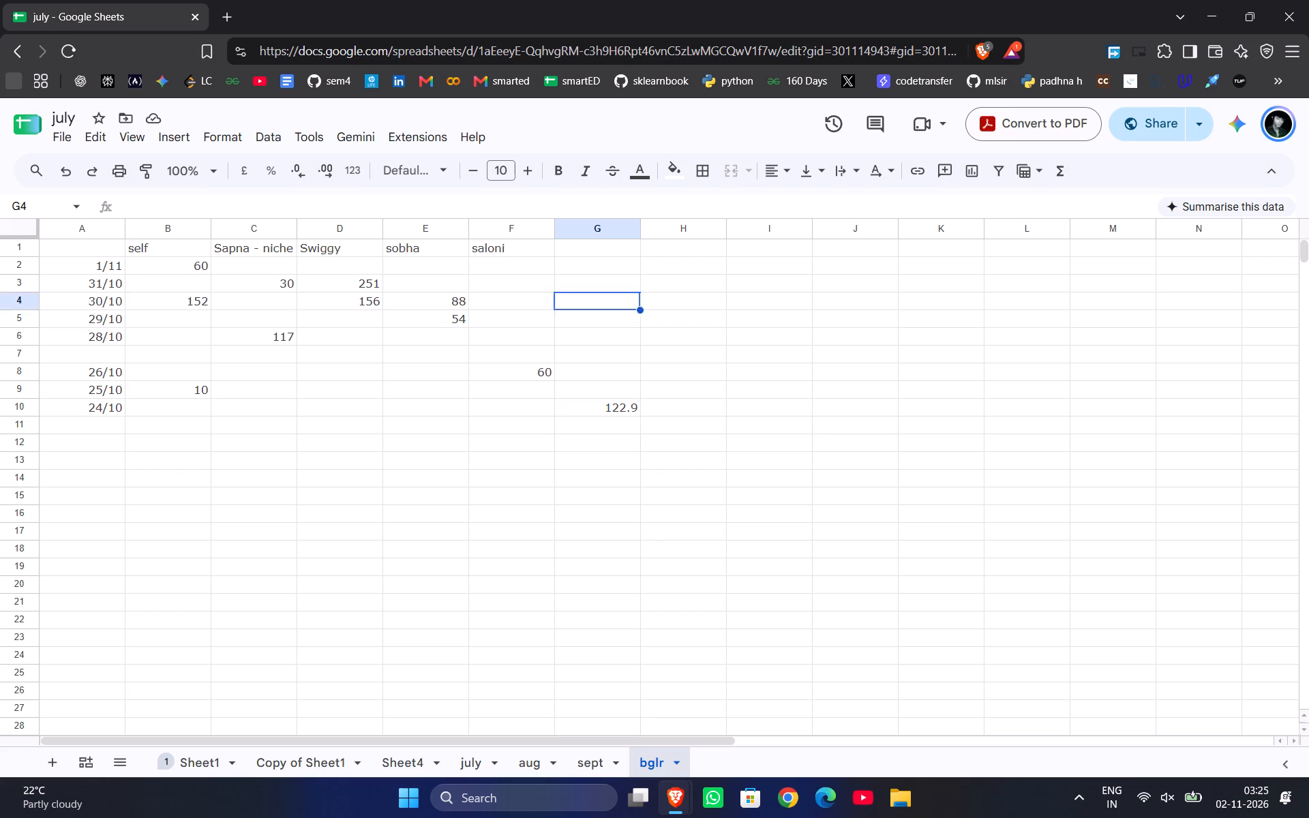
text(zepto)
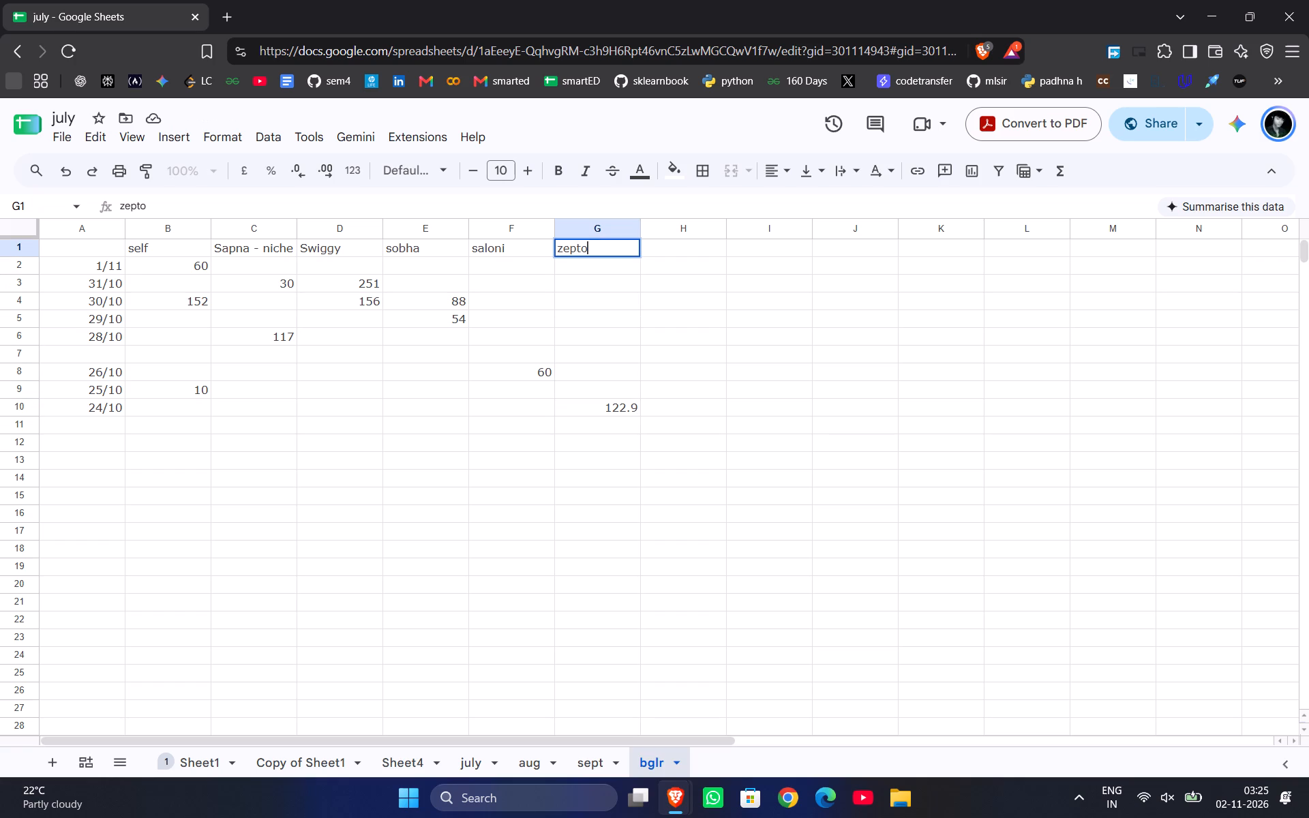
key(Return)
Enter 30 under the sobha header in row 11.
key(Down)
key(Down)
key(Down)
key(Down)
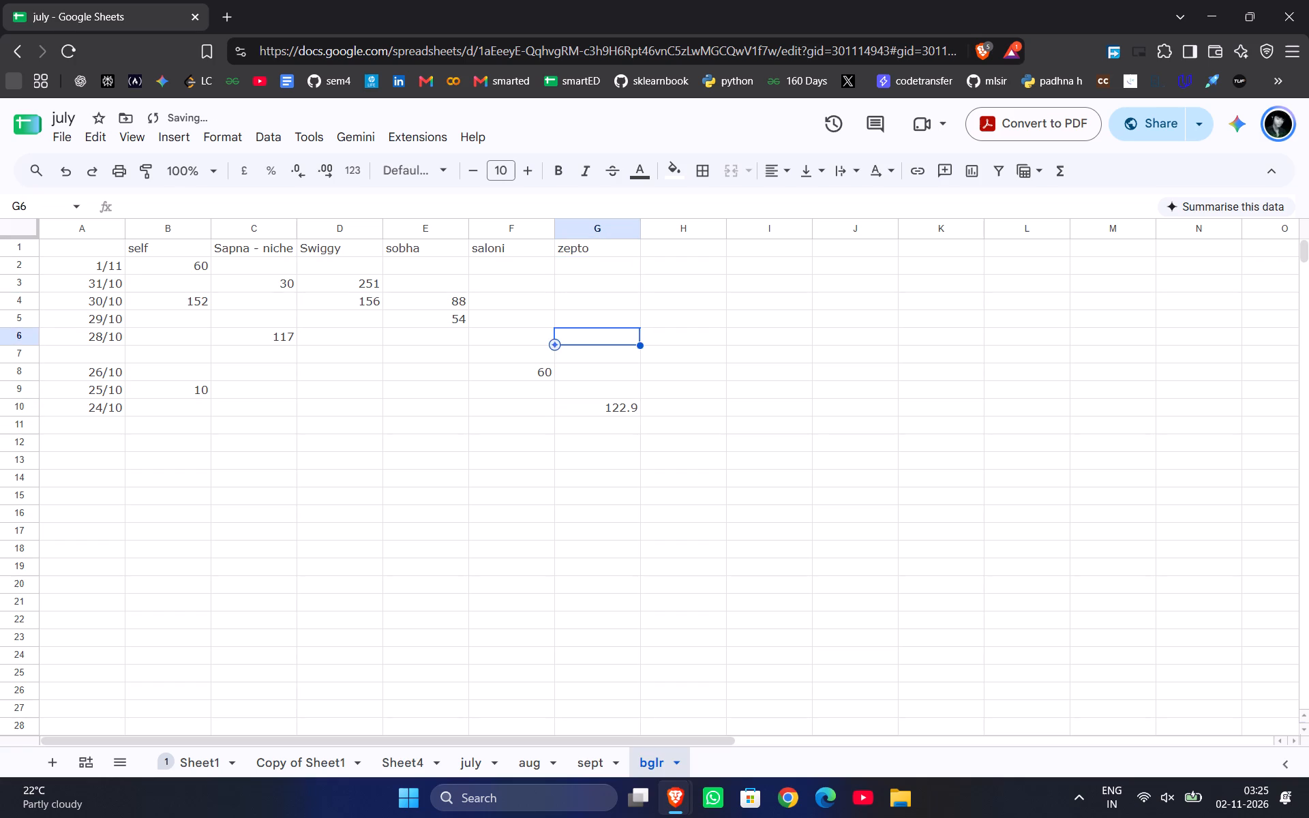
key(Down)
key(Down)
key(Down)
key(Down)
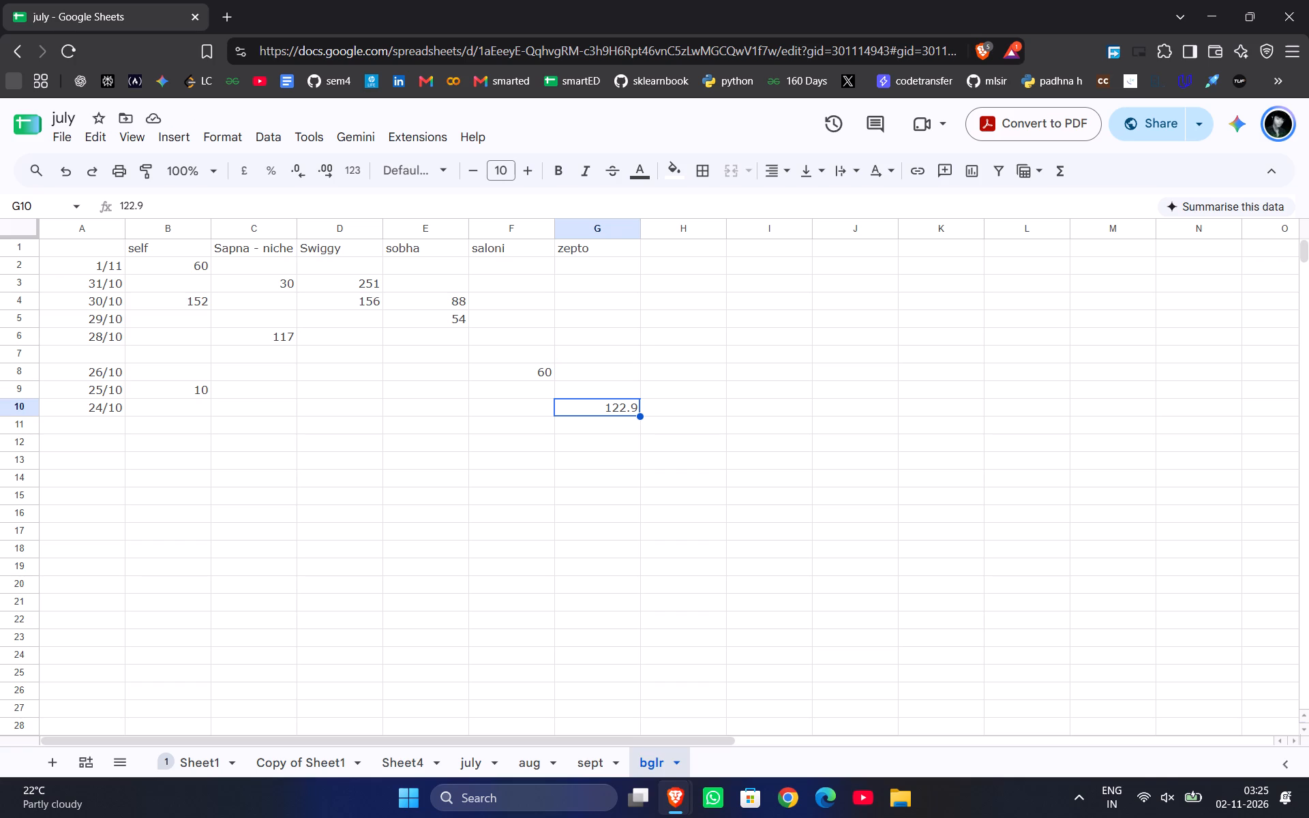
key(Left)
key(Down)
key(Left)
key(Left)
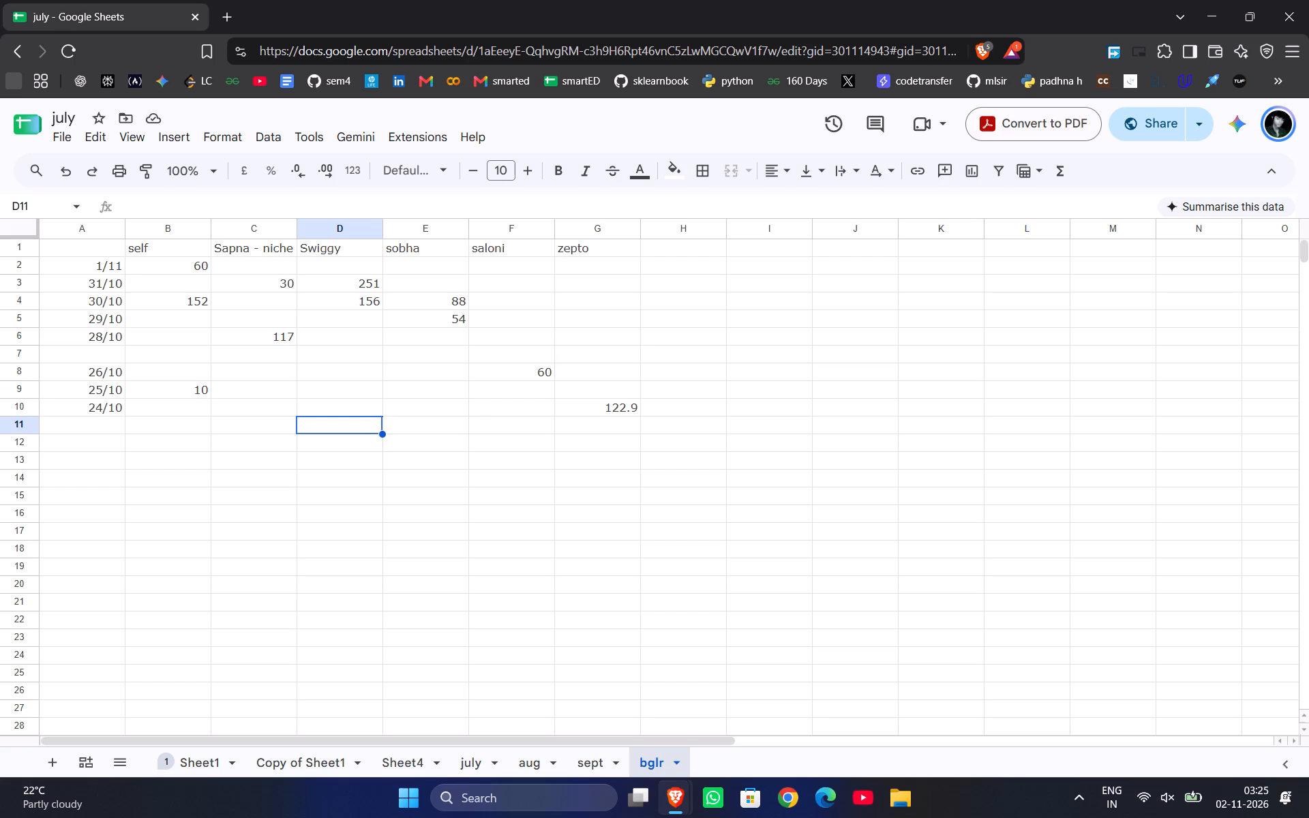
key(Right)
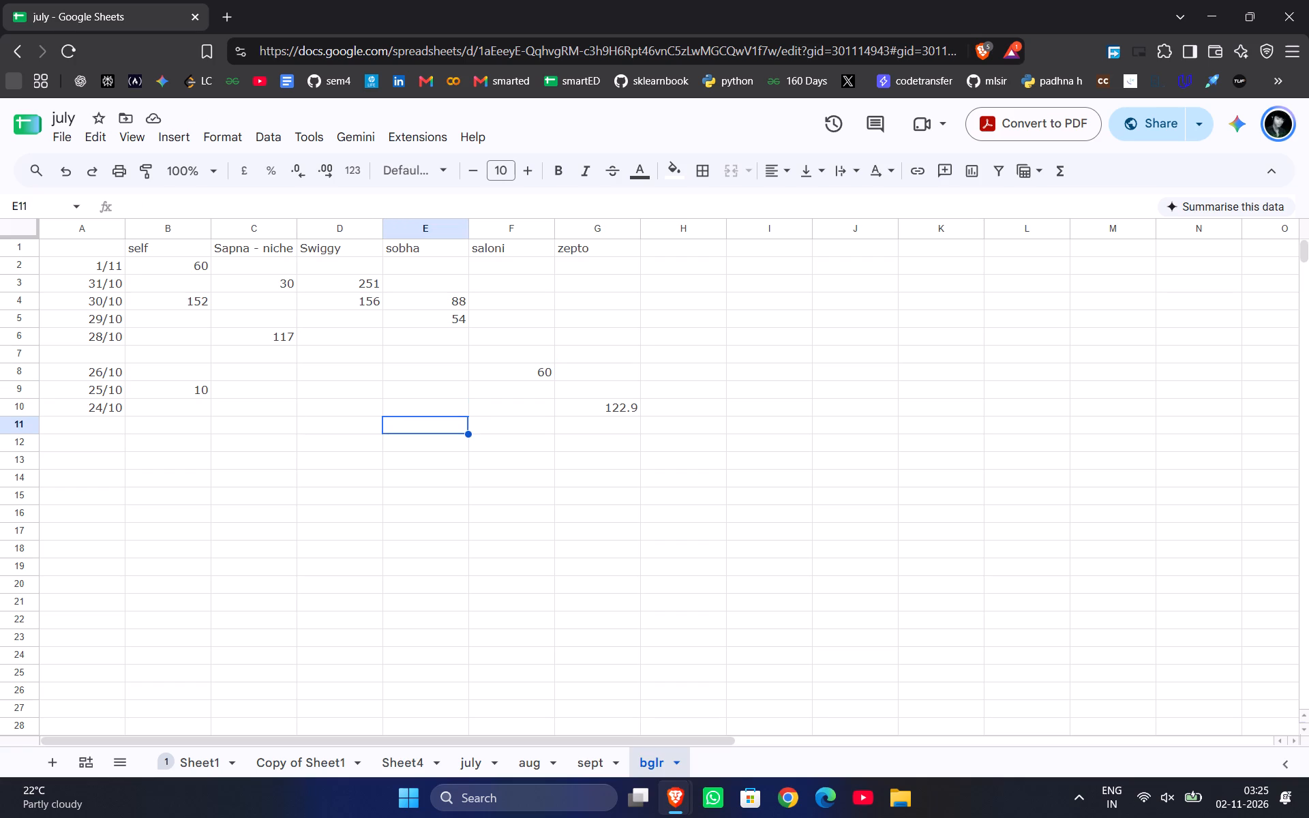
text(30)
key(ctrl+Left)
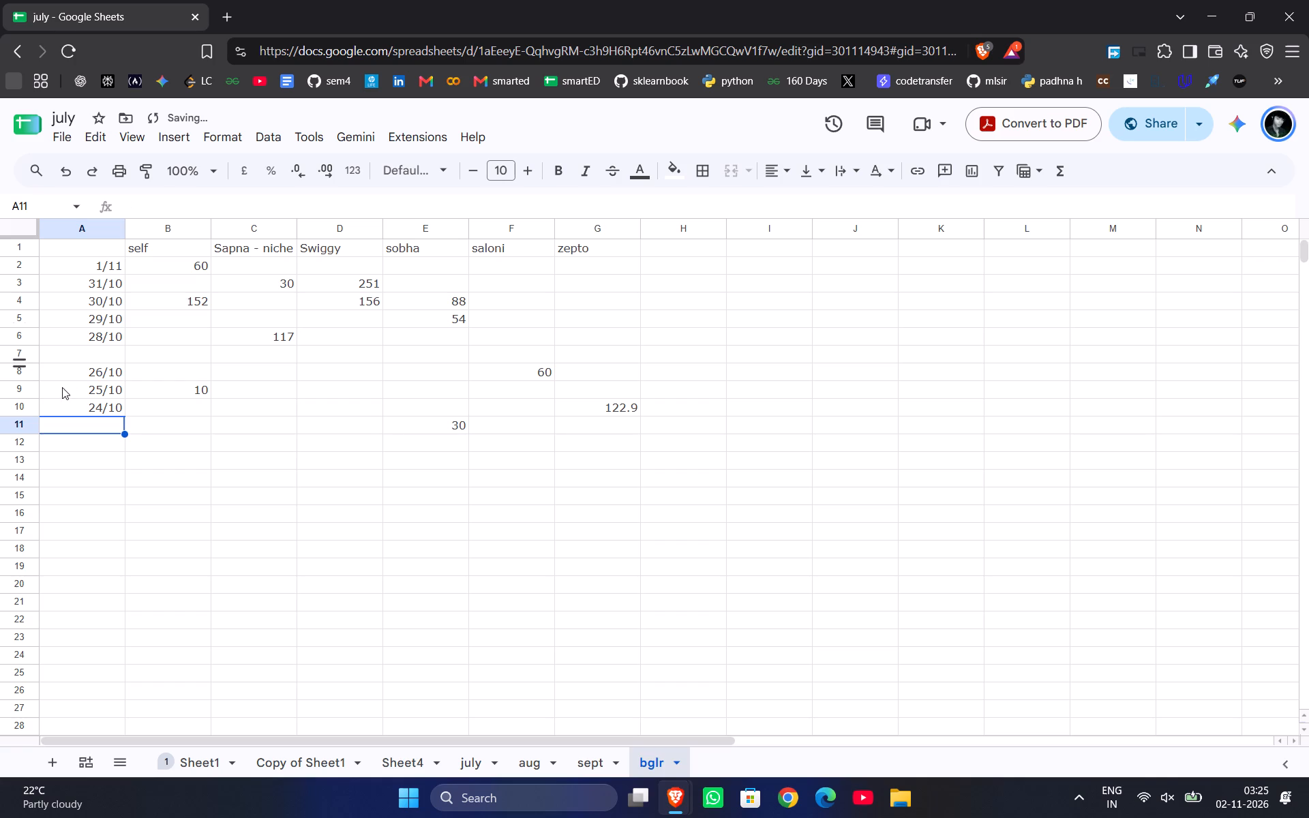
Extend the descending date series from A8:A10 down column A to 30/9 in row 34.
drag(74, 375, 87, 405)
scroll(87, 405, down, 1)
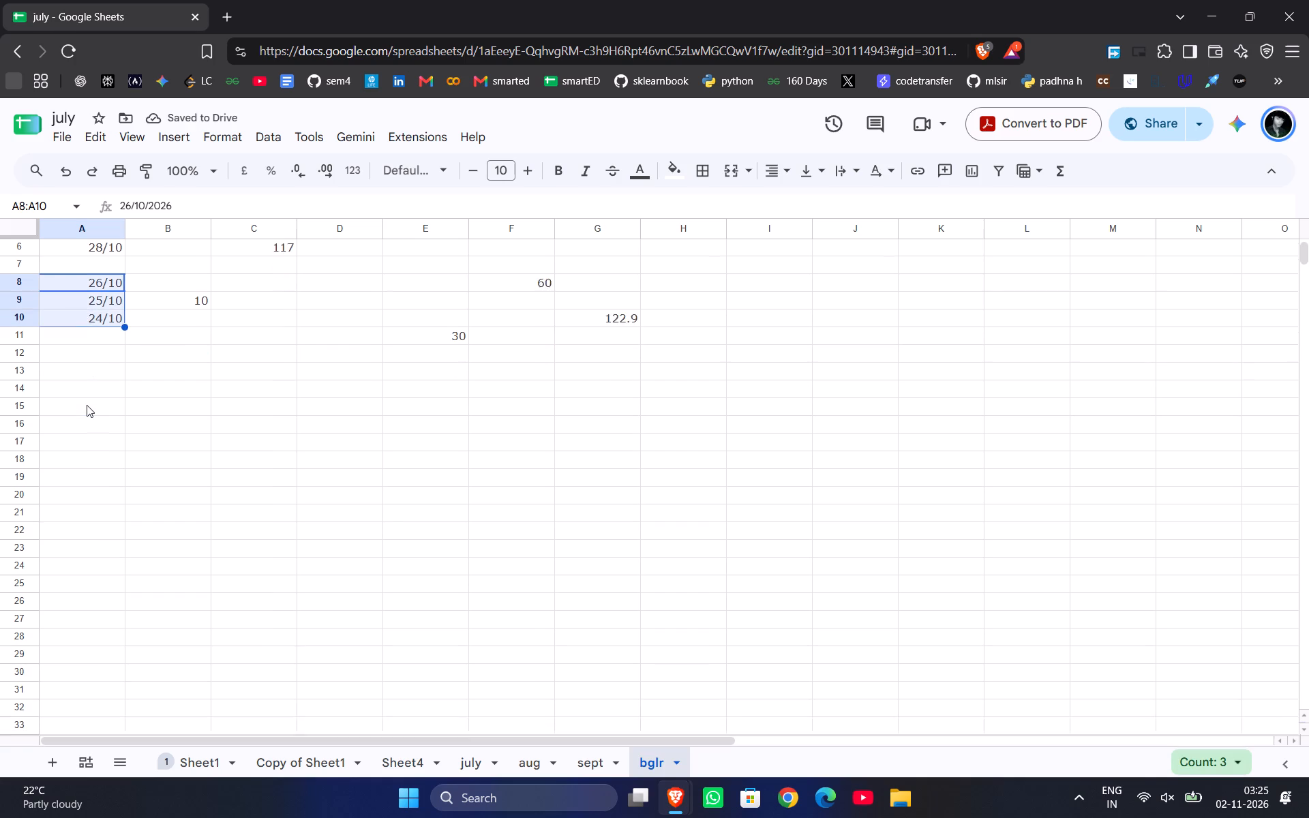
scroll(87, 405, down, 1)
drag(125, 316, 133, 648)
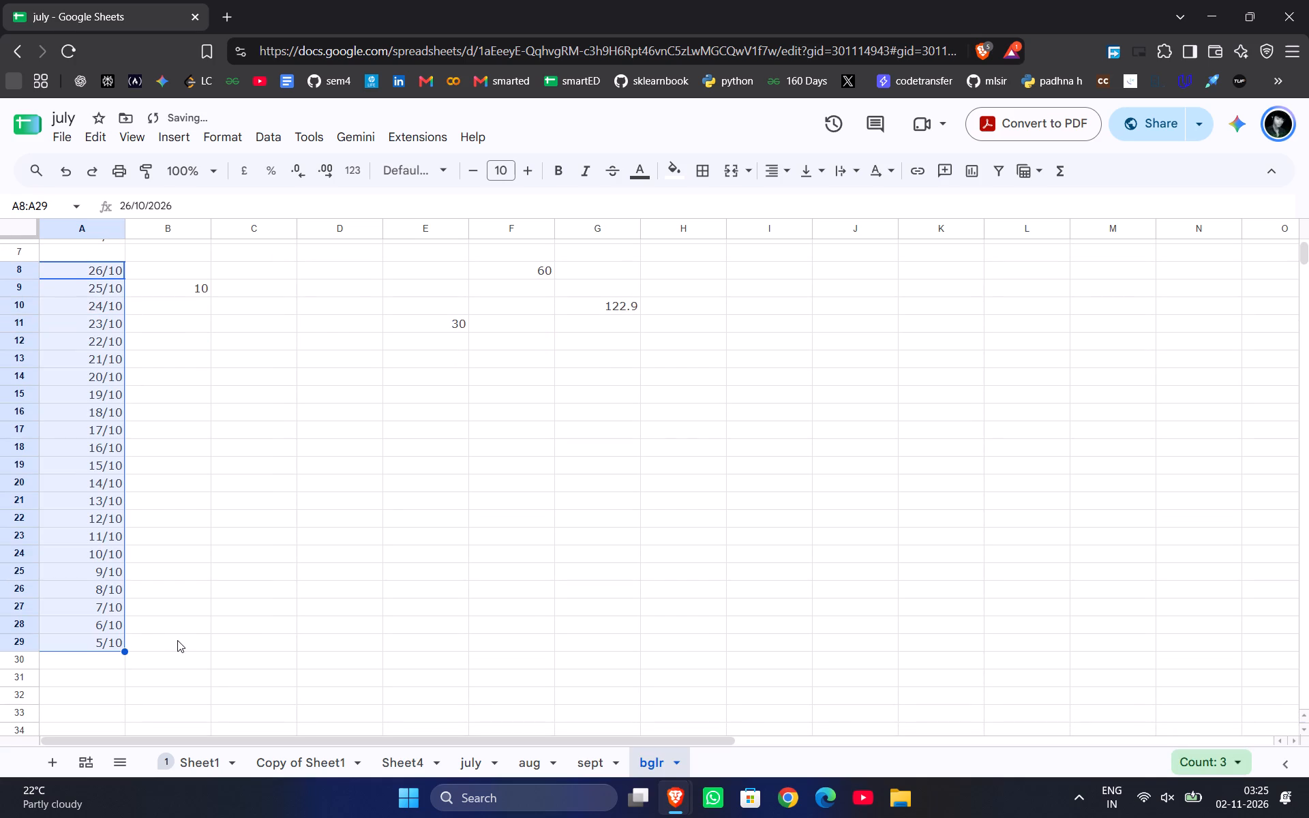
drag(124, 653, 125, 703)
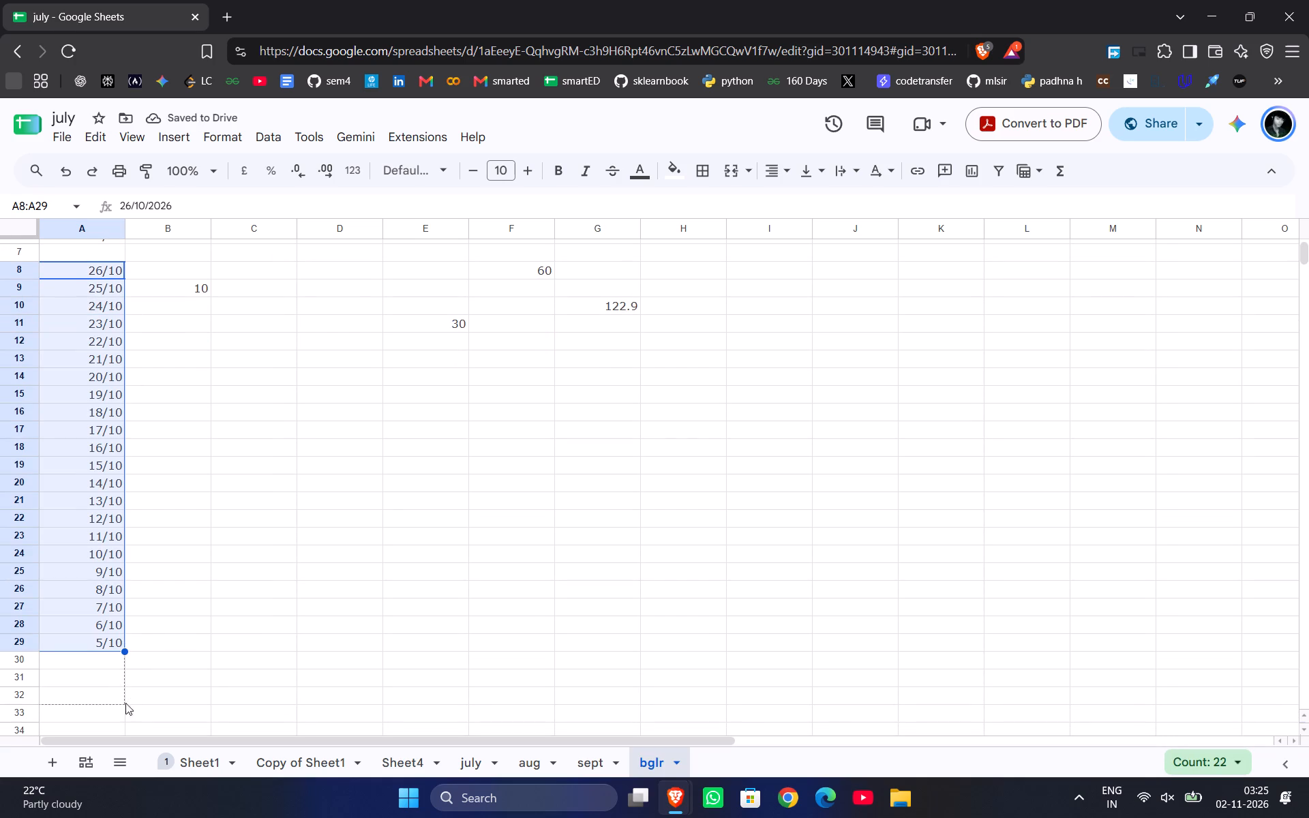
drag(125, 703, 119, 729)
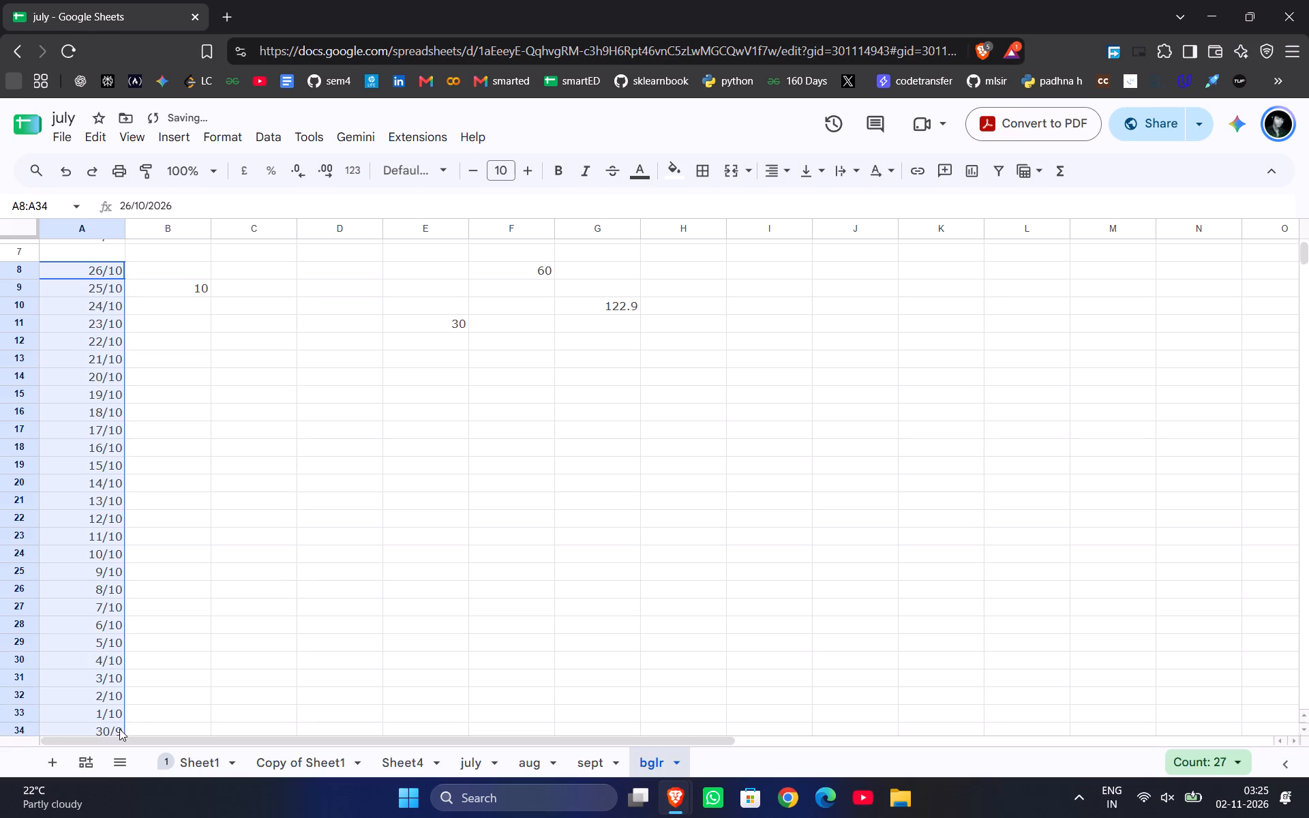
Clear the 30/9 date from cell A34.
scroll(179, 680, down, 1)
click(165, 684)
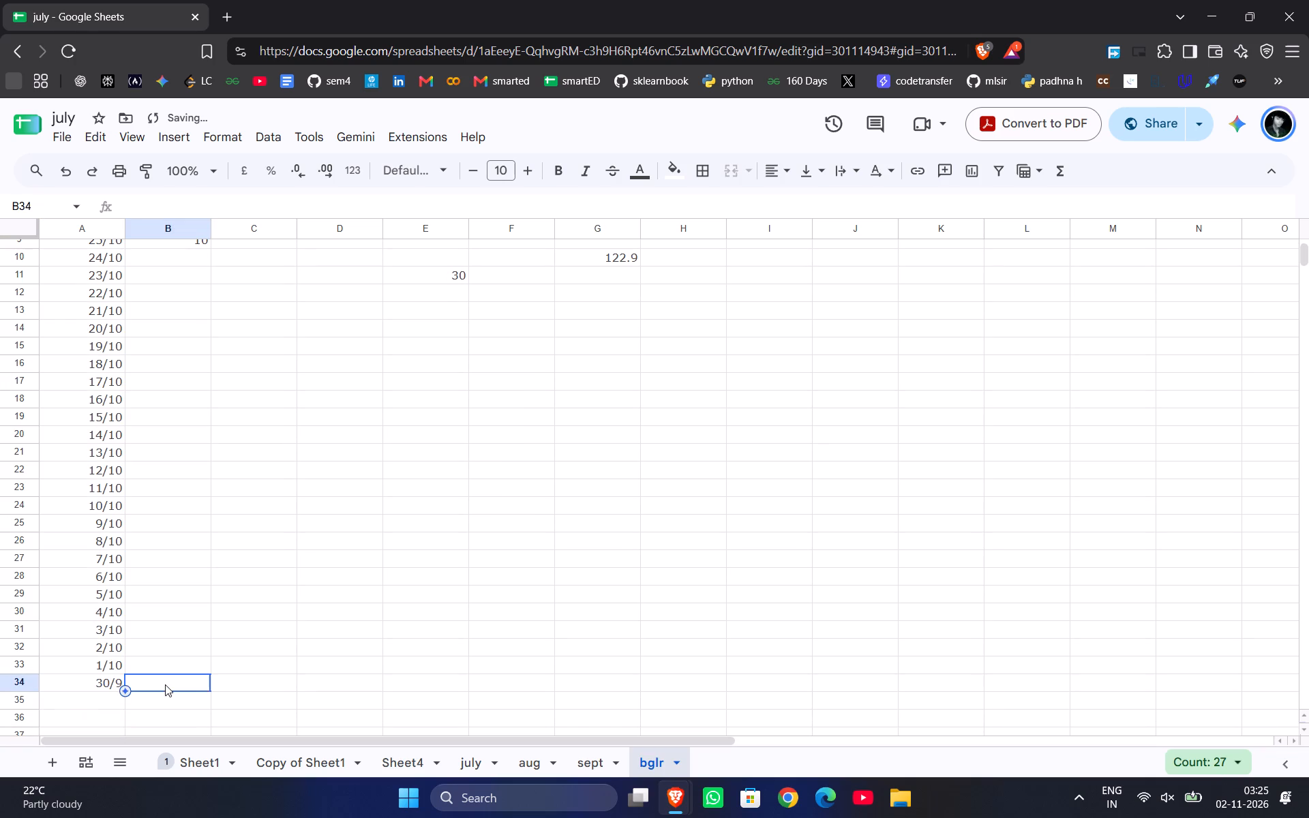
click(102, 690)
key(Delete)
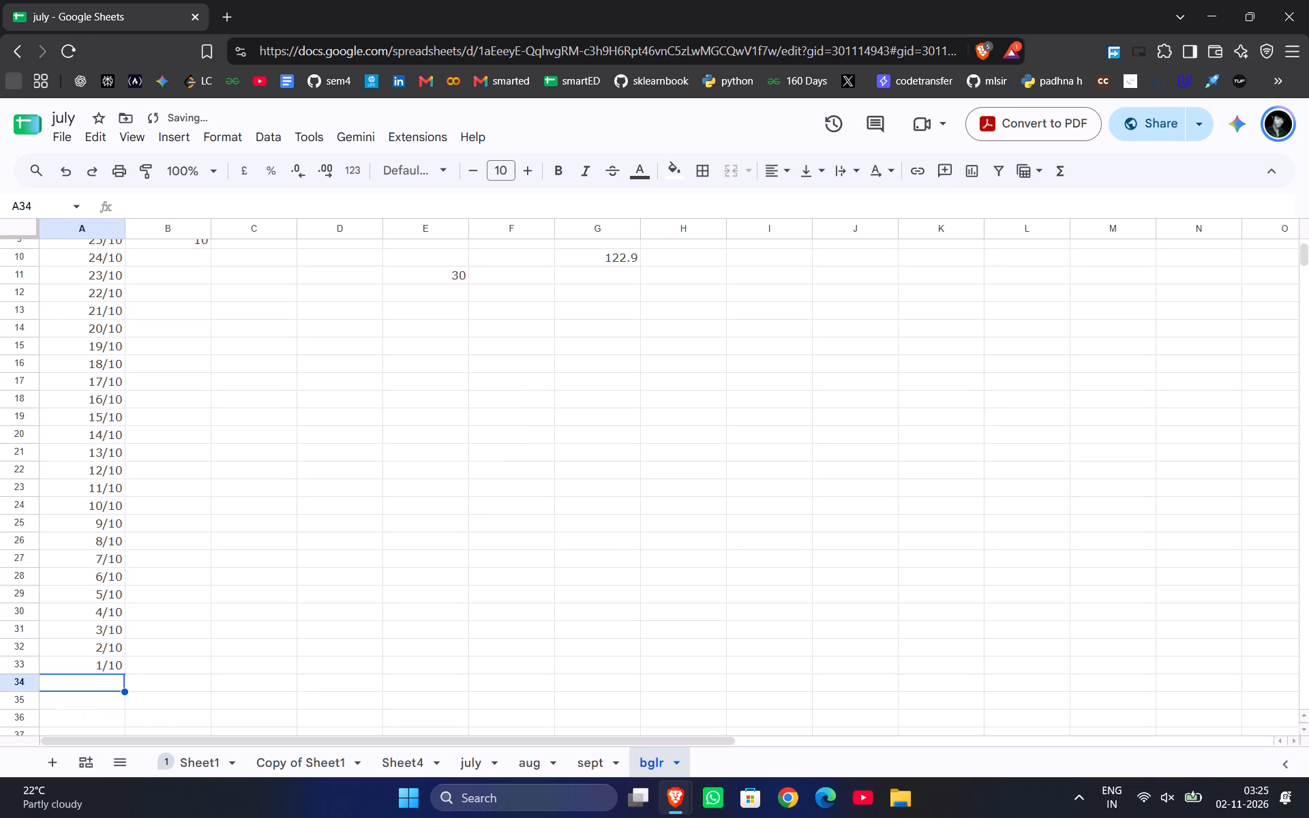
Enter a formula adding 50+40+20 under the saloni header in the 22/10 row.
key(Up)
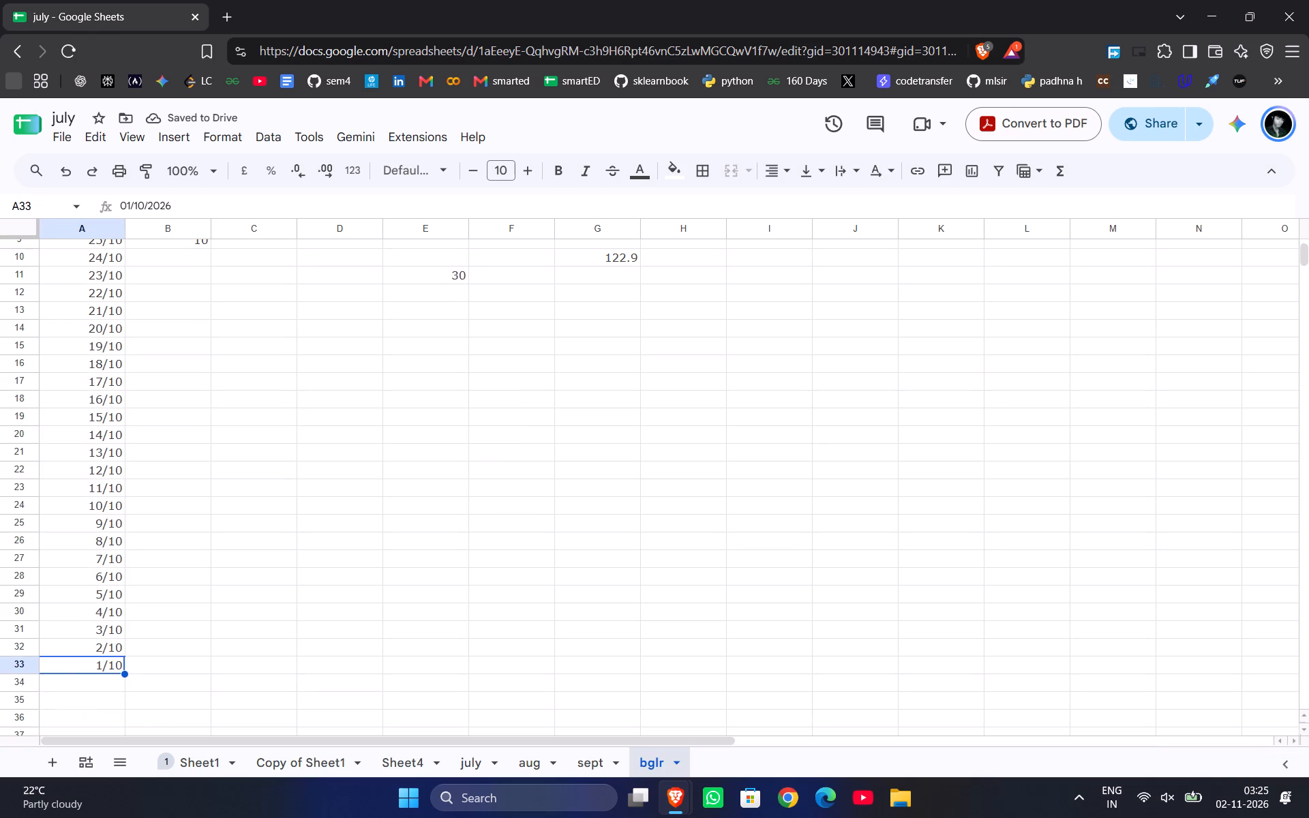
key(ctrl+Up)
key(Right)
key(Down)
key(ctrl+Down)
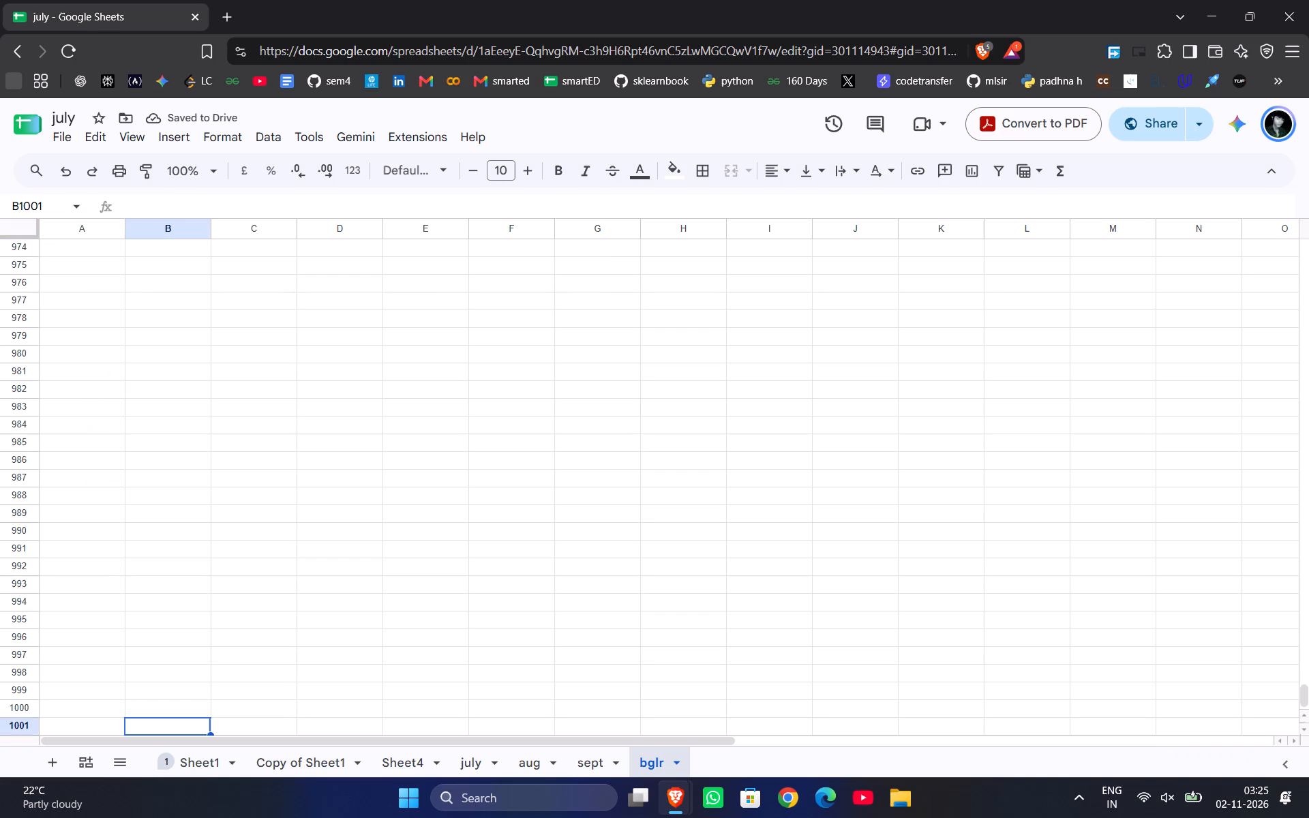
key(ctrl+Up)
scroll(102, 690, up, 2)
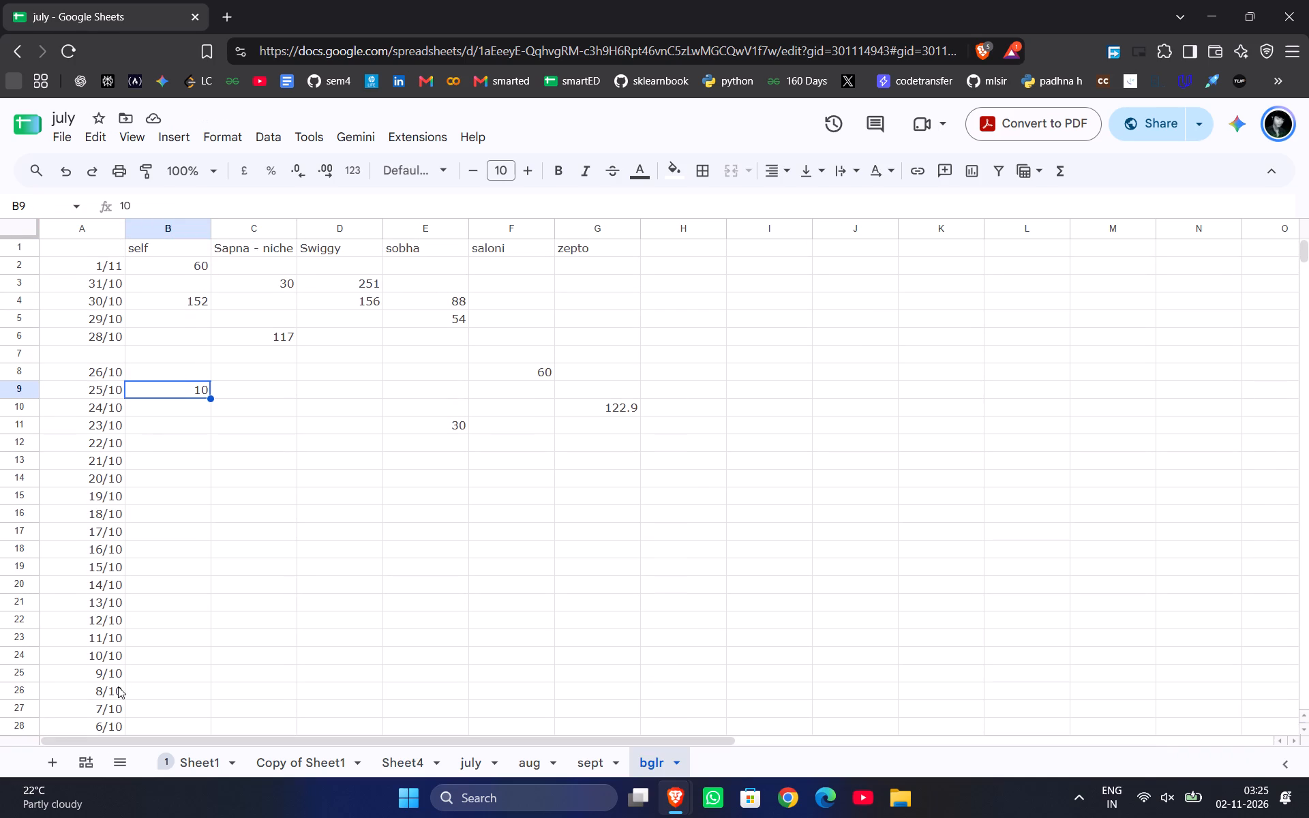
click(194, 442)
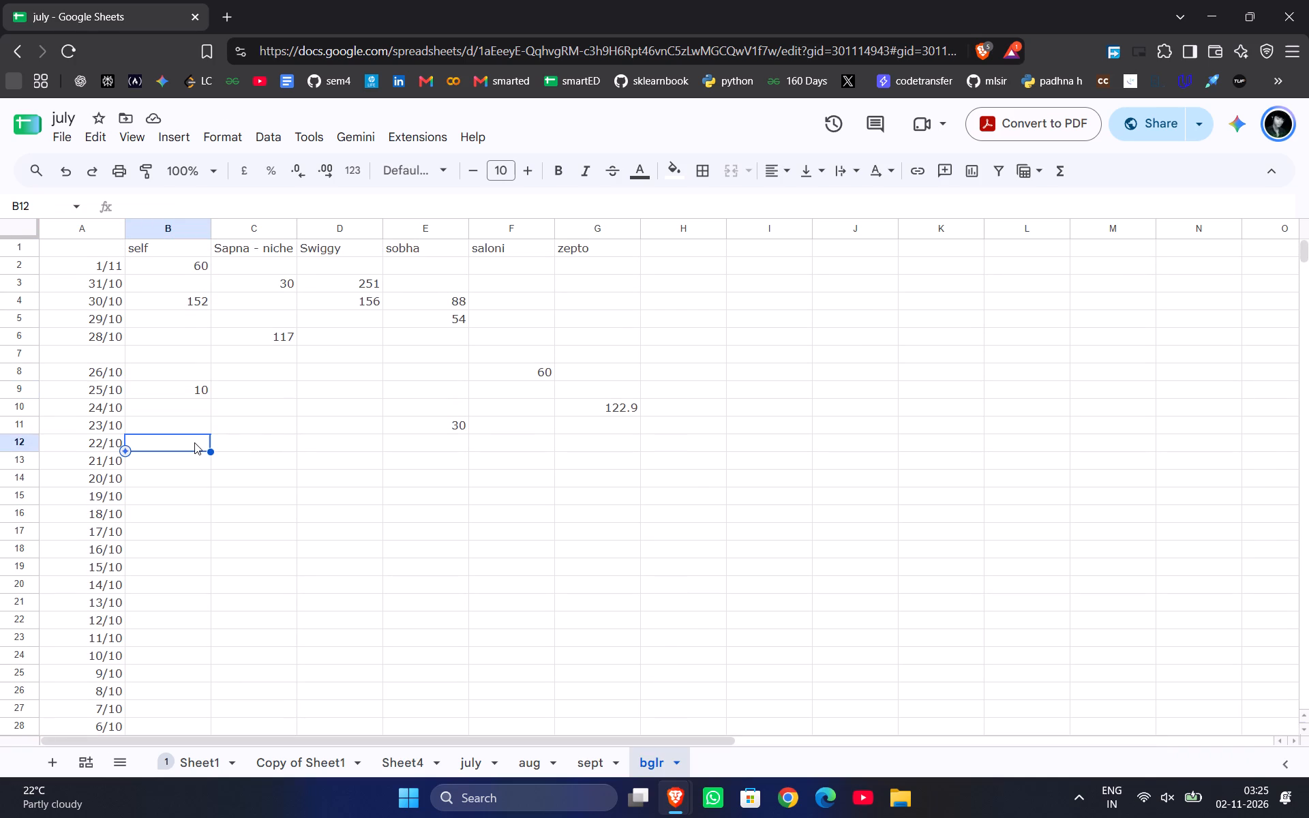
scroll(194, 442, up, 2)
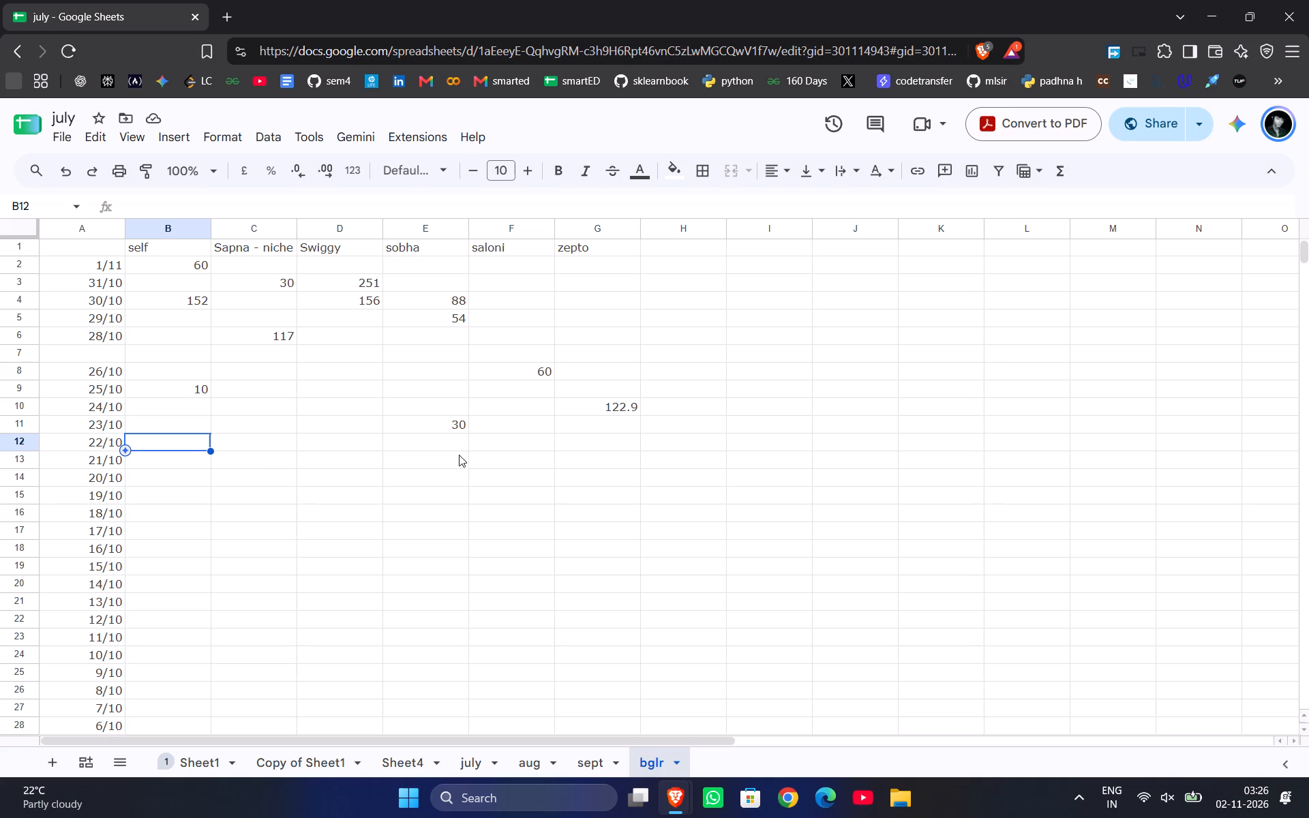
click(530, 448)
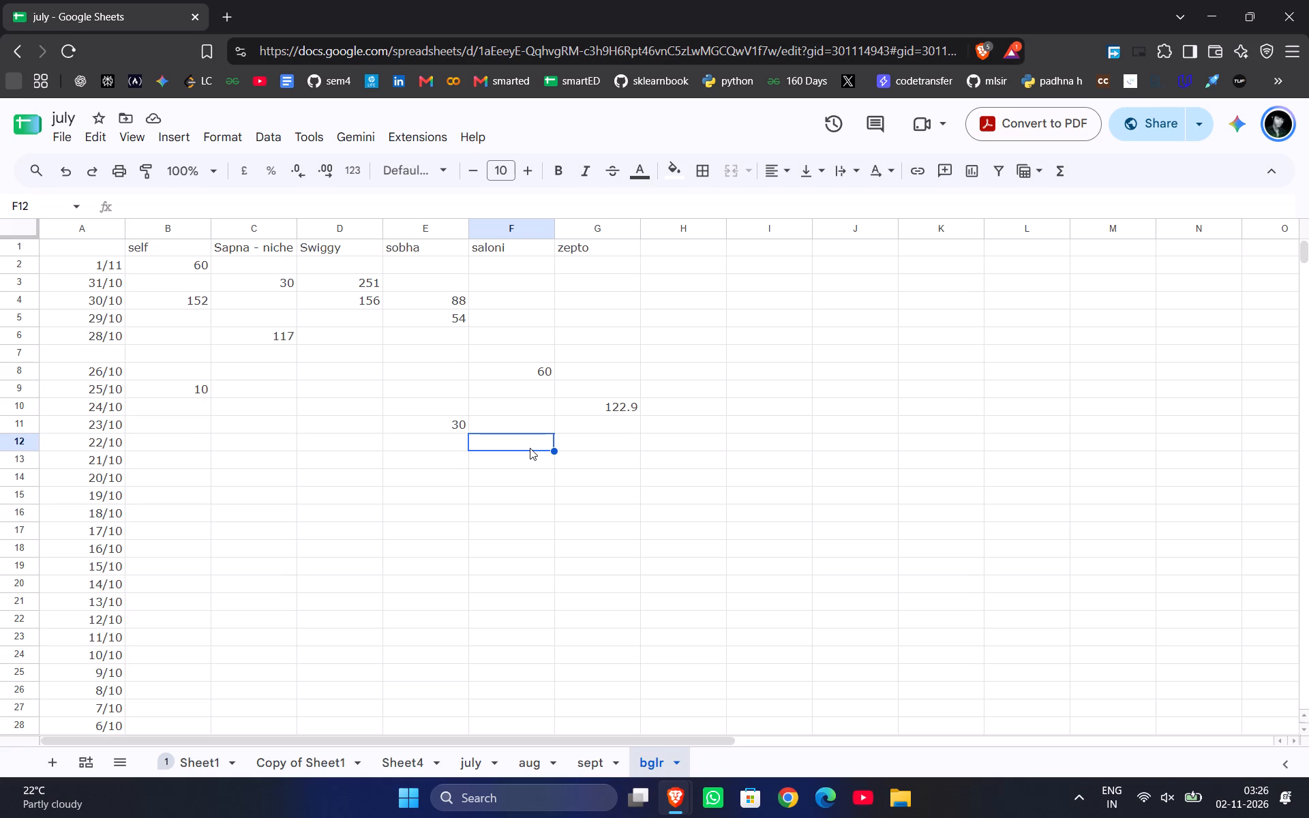
key(equal)
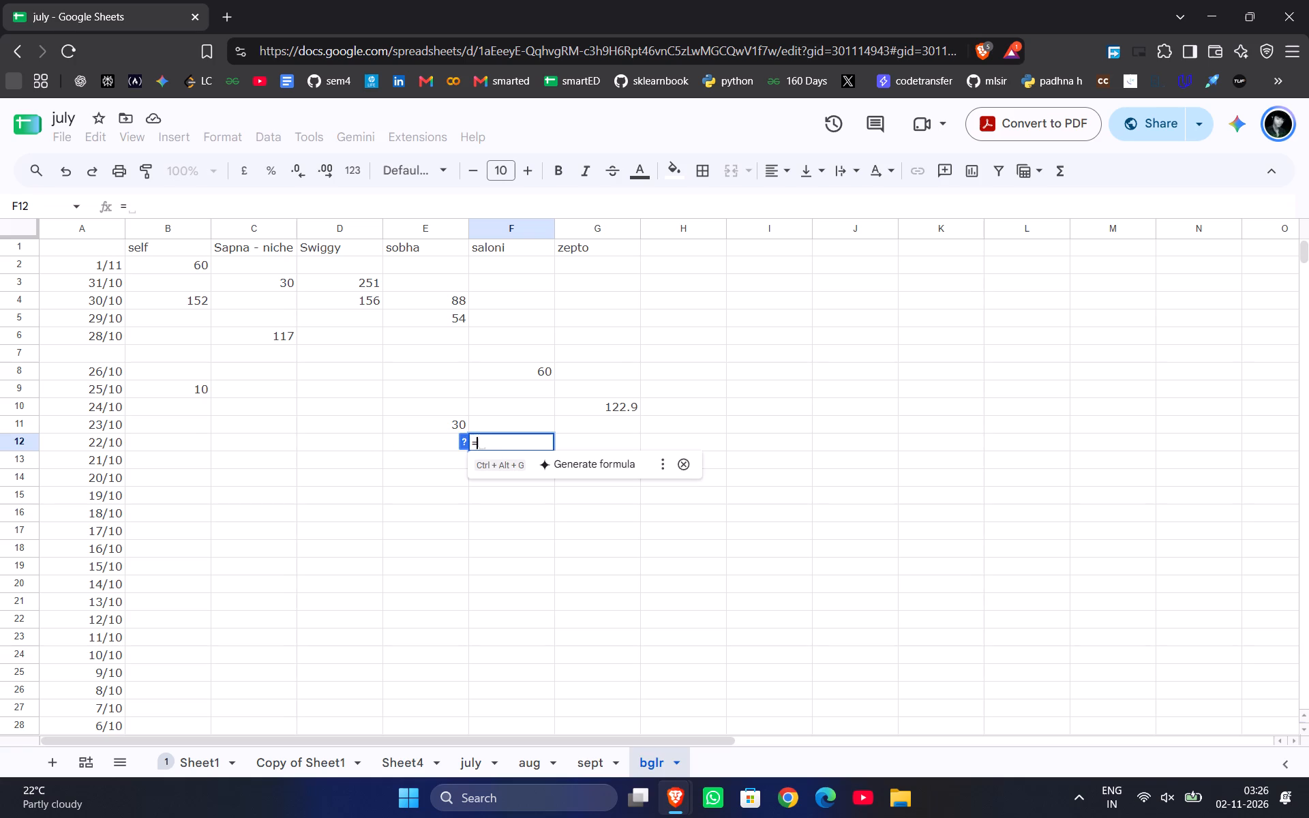
text(50)
text(+40)
key(plus)
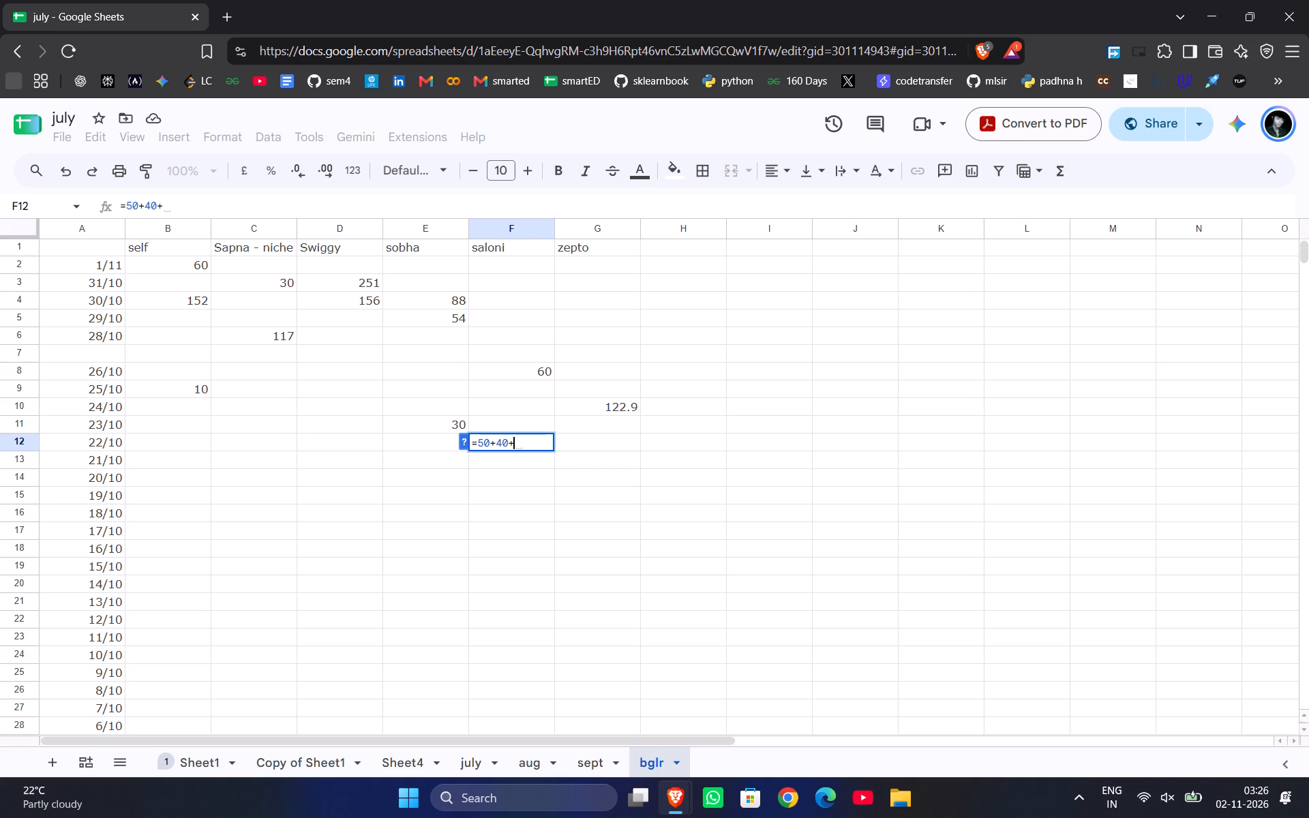
text(20+)
key(Return)
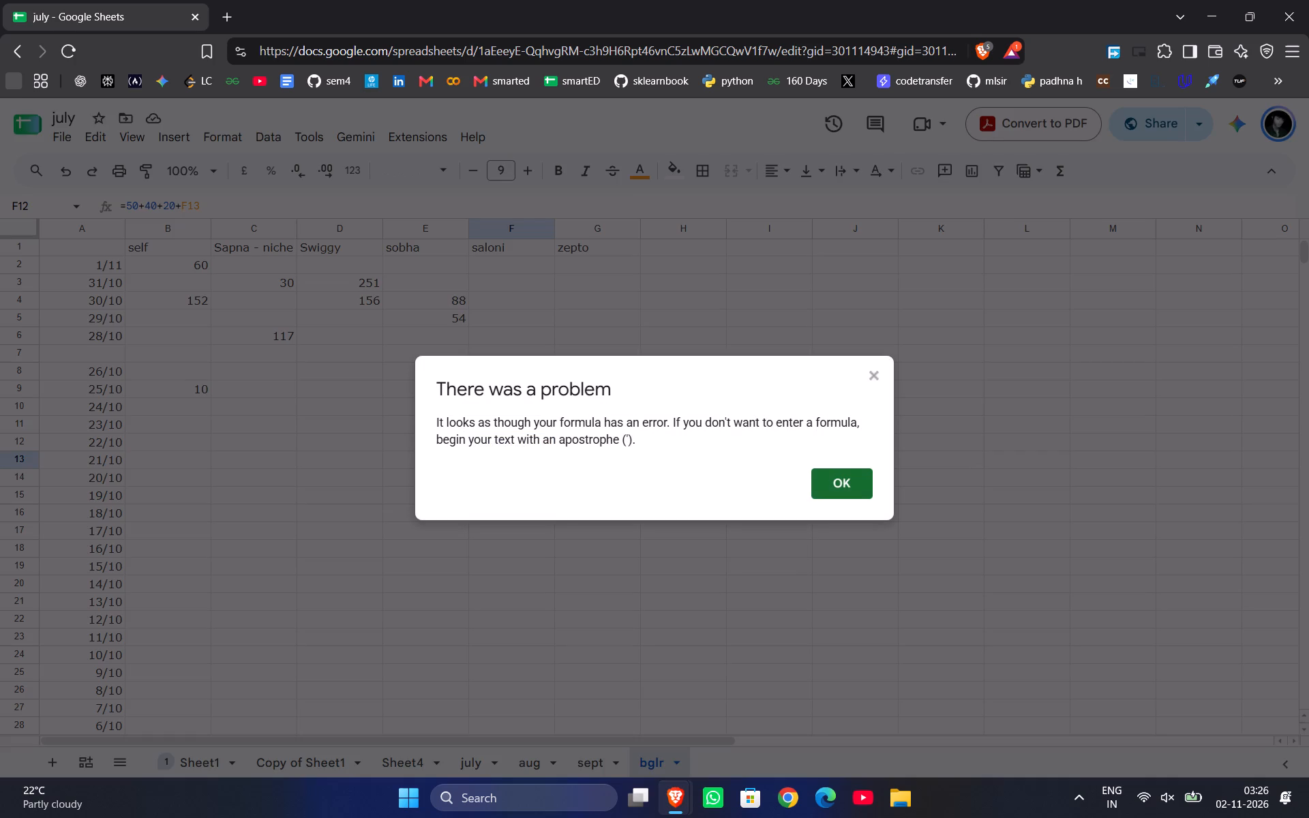
key(Return)
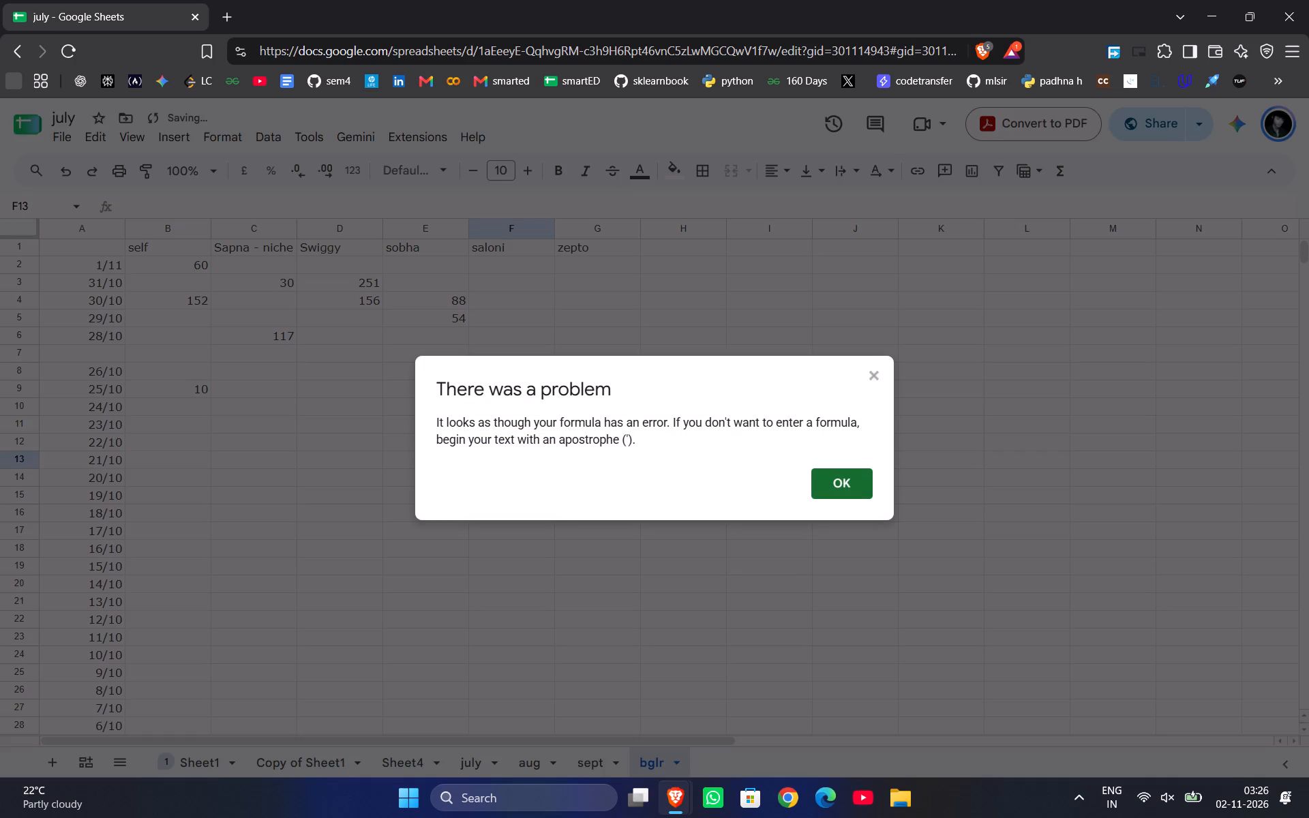
click(872, 367)
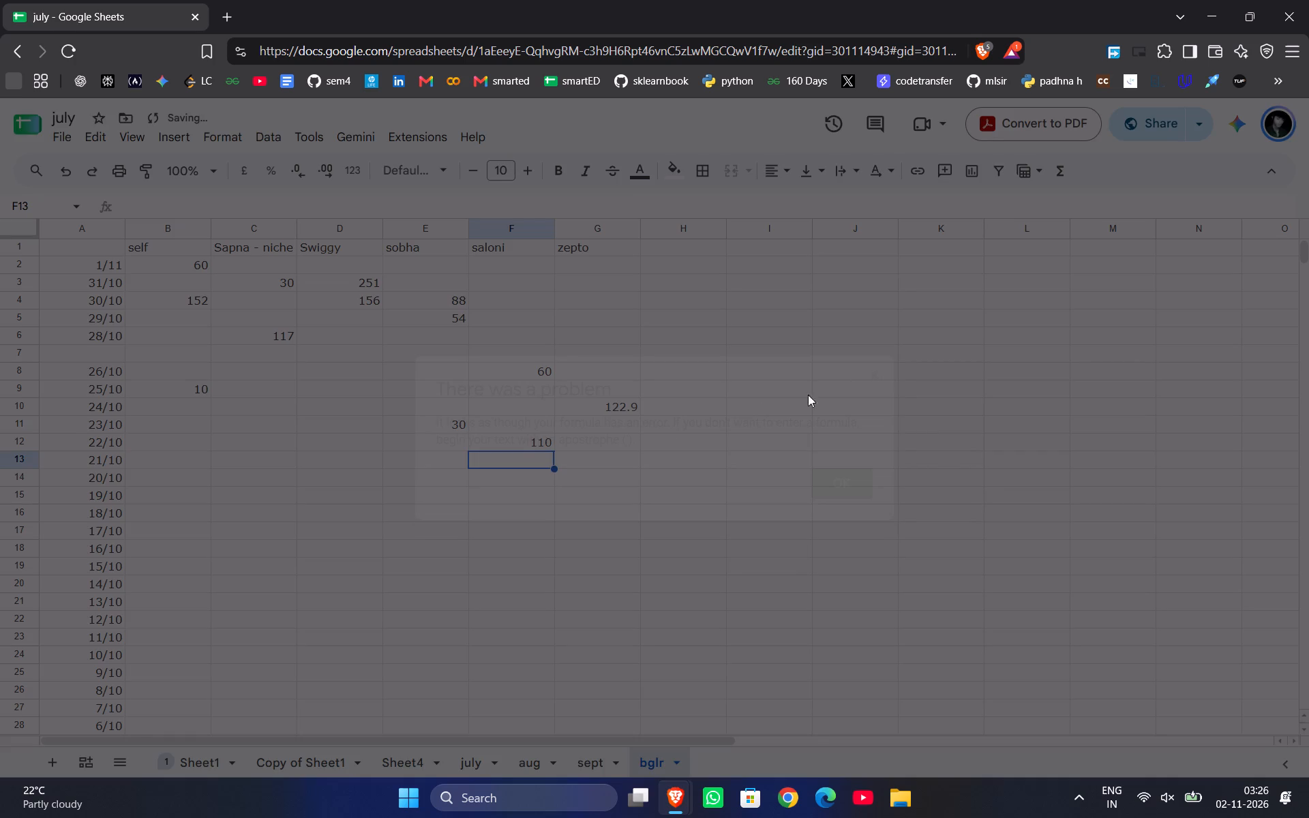
Remove the trailing +F13 reference from the saloni formula in the 22/10 row, leaving =50+40+20.
click(515, 445)
key(Return)
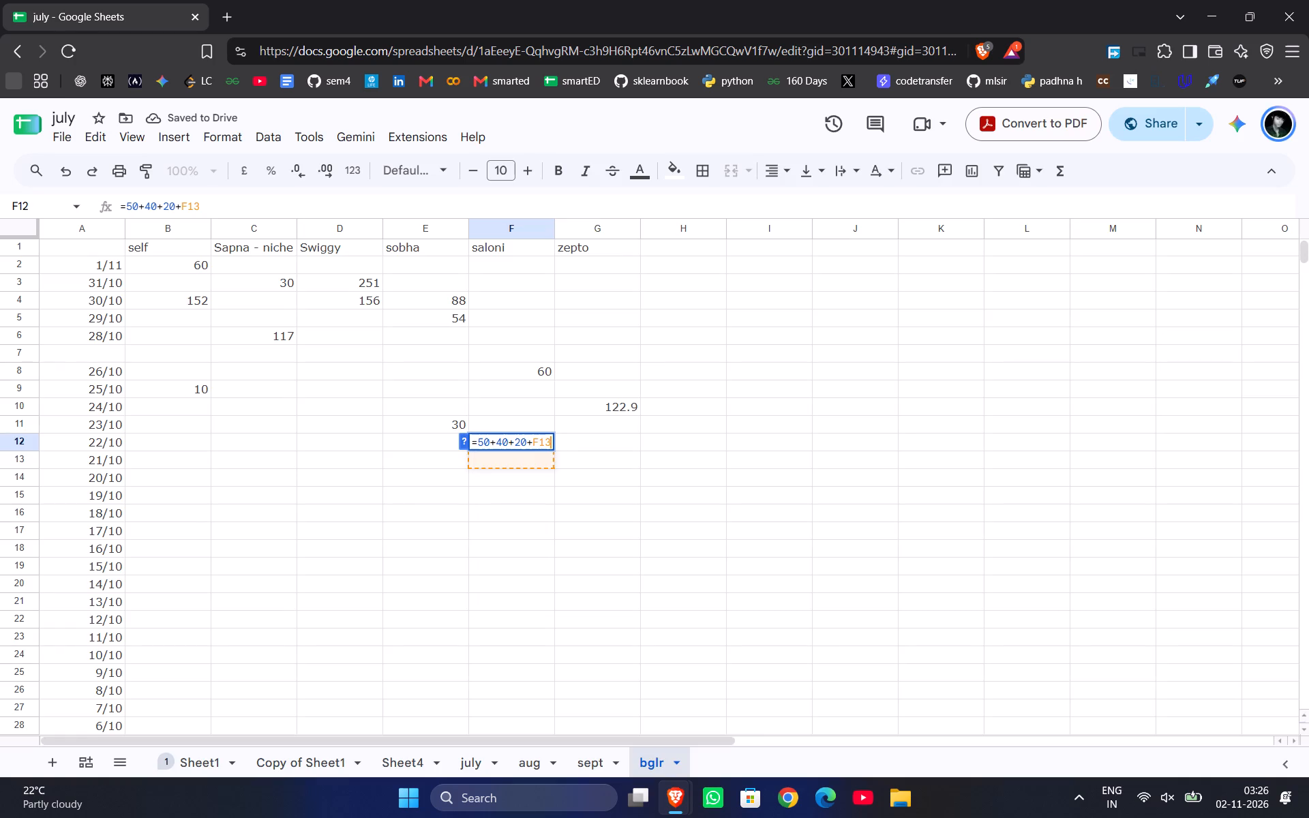
key(BackSpace)
key(BackSpace)
key(BackSpace)
key(BackSpace)
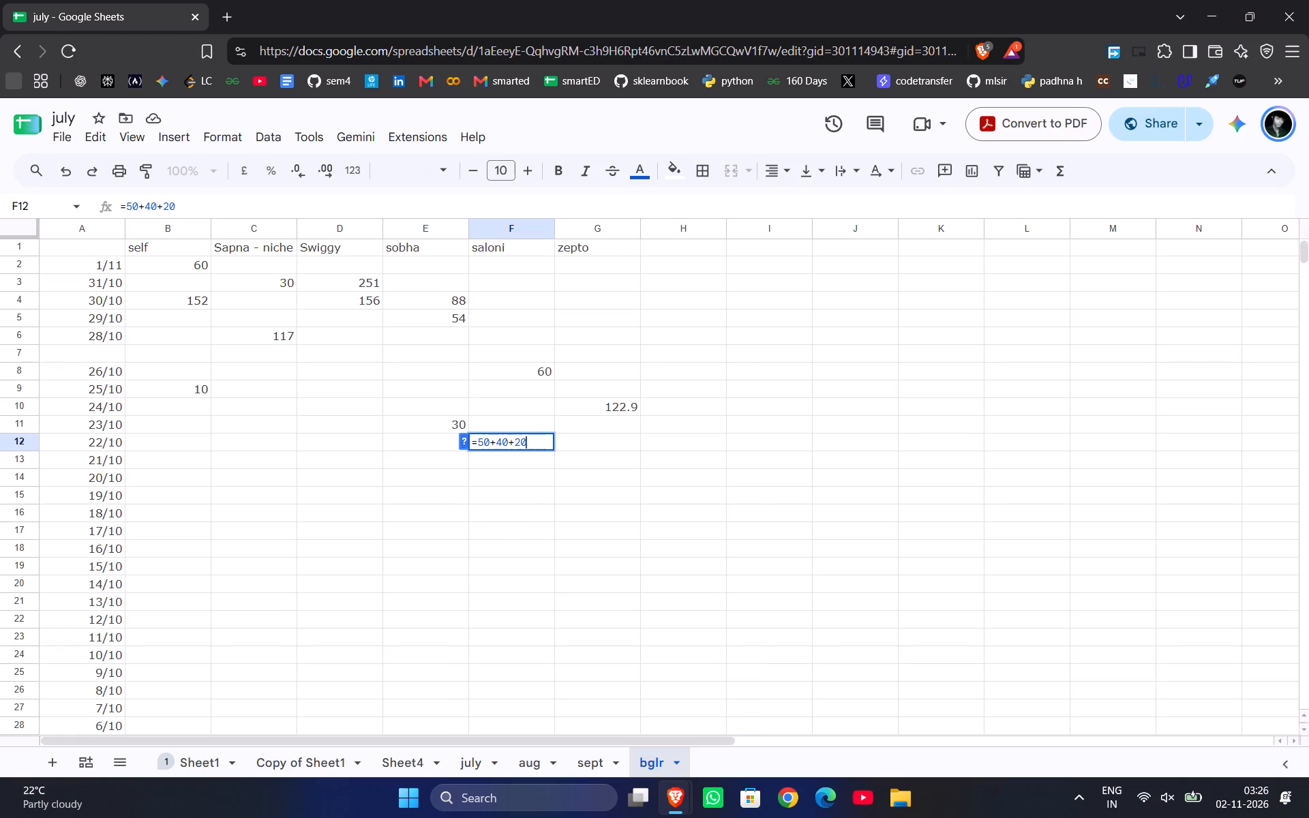
key(Return)
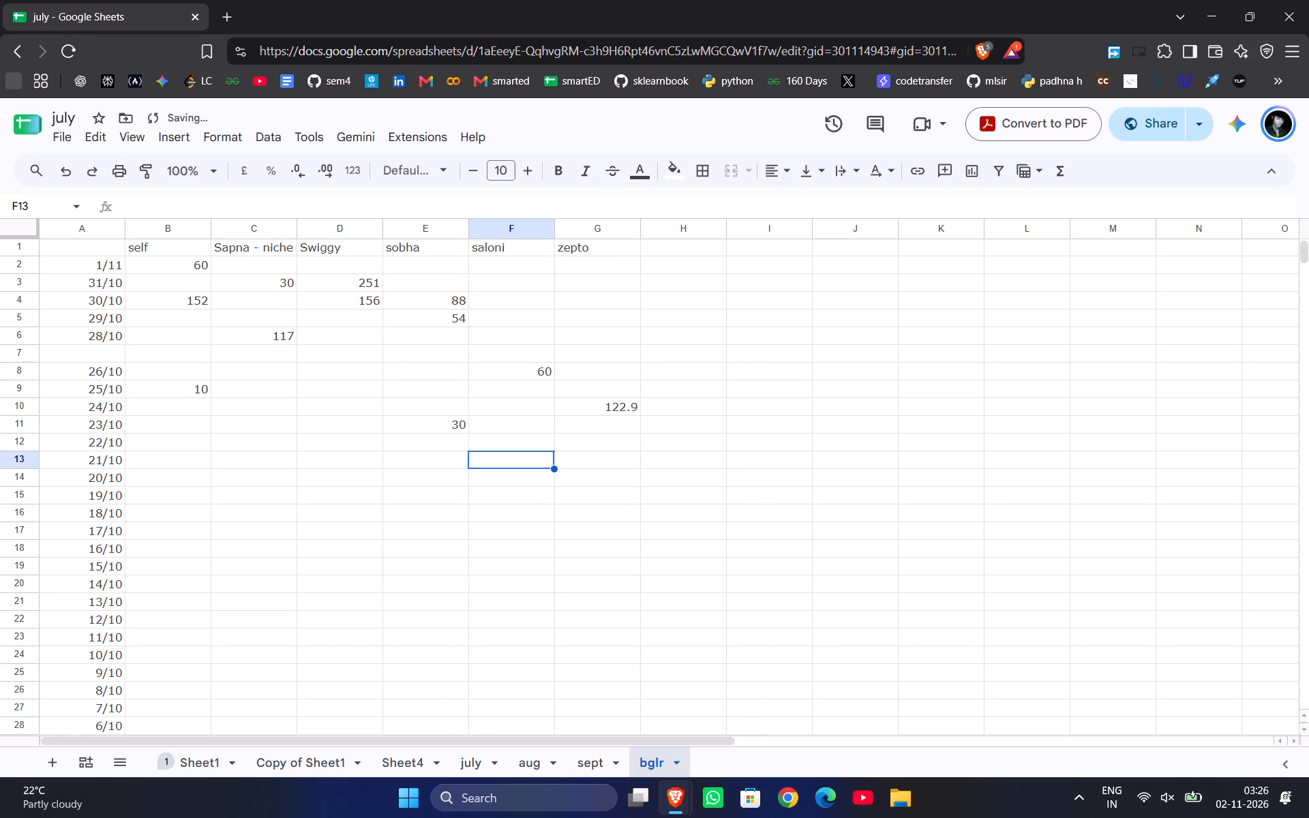
Enter 100 under the saloni header in the 21/10 row.
text(100)
key(Return)
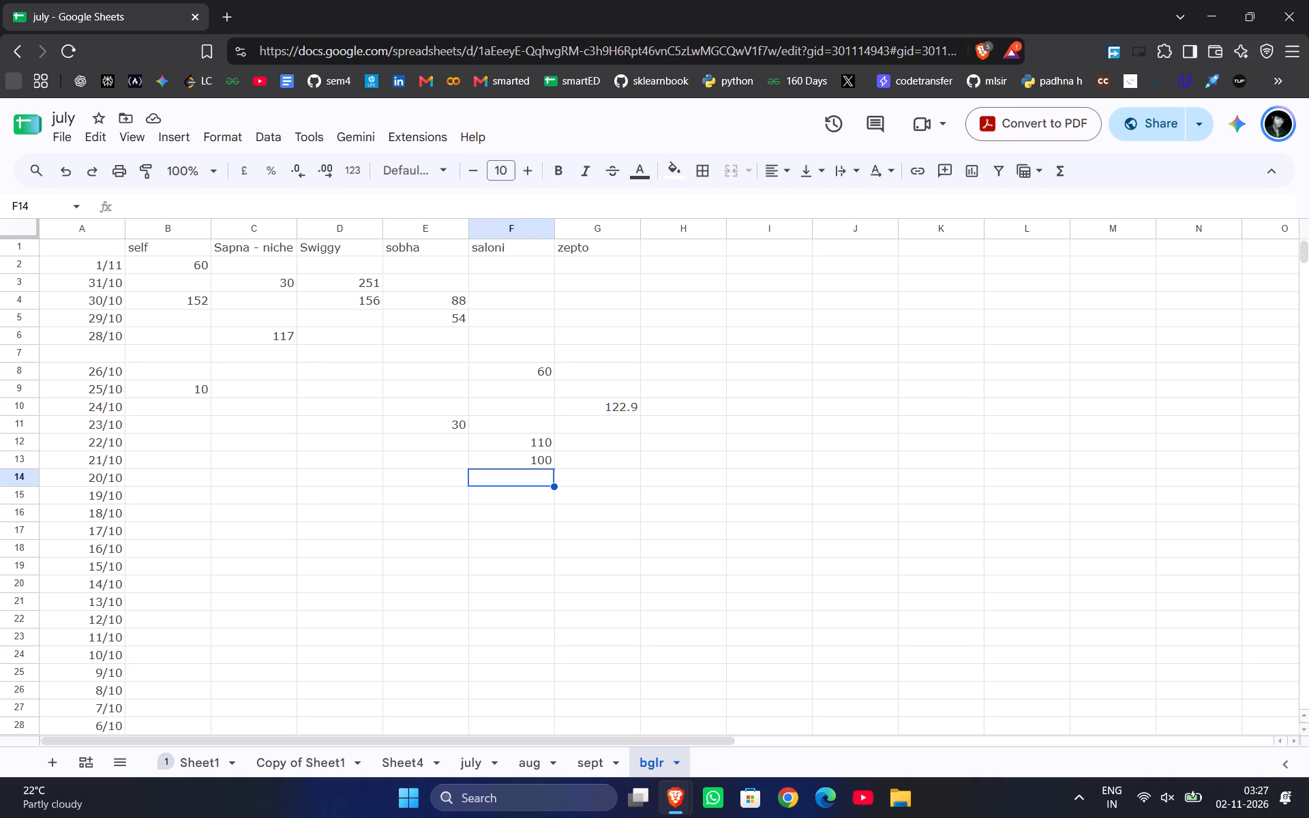
Add a random-N category header in cell I1, leaving one empty column after zepto.
key(Right)
key(Up)
key(Up)
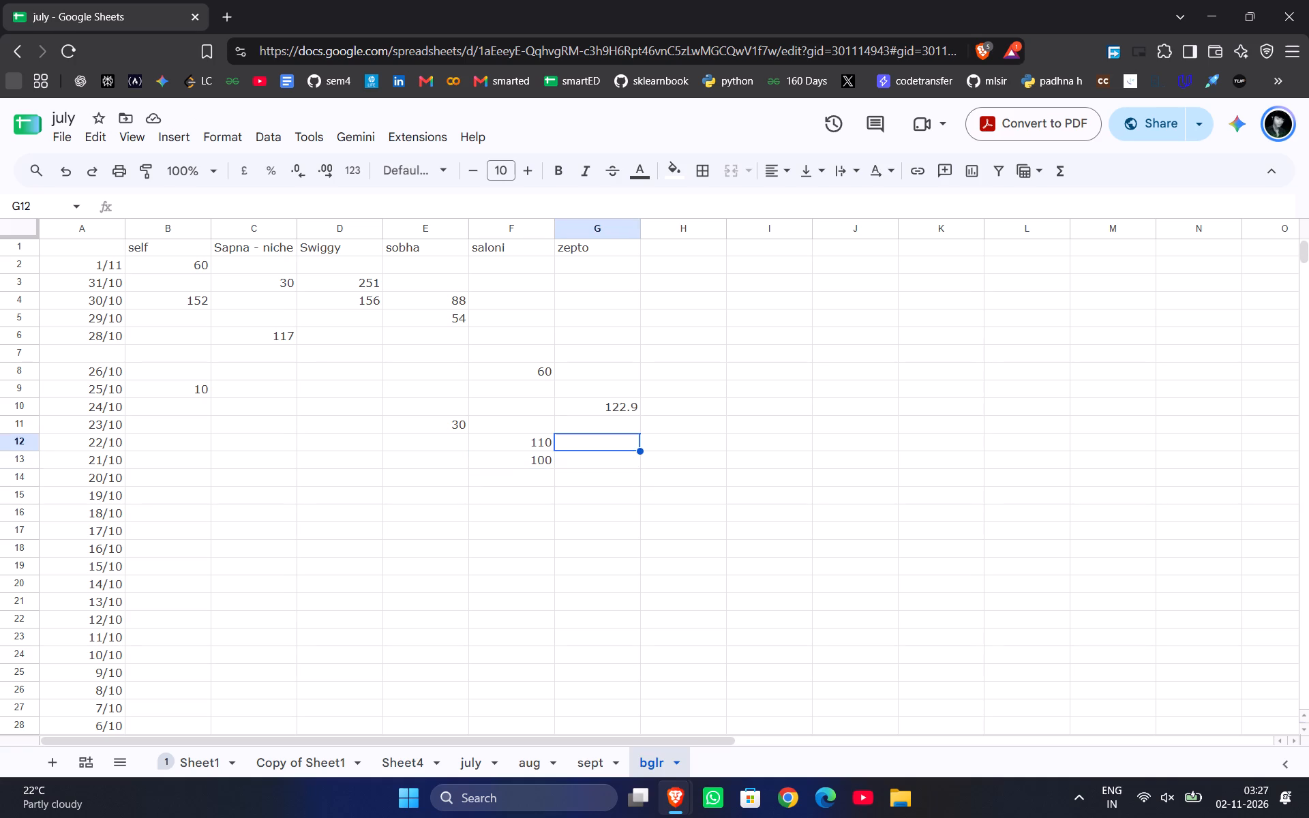
key(Right)
key(Right)
key(Up)
key(Up)
key(Up)
key(Up)
key(Up)
key(Up)
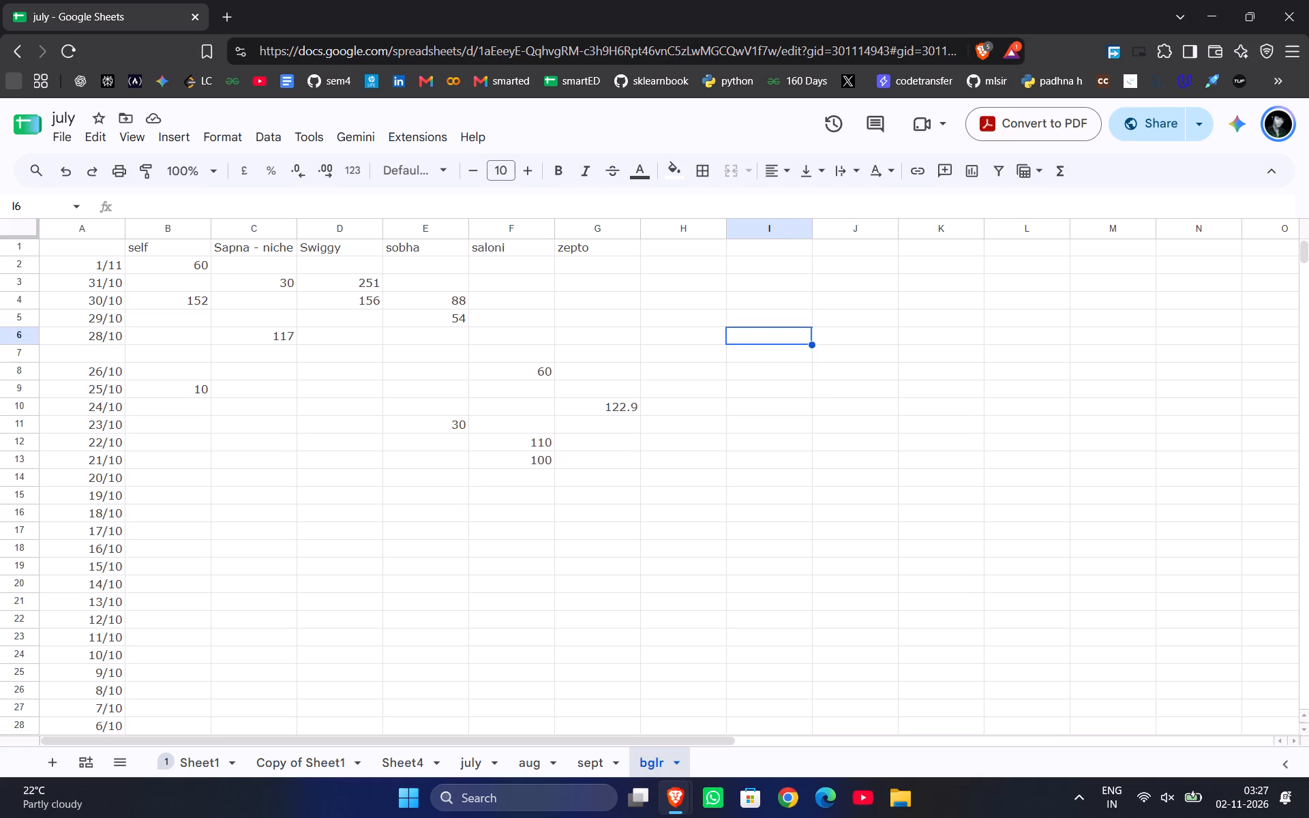
key(Up)
key(Up)
key(Up)
key(Up)
key(Up)
key(Up)
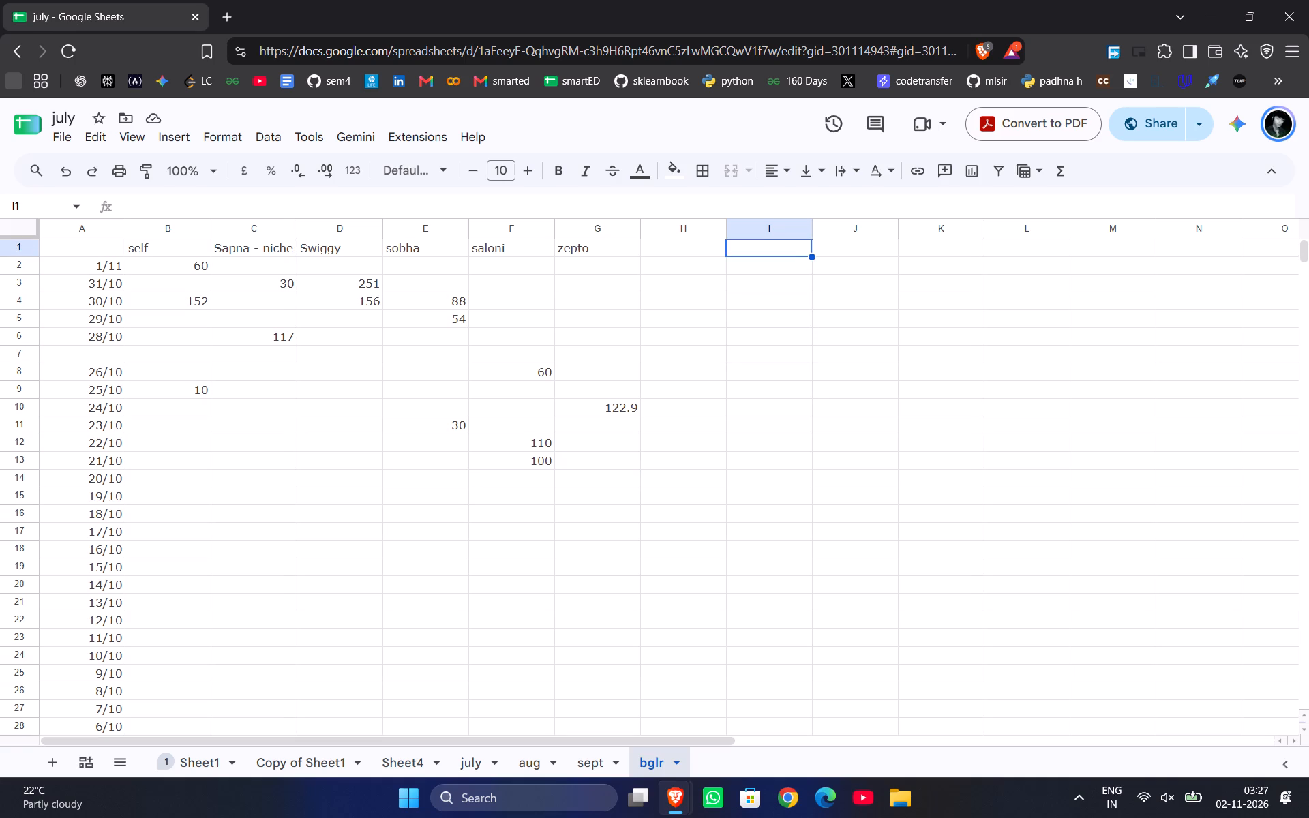
text(random)
key(space)
key(BackSpace)
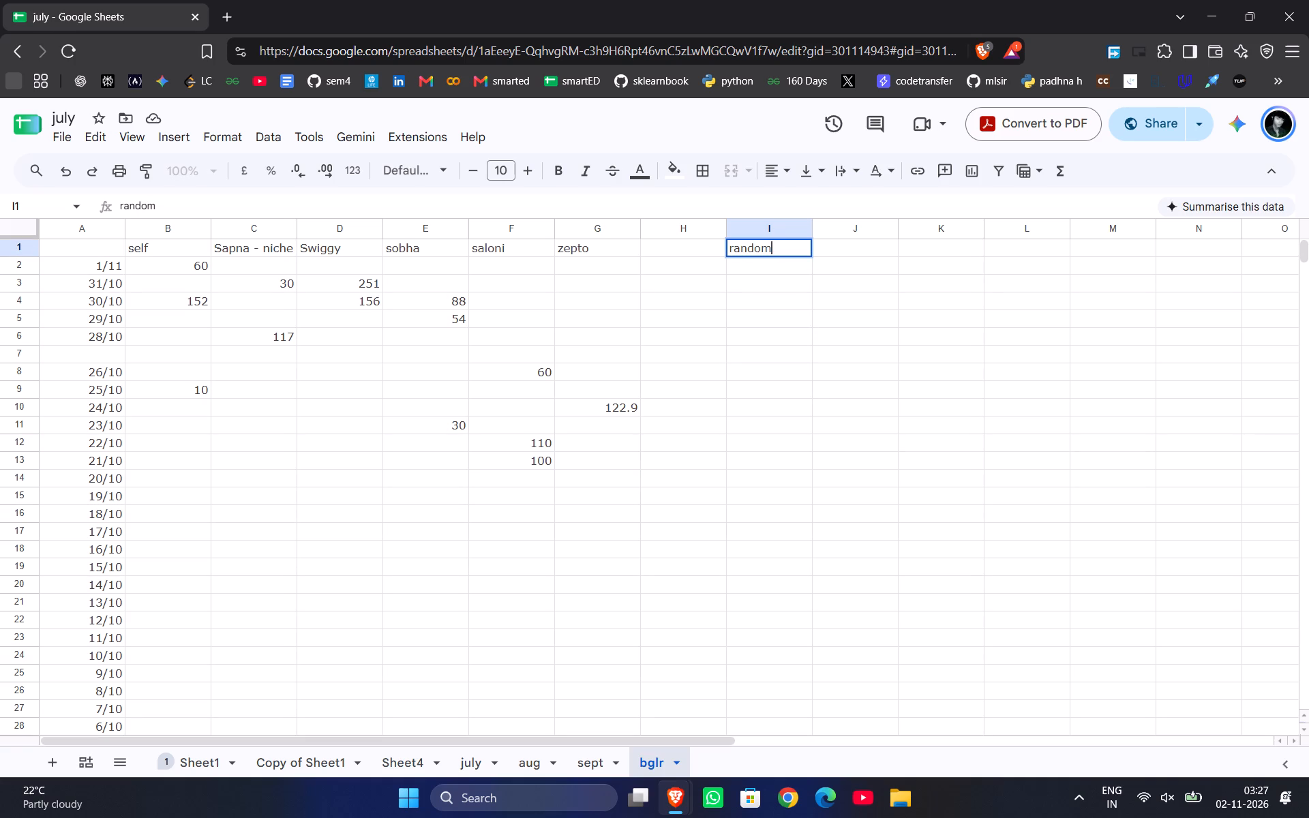
key(minus)
key(shift+n)
key(Left)
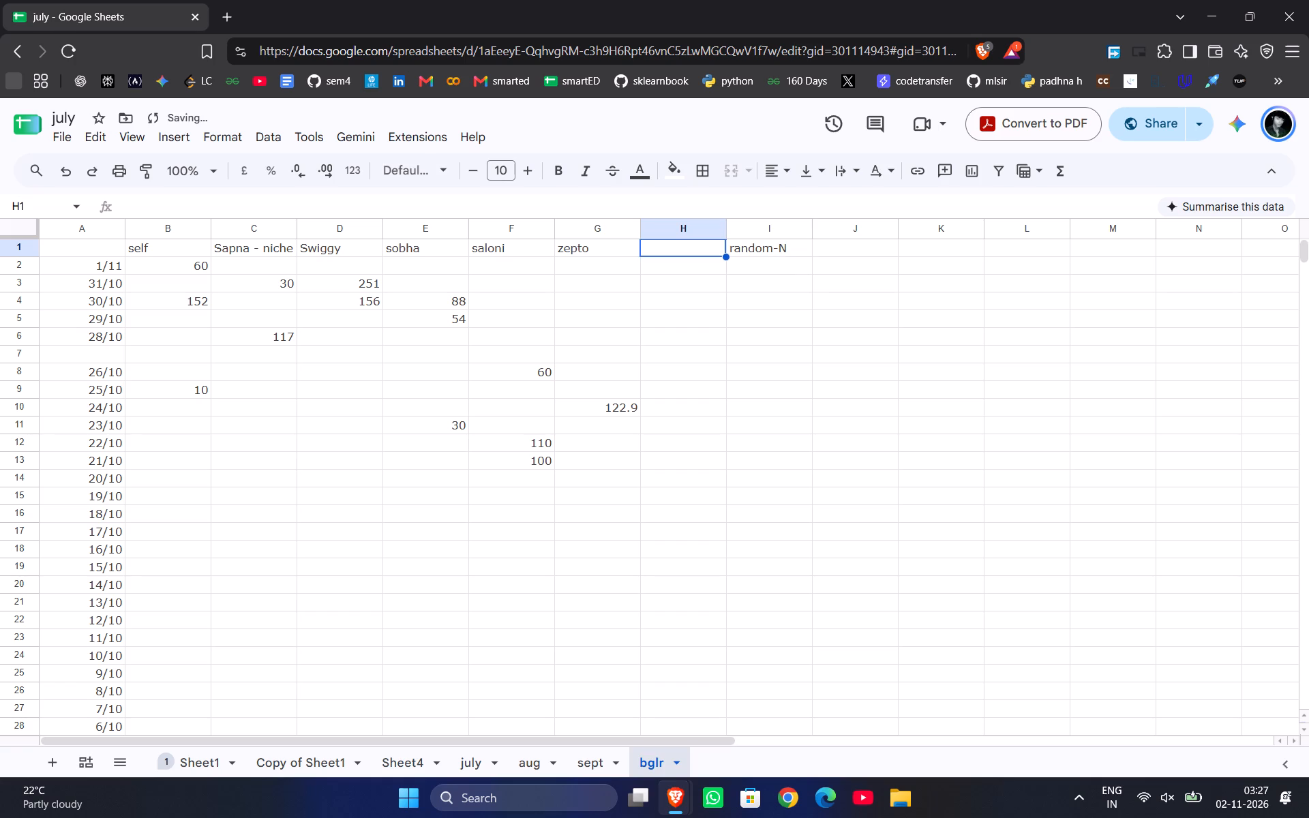
Add a random-K category header in cell H1, between zepto and random-N.
text(ram)
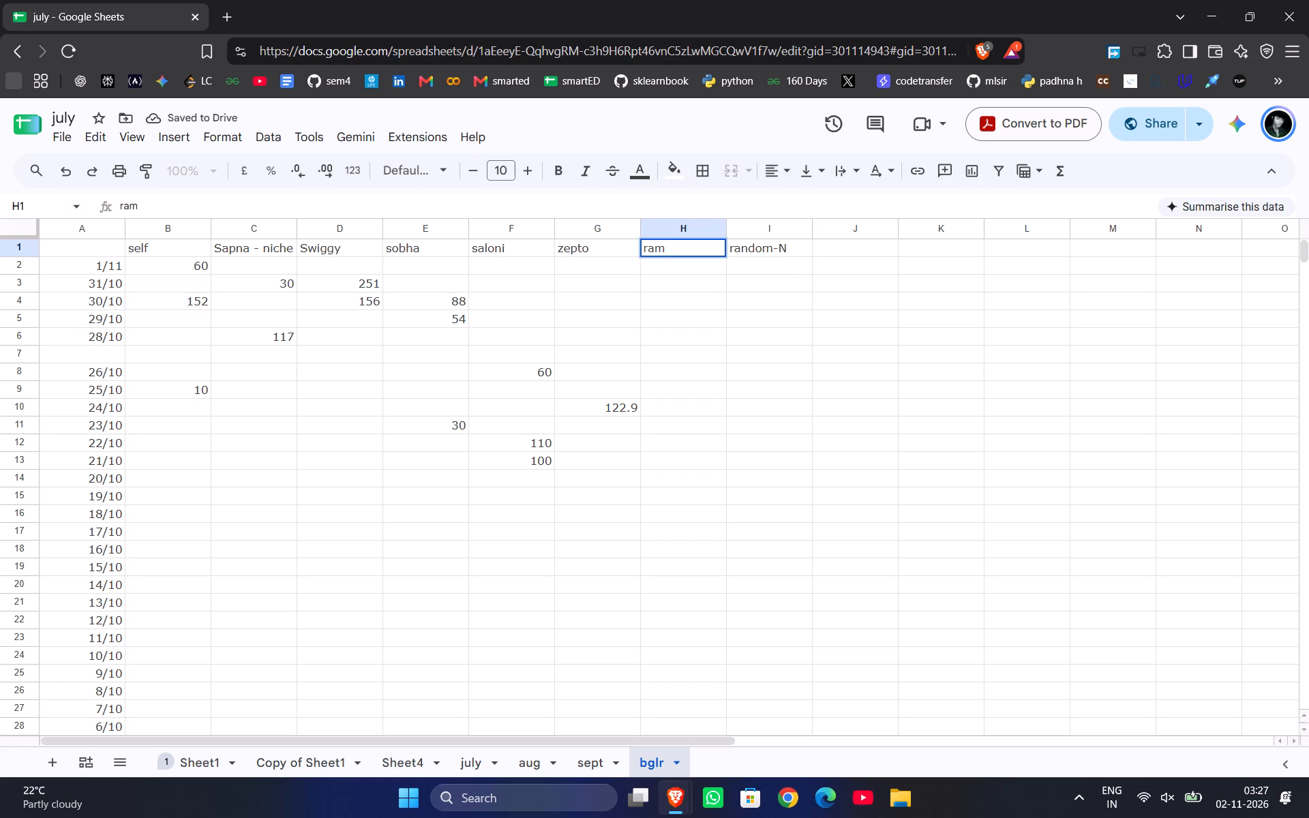
key(BackSpace)
text(ndom)
key(minus)
key(shift+k)
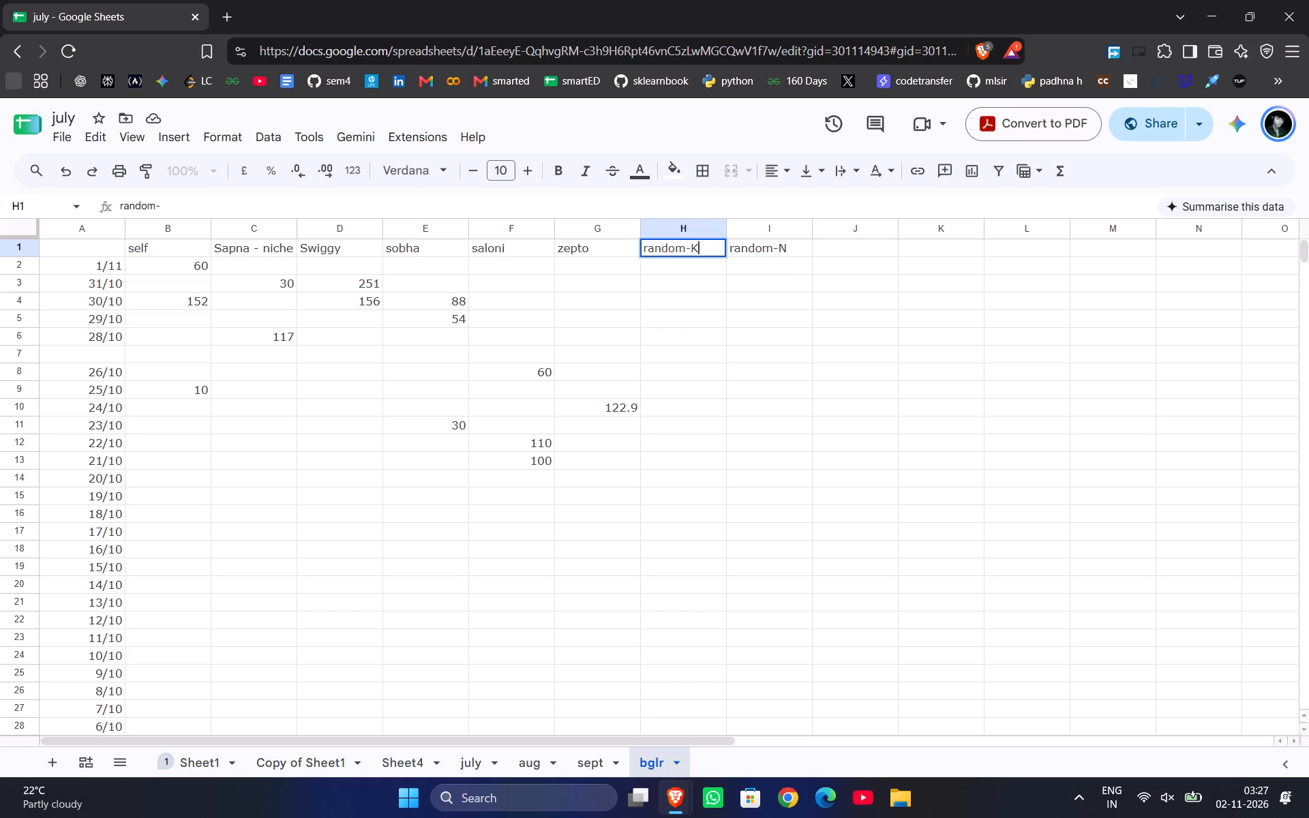
key(Return)
Enter 500 under the random-N header in the 20/10 row.
key(Right)
key(Right)
key(Right)
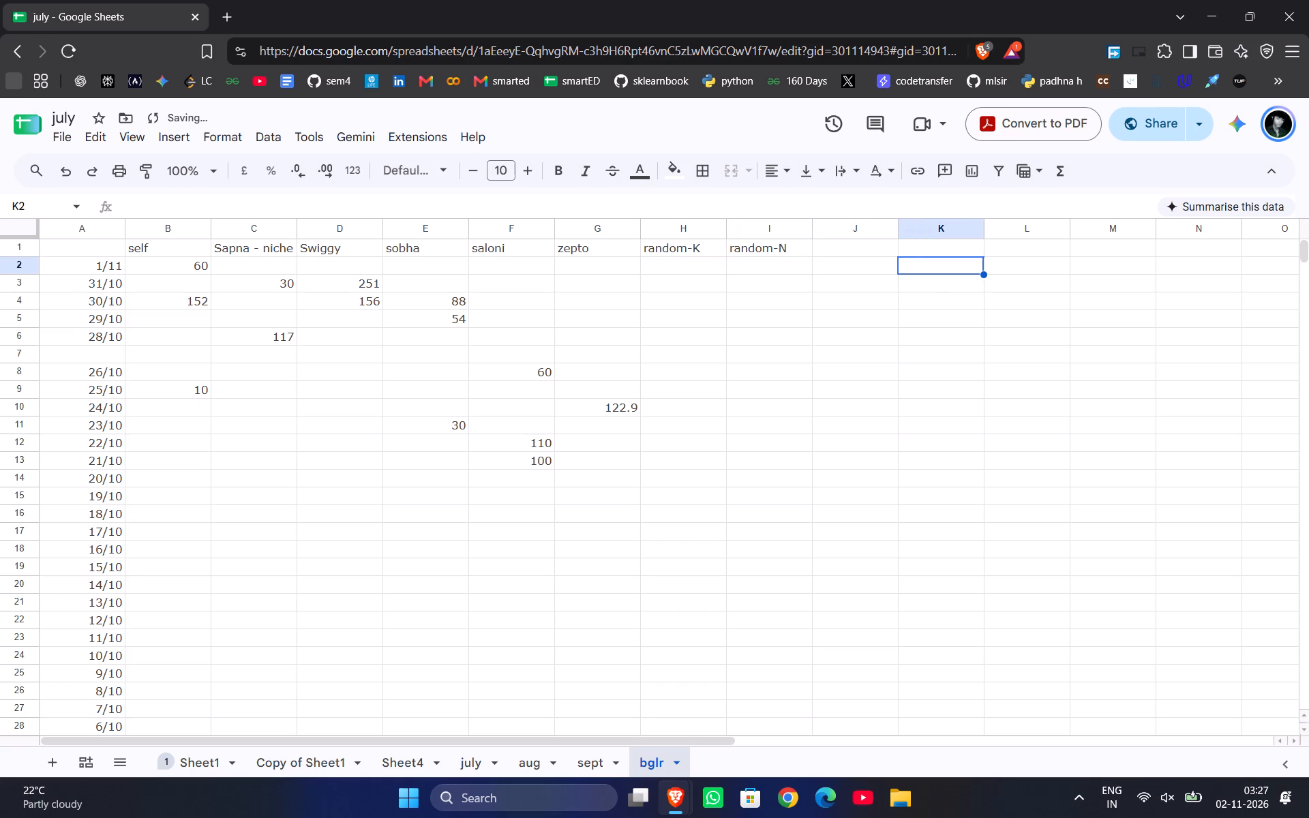
key(Right)
key(Right)
key(Right)
key(Down)
key(Left)
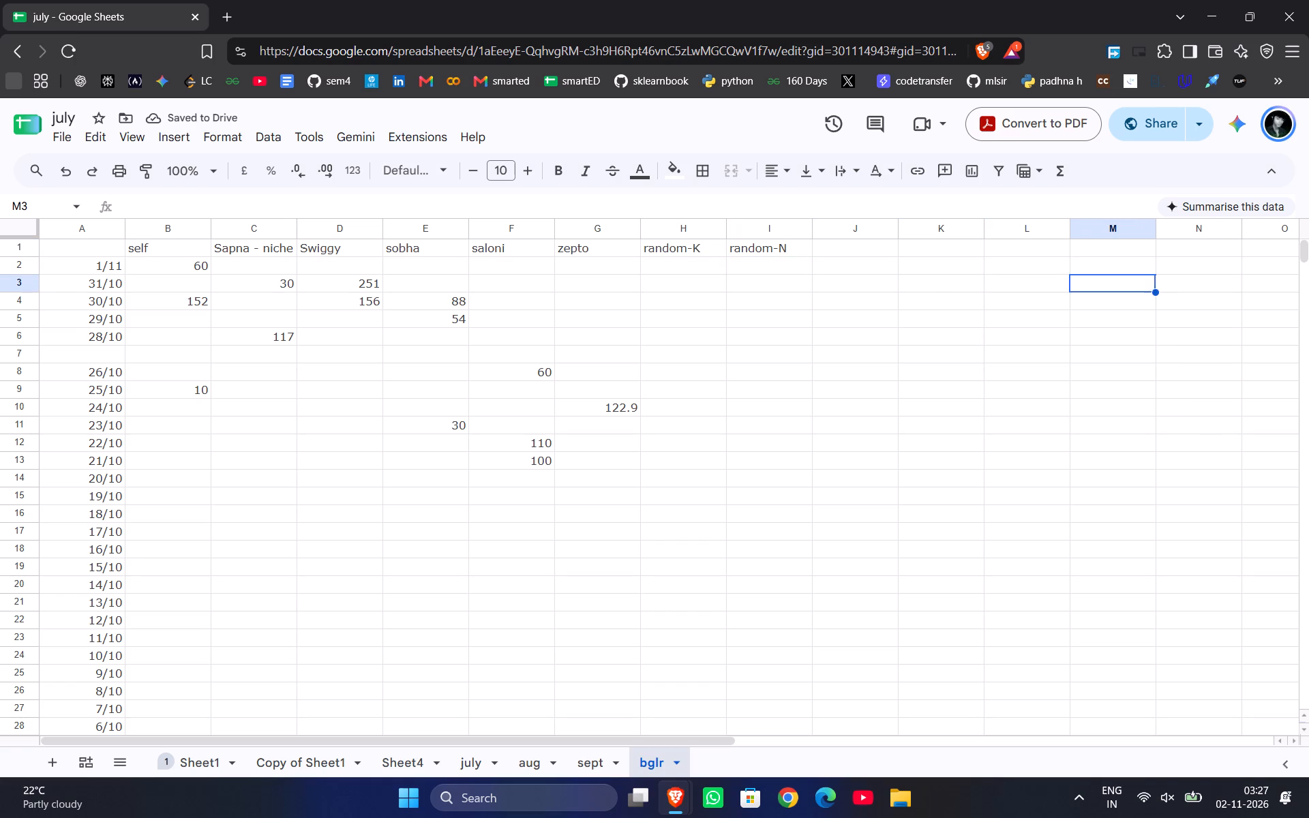
key(Down)
key(Down)
key(Down)
key(Down)
key(Down)
key(Left)
key(Left)
key(Left)
key(Left)
key(Left)
key(Left)
key(Left)
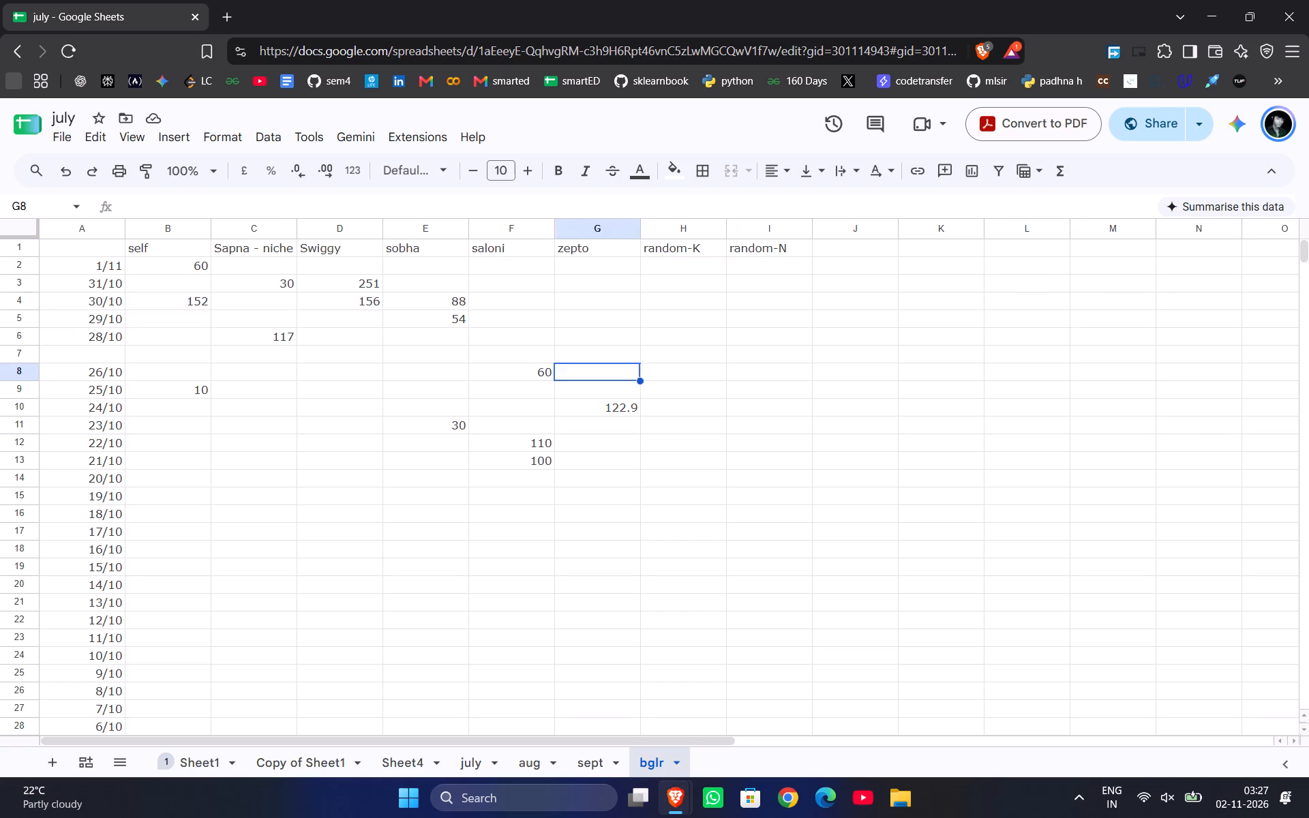
key(Down)
key(Down)
key(Right)
key(Down)
key(Down)
key(Right)
key(Down)
key(Right)
key(Down)
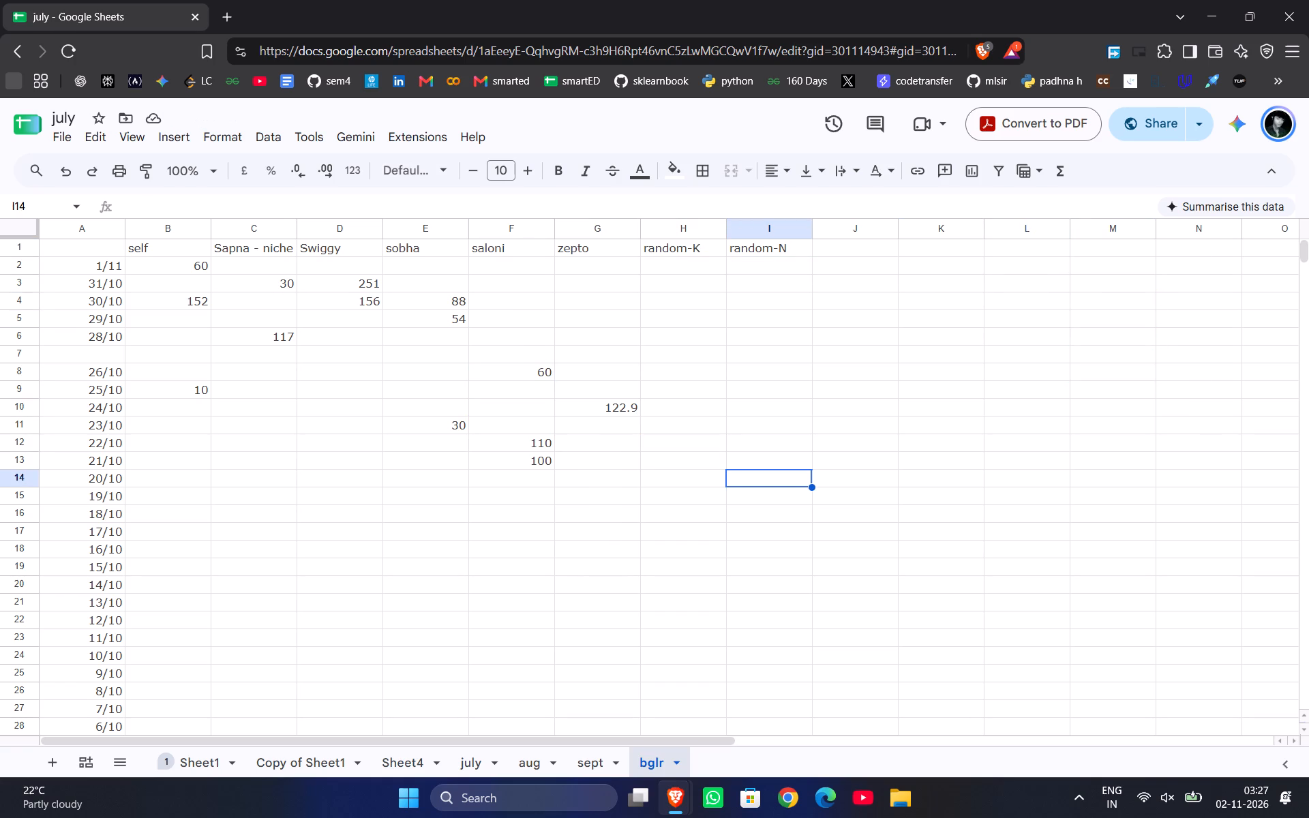
text(500)
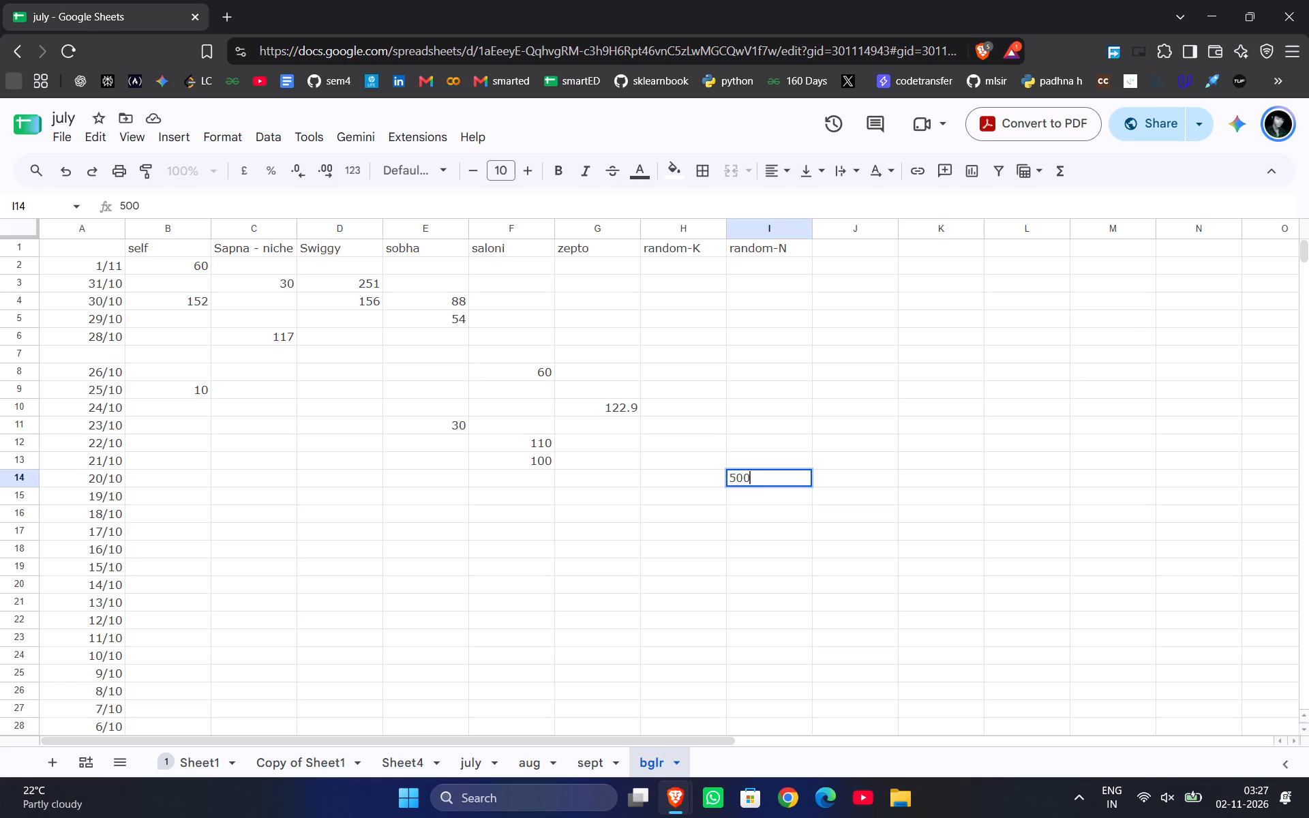
key(Left)
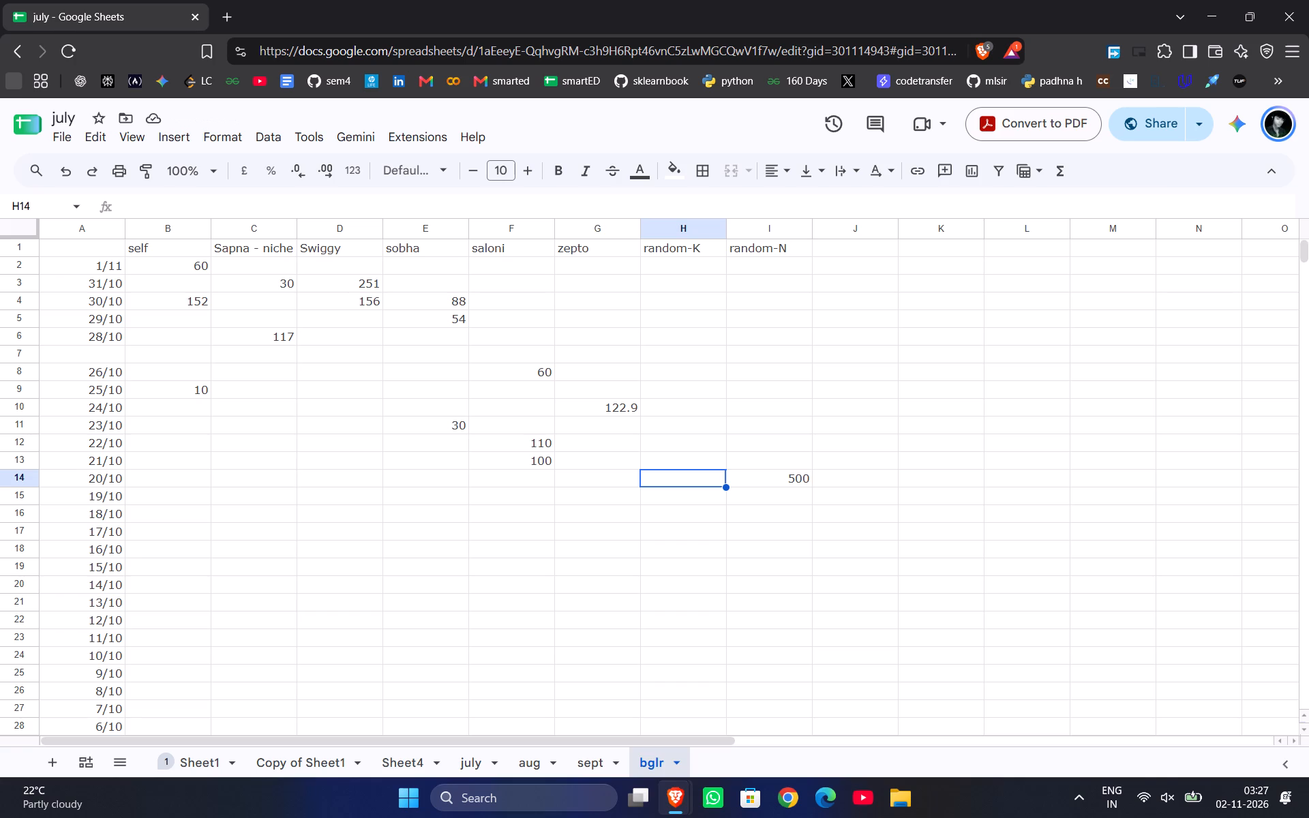
Enter 60 under the random-K header in the 24/10 row.
key(Up)
key(Up)
key(Up)
key(Up)
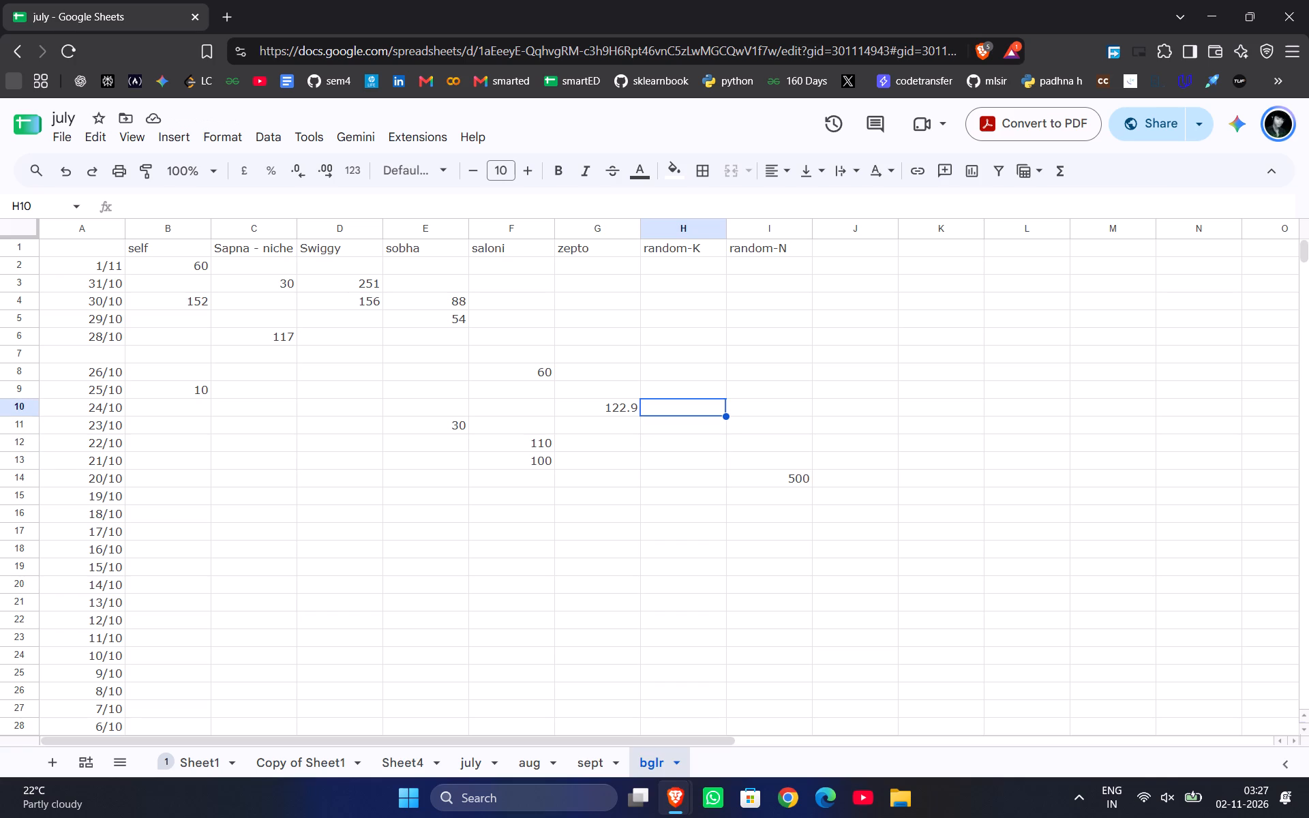
text(60)
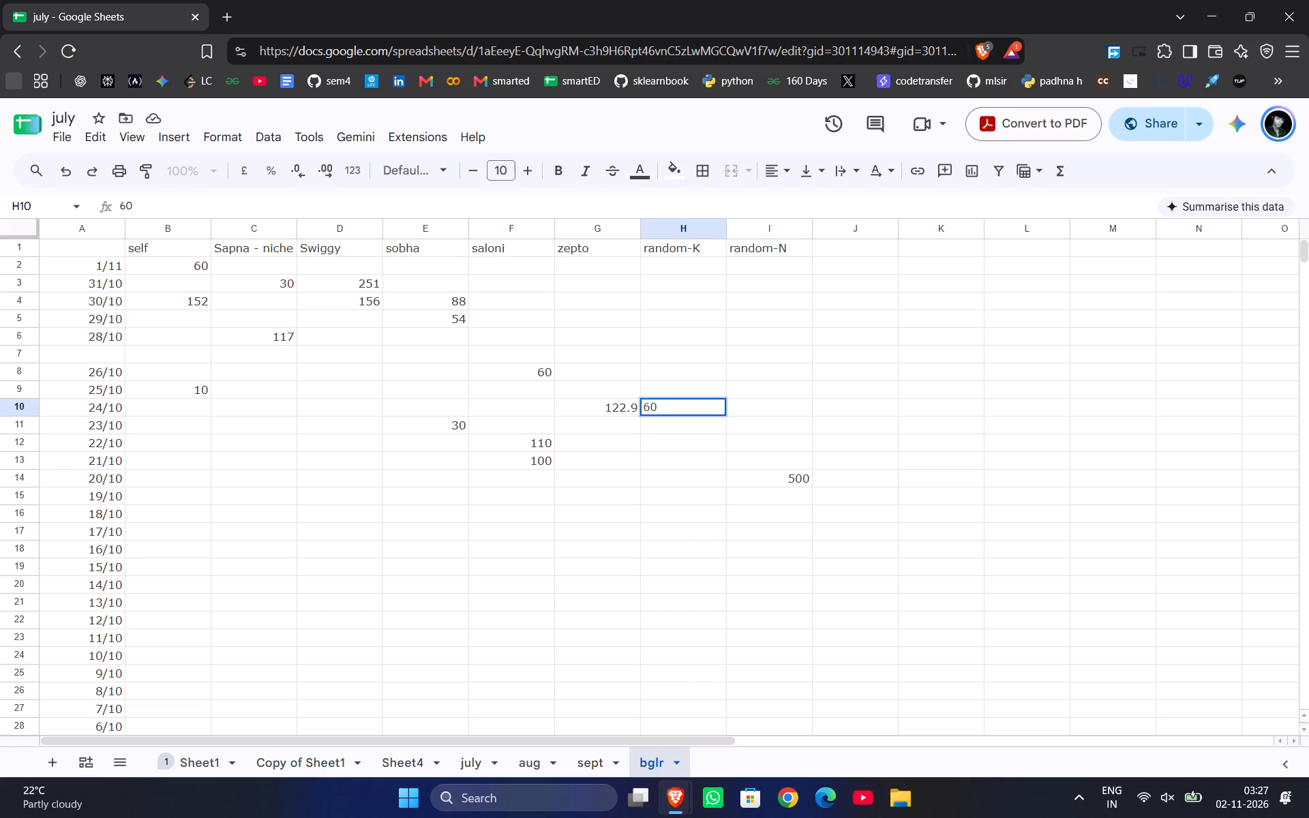
key(Return)
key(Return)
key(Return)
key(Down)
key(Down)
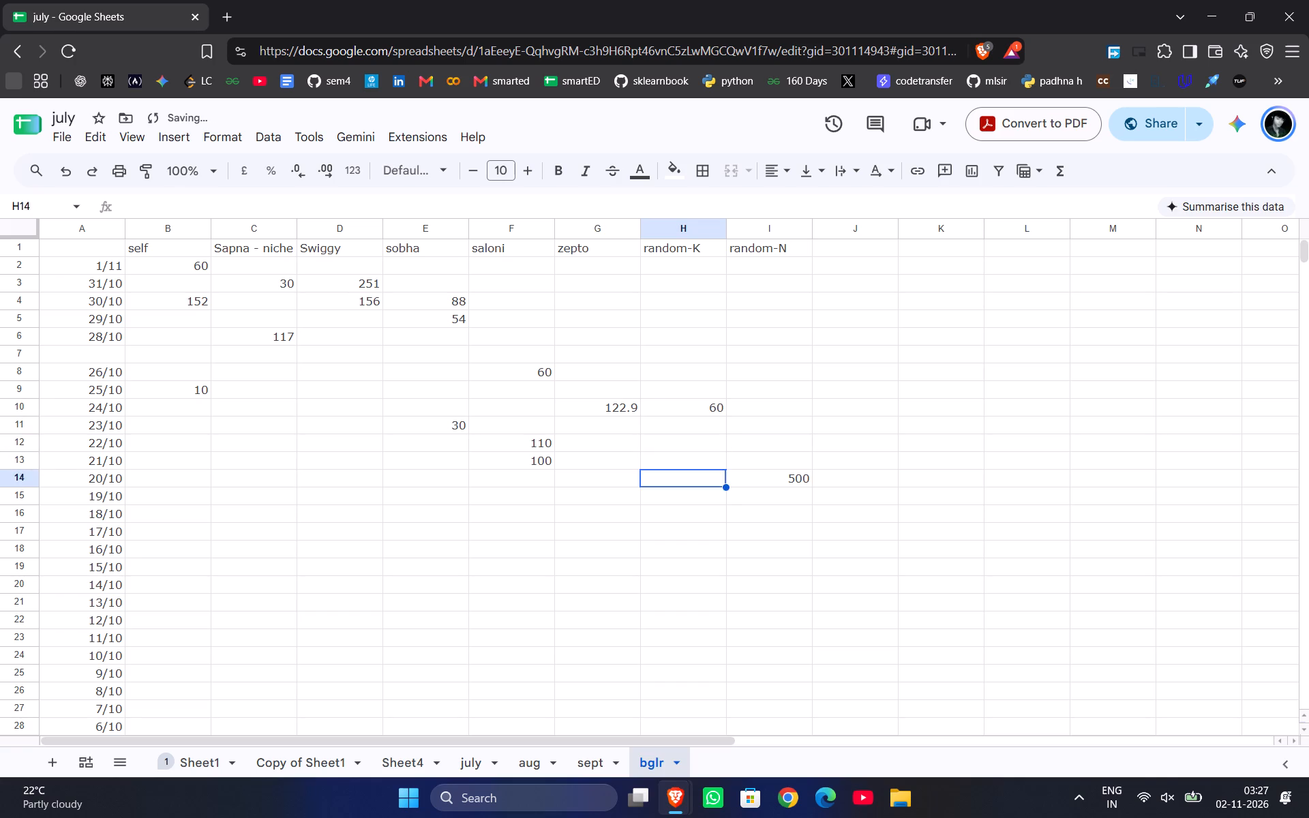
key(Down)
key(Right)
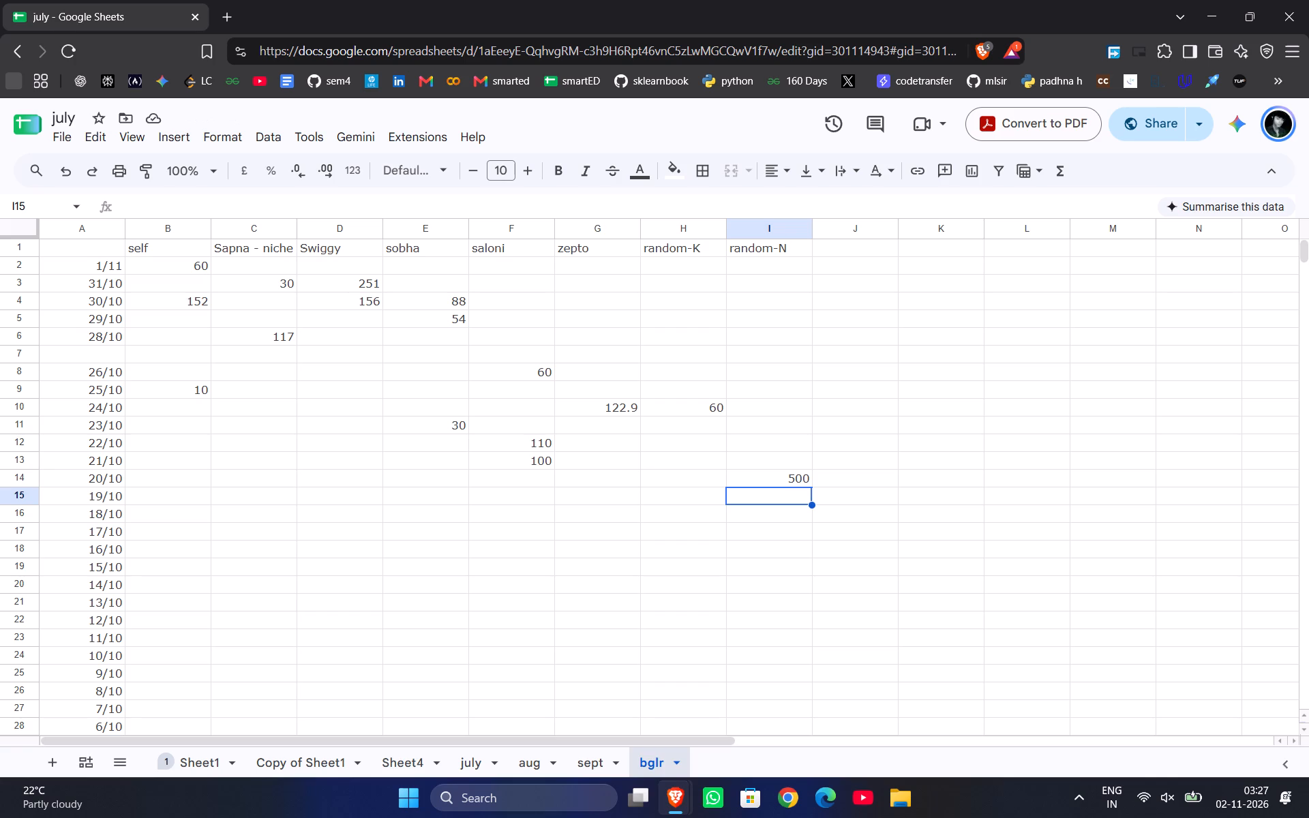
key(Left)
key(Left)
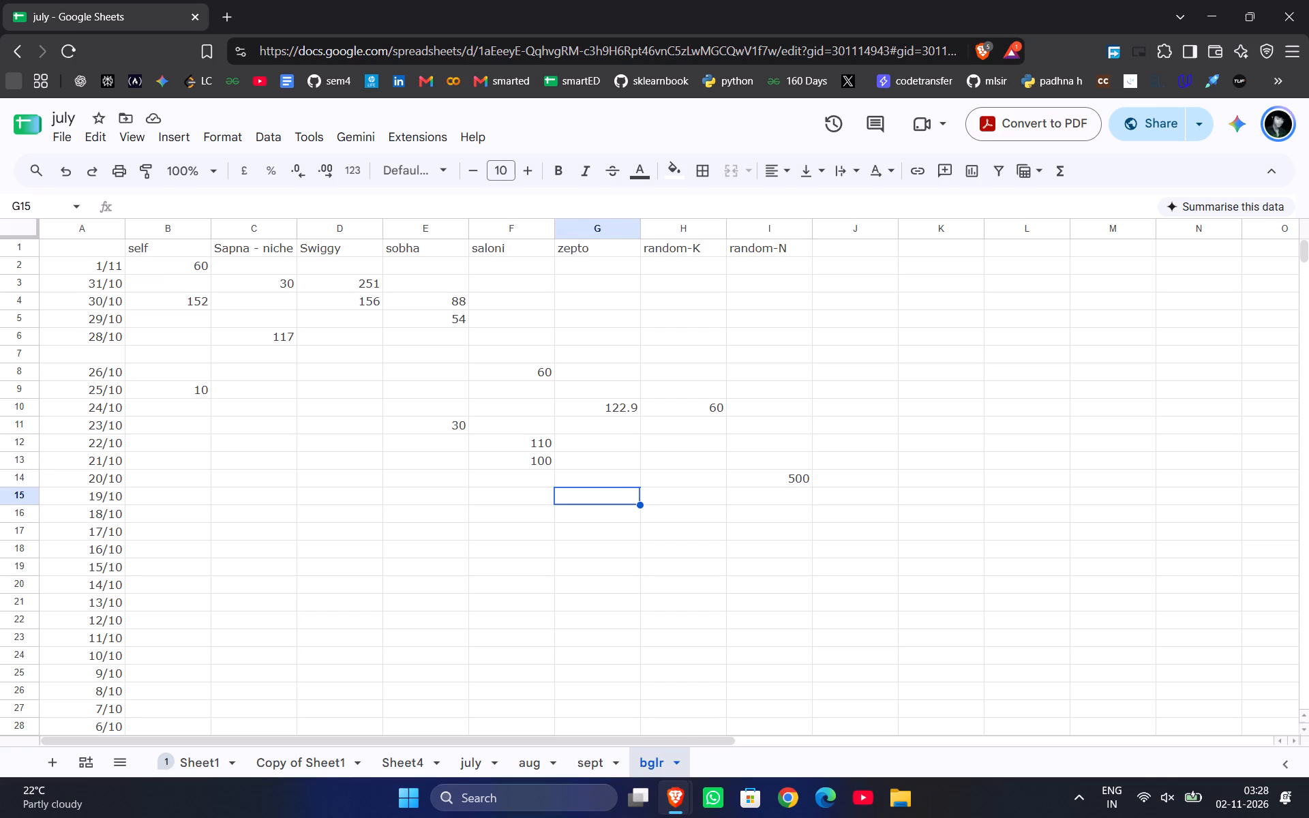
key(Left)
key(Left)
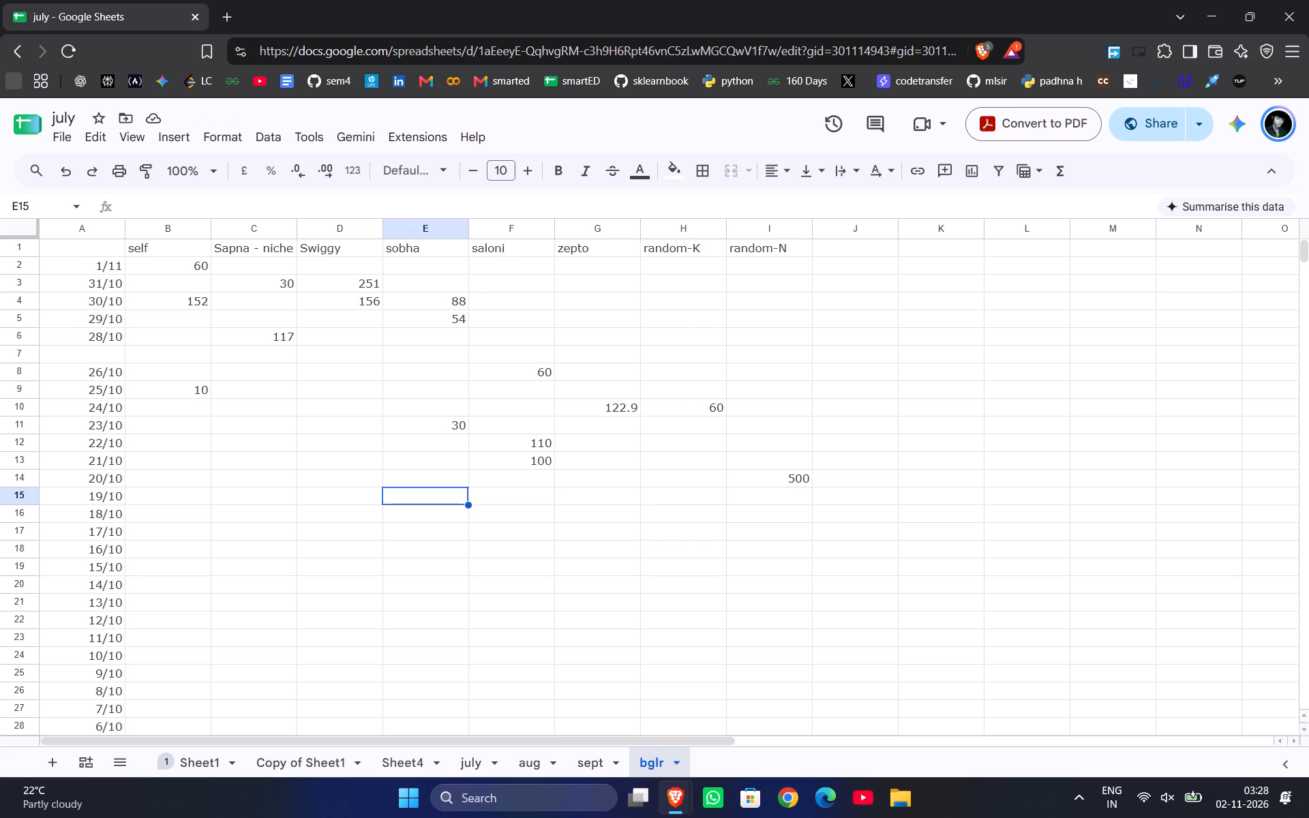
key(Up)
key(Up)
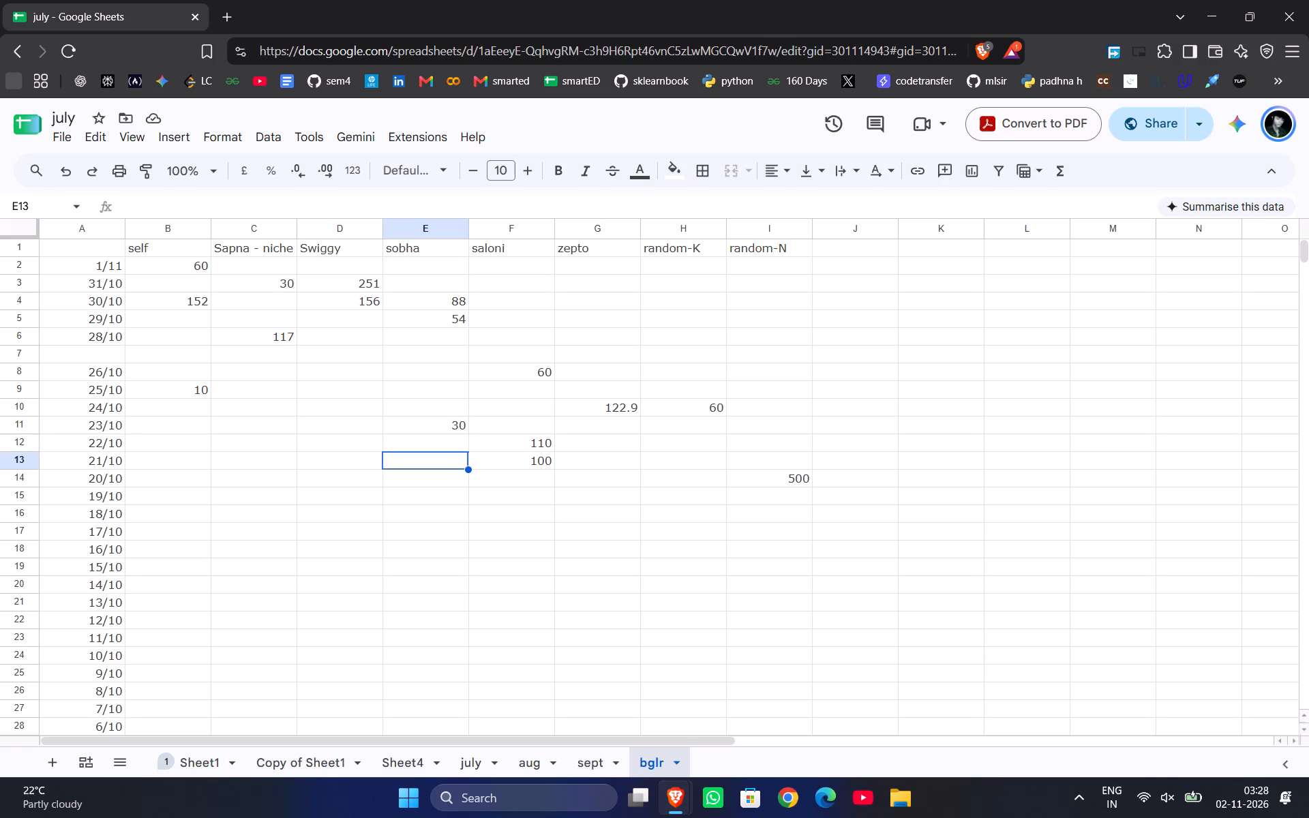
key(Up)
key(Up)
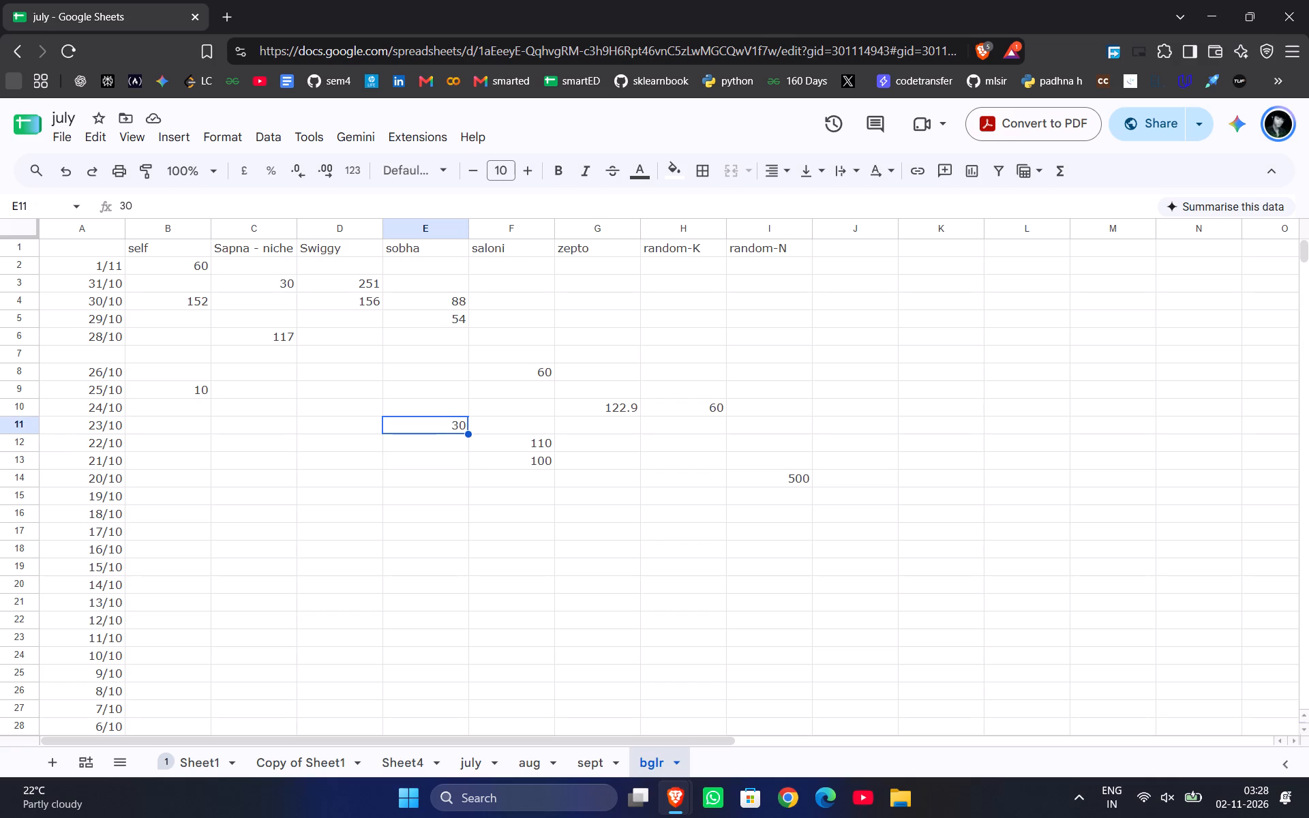
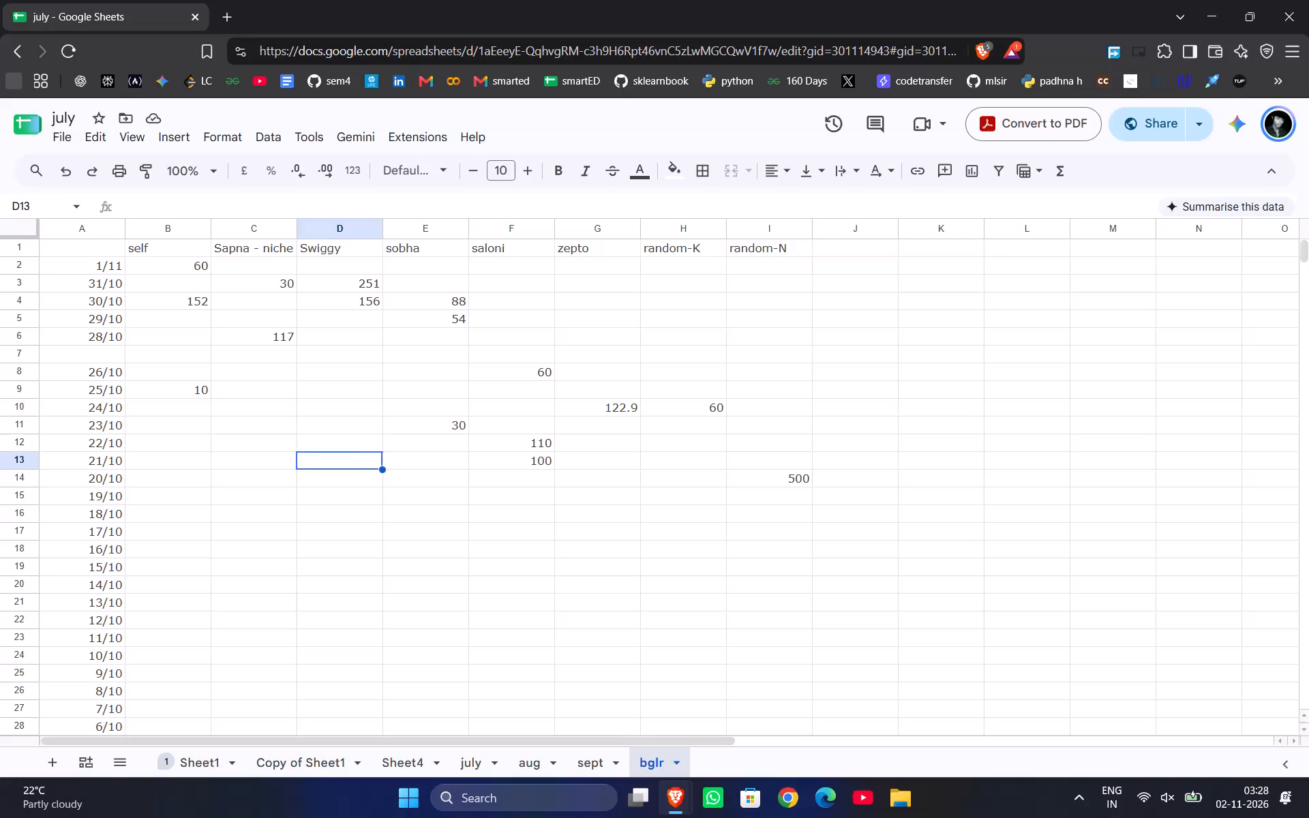
Enter 84 under the Sapna - niche header in the 20/10 row.
key(Down)
key(Left)
key(Down)
key(Down)
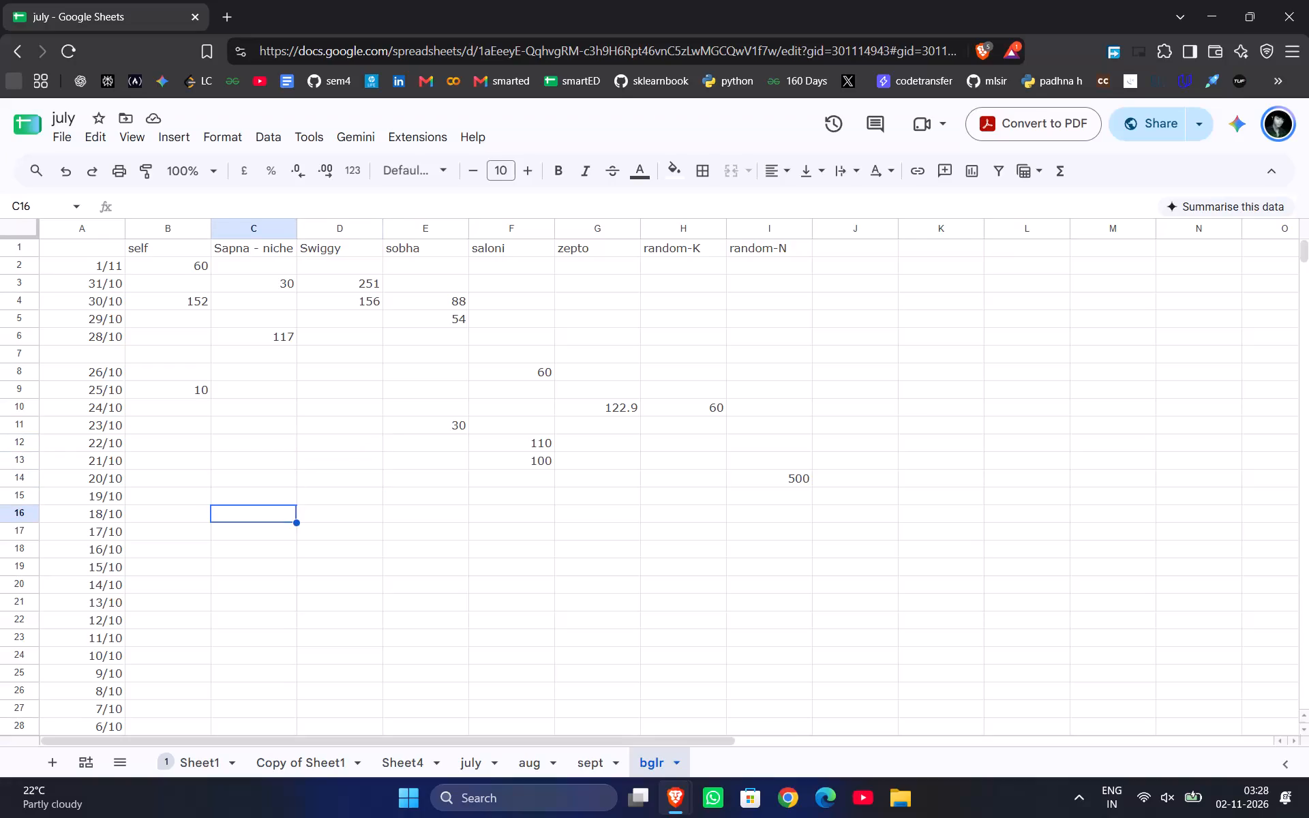
key(Up)
key(Up)
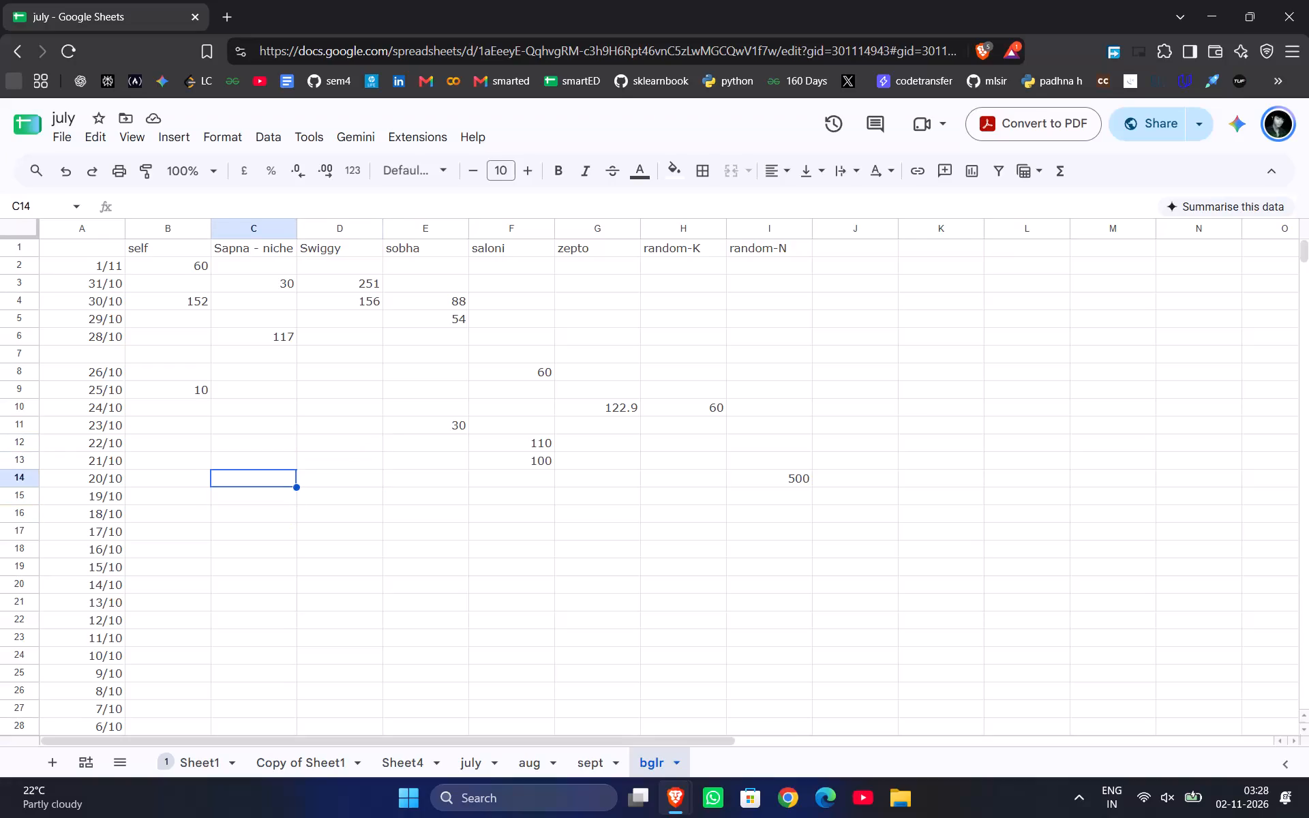
text(84)
key(Return)
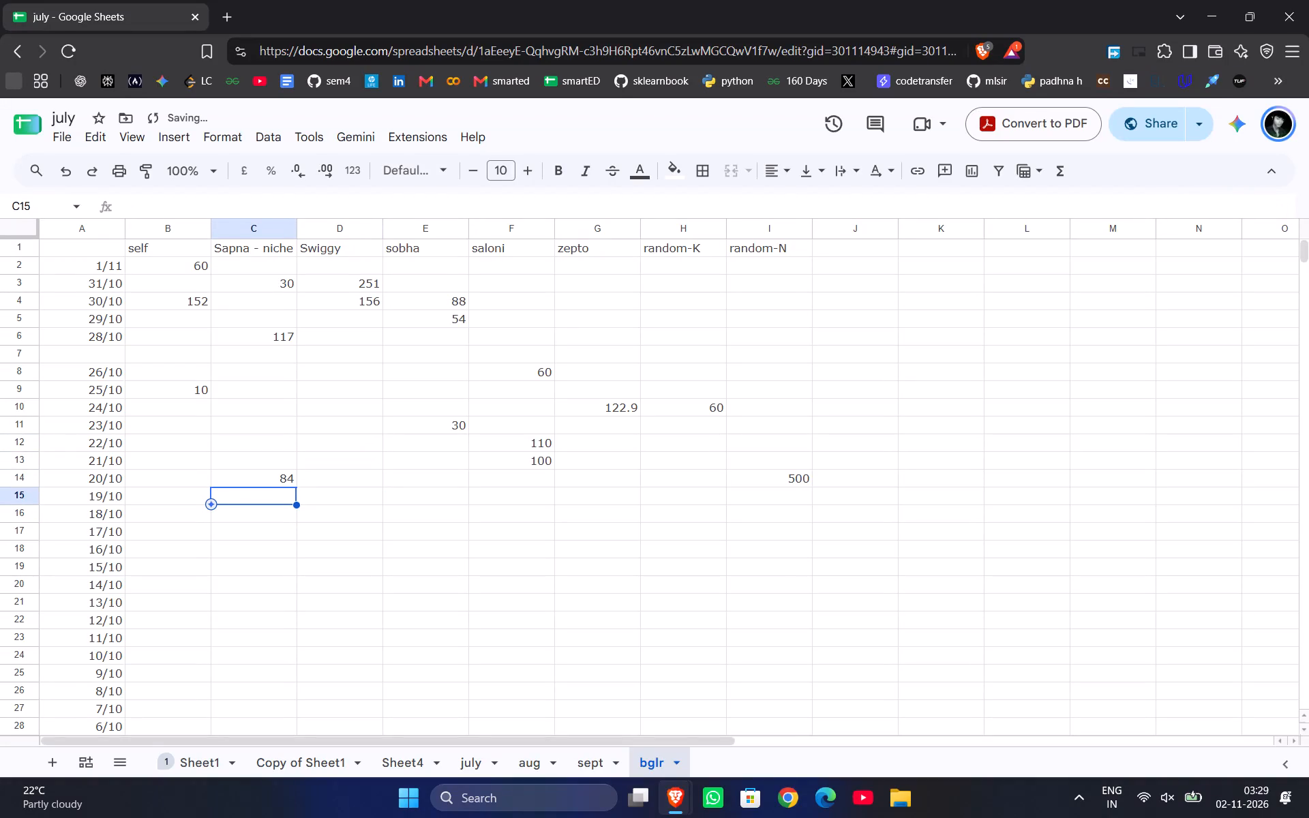
Add a deep category header in cell J1, directly after random-N.
key(Right)
key(Right)
key(Right)
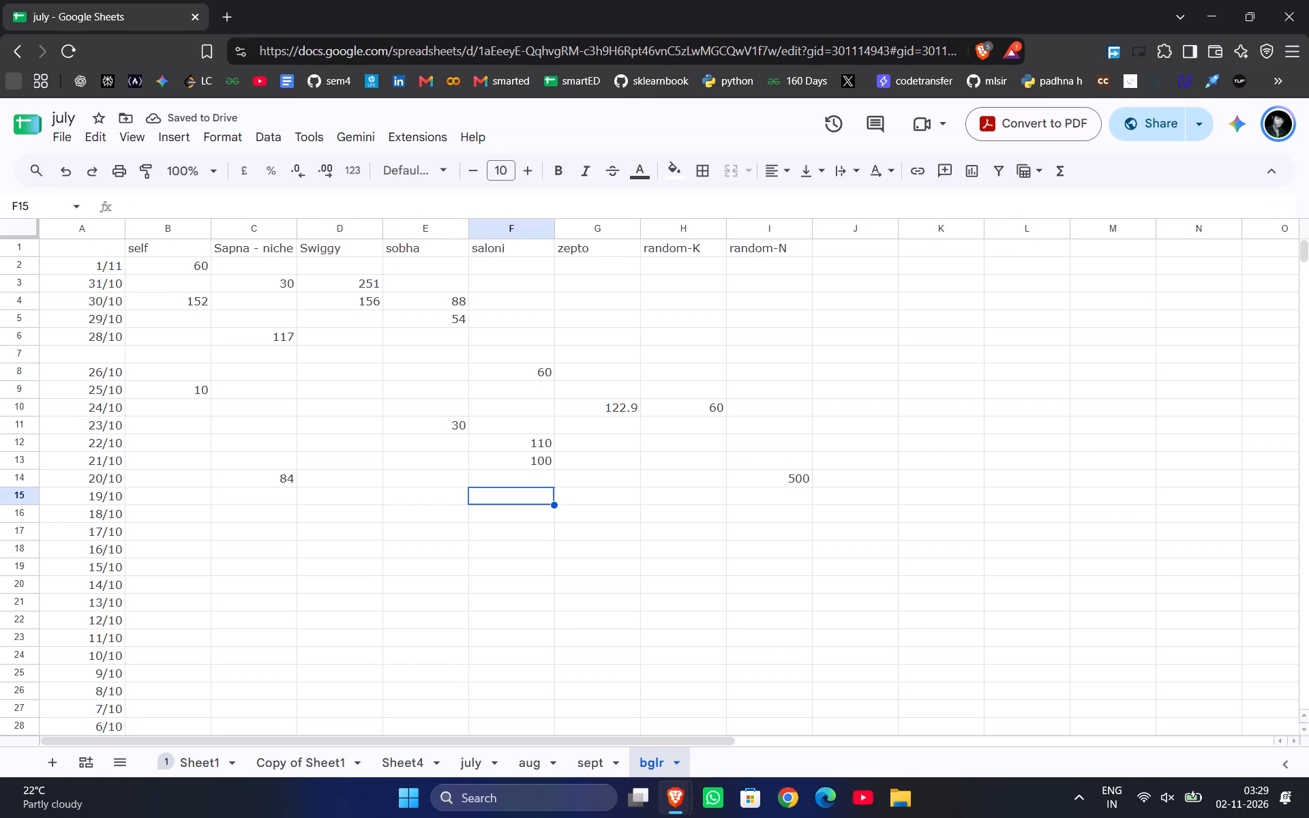
key(Left)
key(Left)
key(Right)
key(Right)
key(Right)
key(Right)
key(Right)
key(Right)
key(Right)
key(Up)
key(Up)
key(Up)
key(Up)
key(Up)
key(Up)
key(Up)
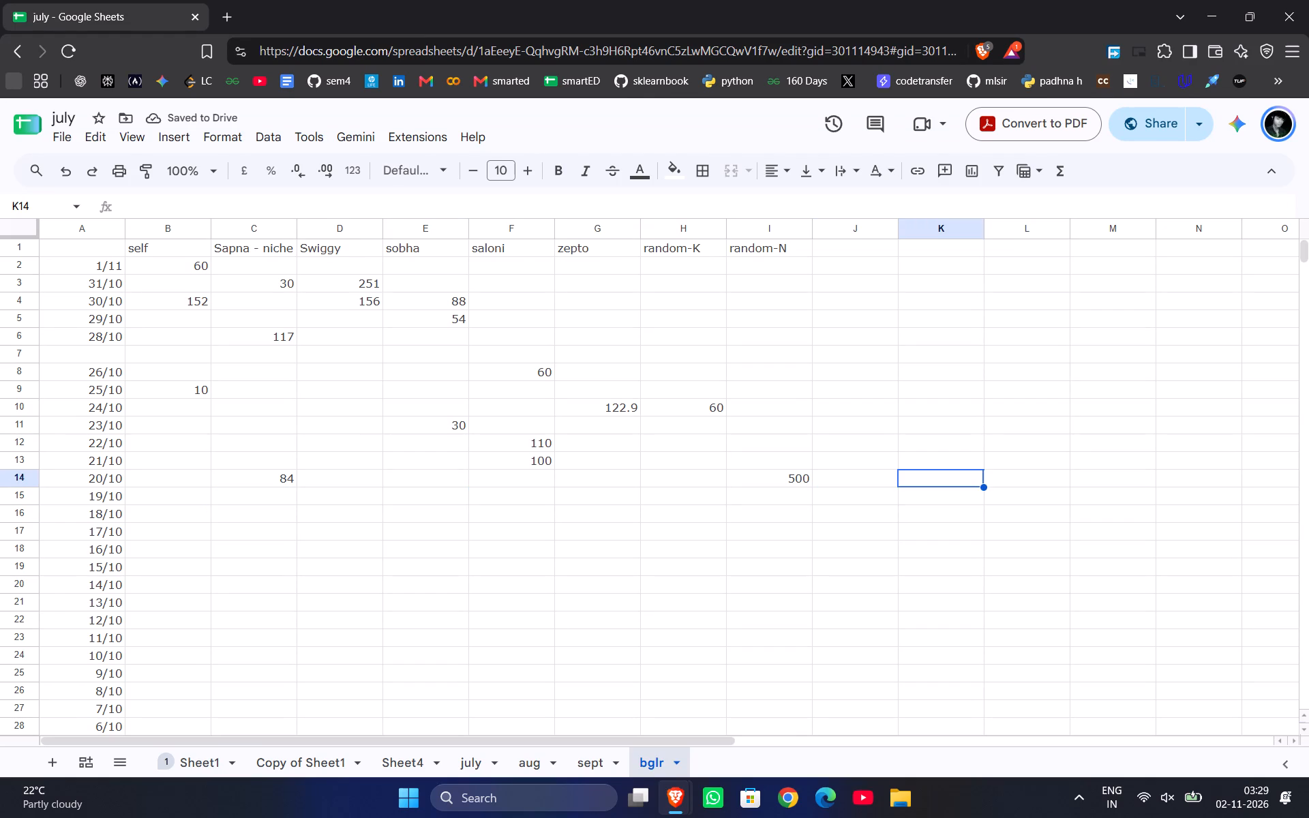
key(Left)
key(Up)
key(Up)
key(Up)
key(Up)
key(Up)
key(Up)
key(Up)
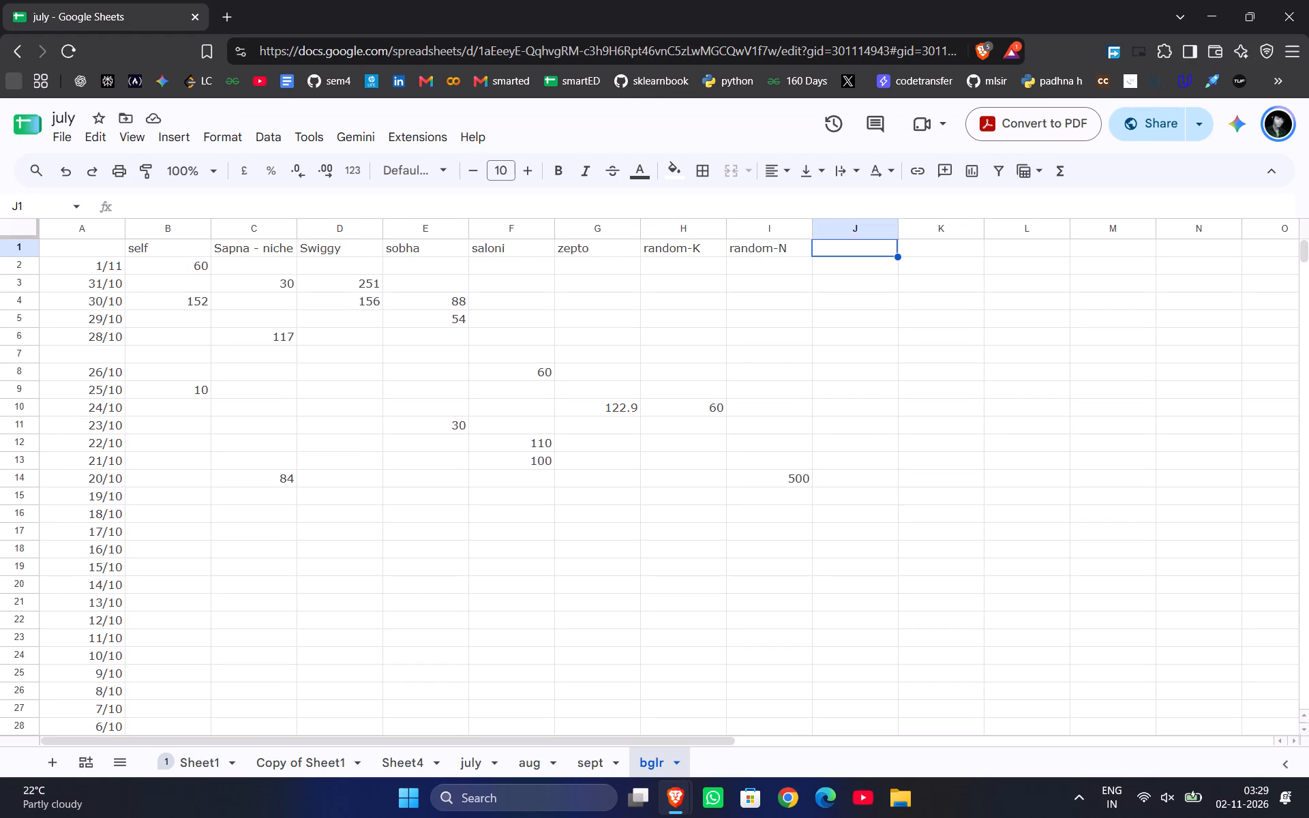
key(Up)
text(dee)
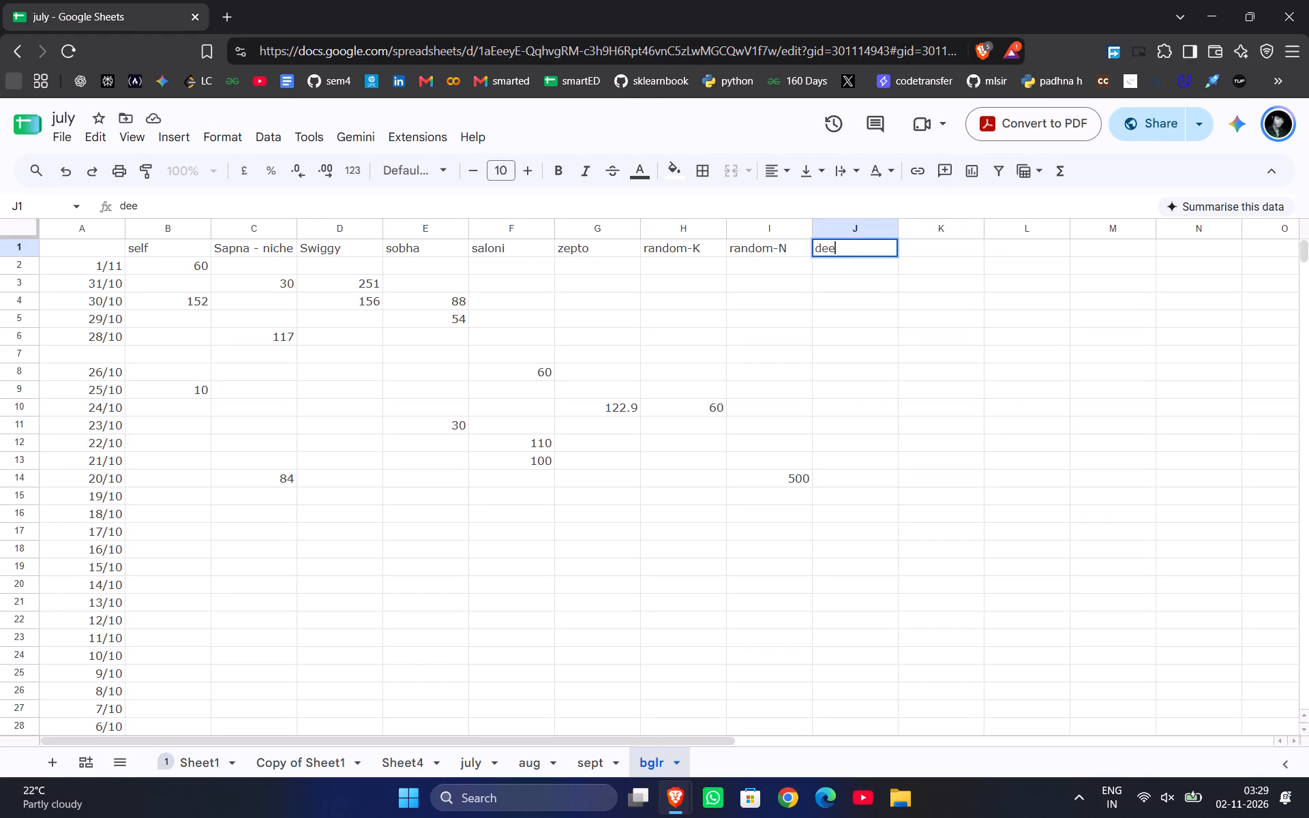
key(p)
key(Down)
Enter 5 under the deep header in the 20/10 row.
key(Down)
key(Down)
key(Down)
key(Down)
key(Down)
key(Down)
key(Down)
key(Down)
key(Down)
key(Down)
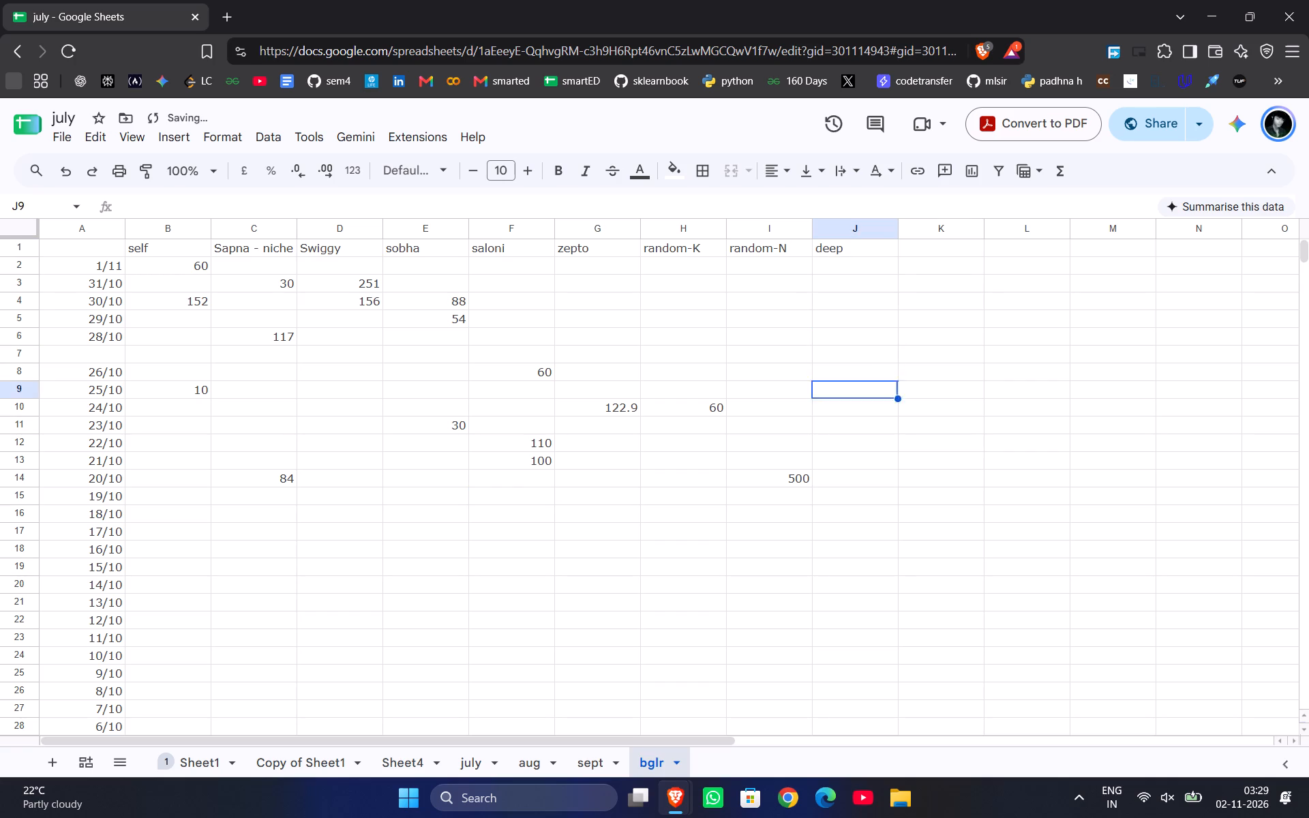
key(Down)
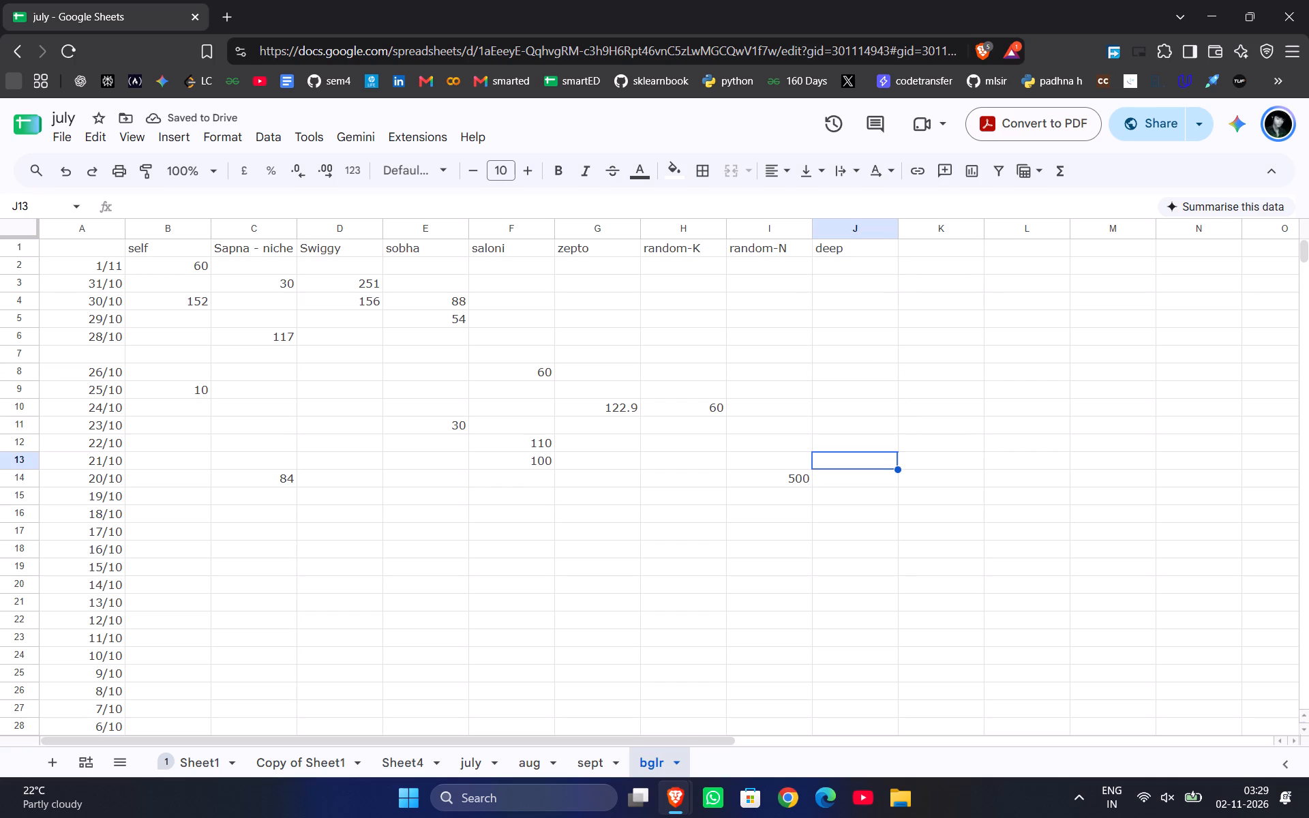
key(Down)
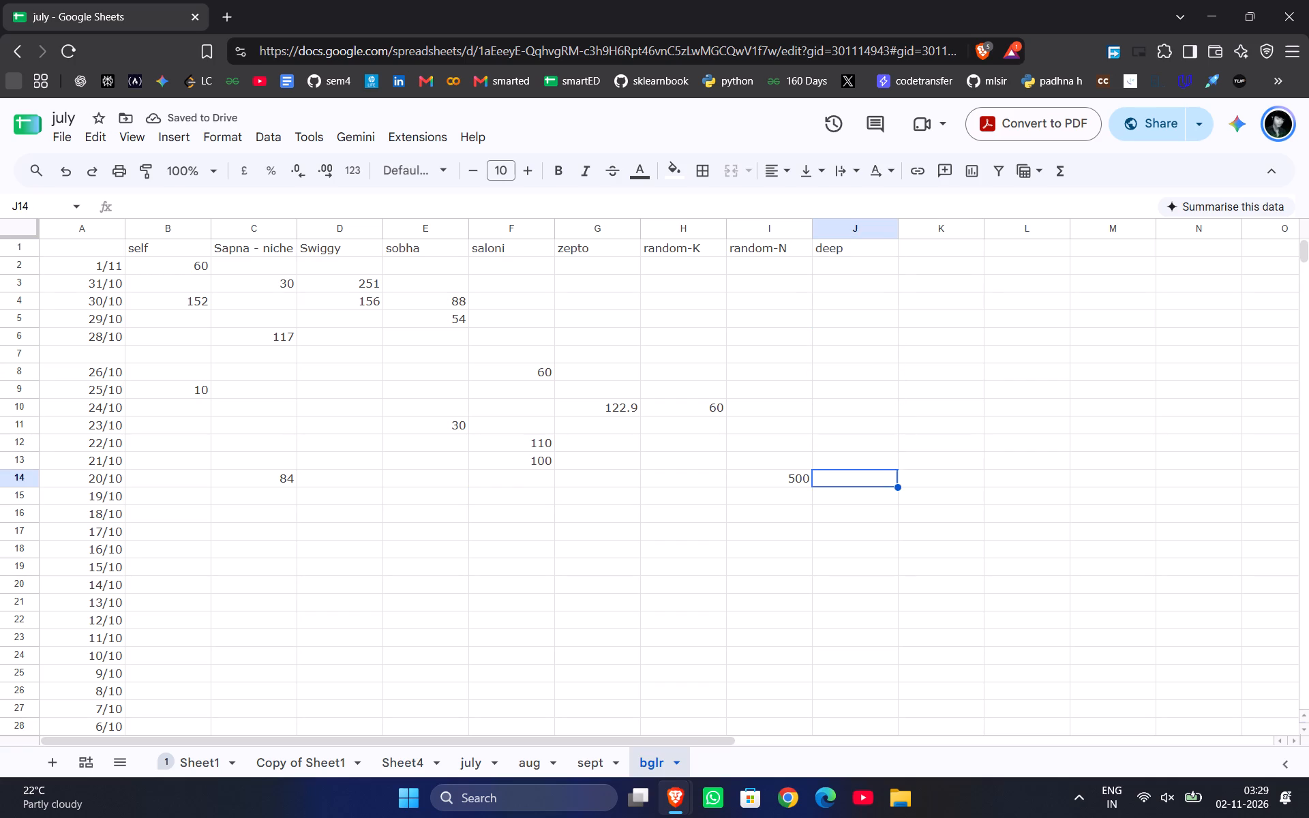
key(5)
key(Return)
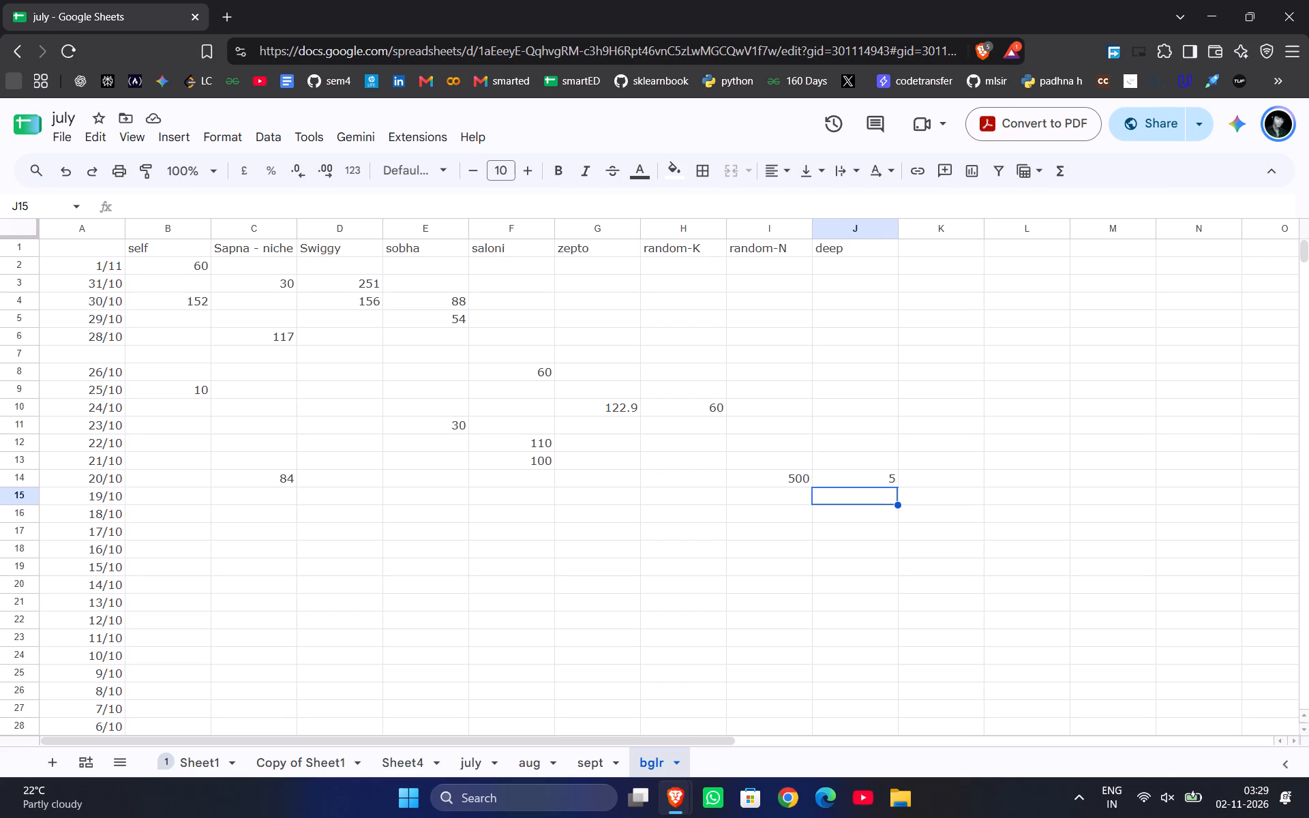
Move the random-N amount of 500 from the 20/10 row to the 21/10 row.
key(Up)
key(Left)
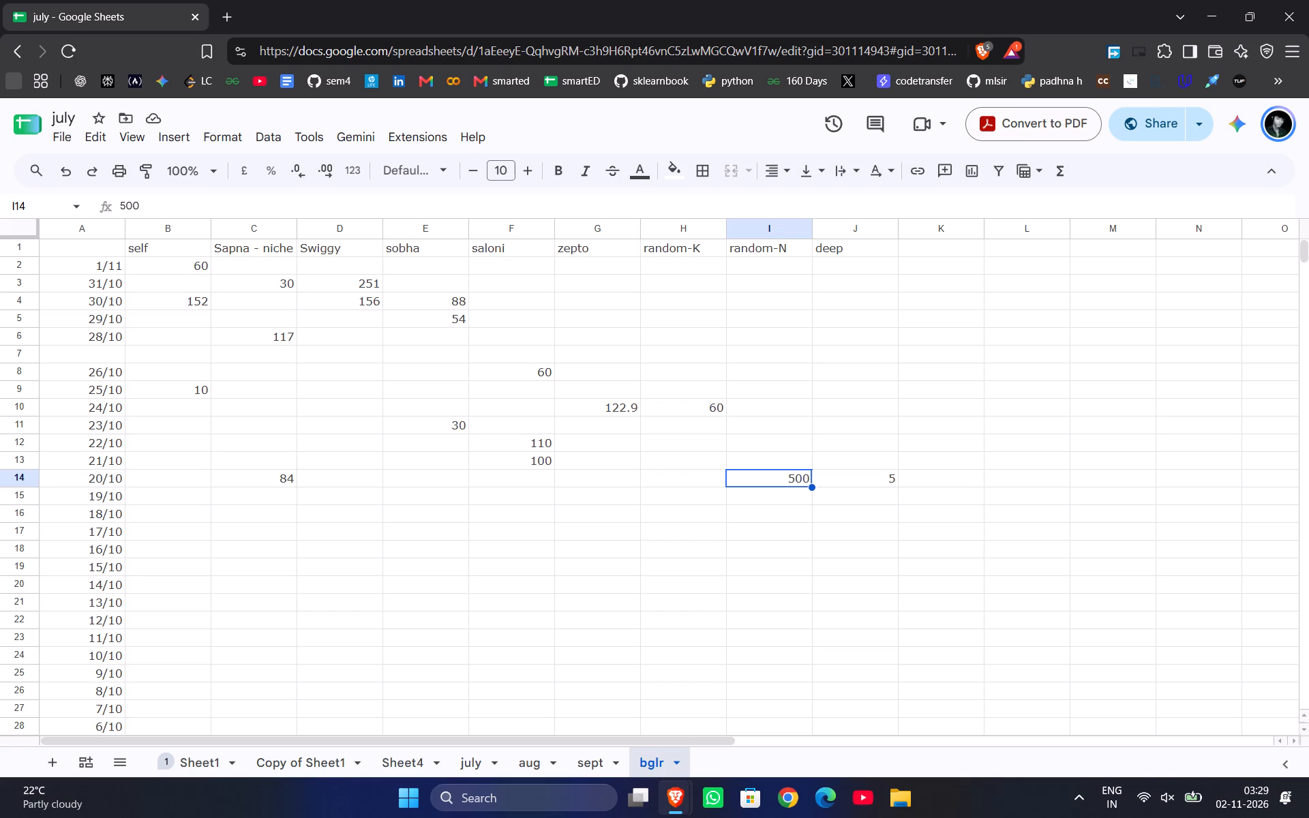
key(Delete)
key(Up)
text(500)
key(Return)
Enter 260 under the saloni header in the 19/10 row.
scroll(515, 445, up, 2)
key(Down)
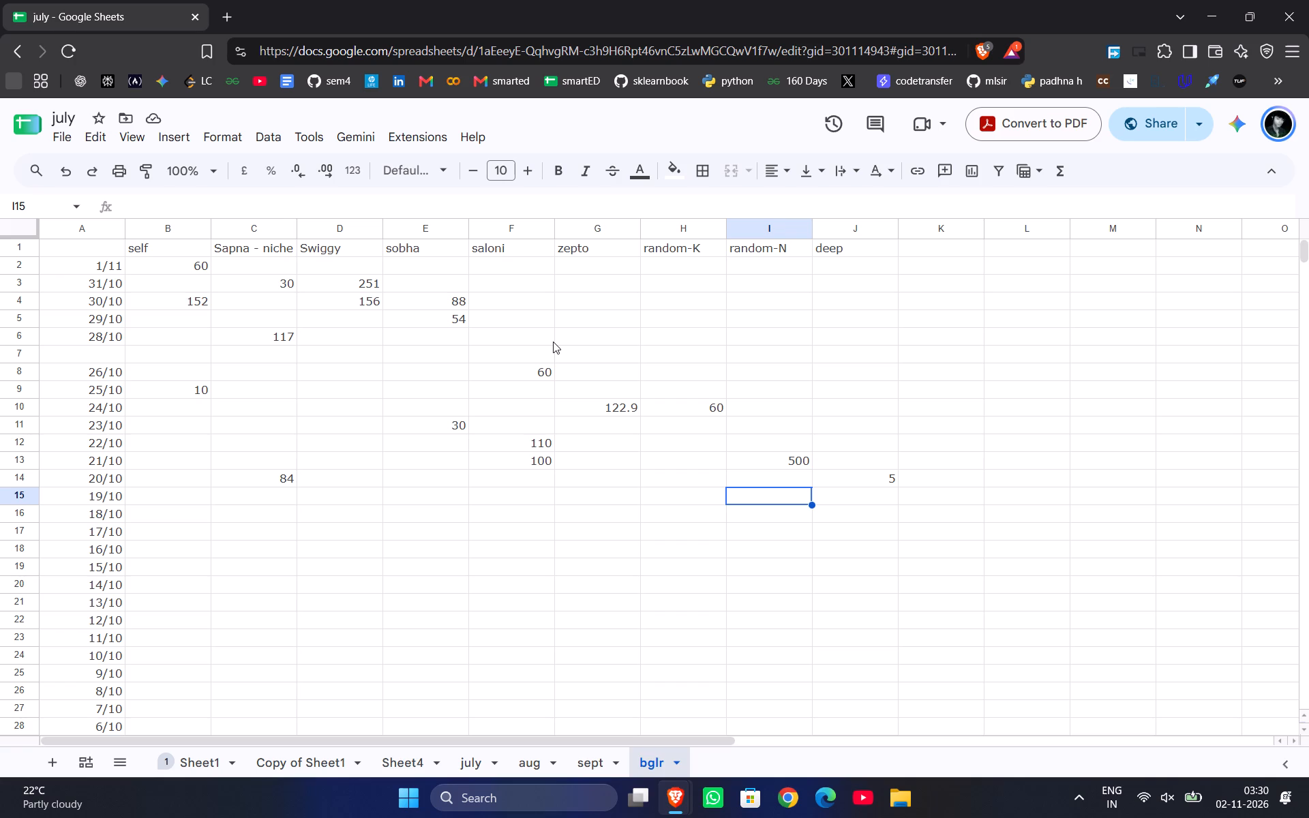
key(Left)
key(Left)
key(Left)
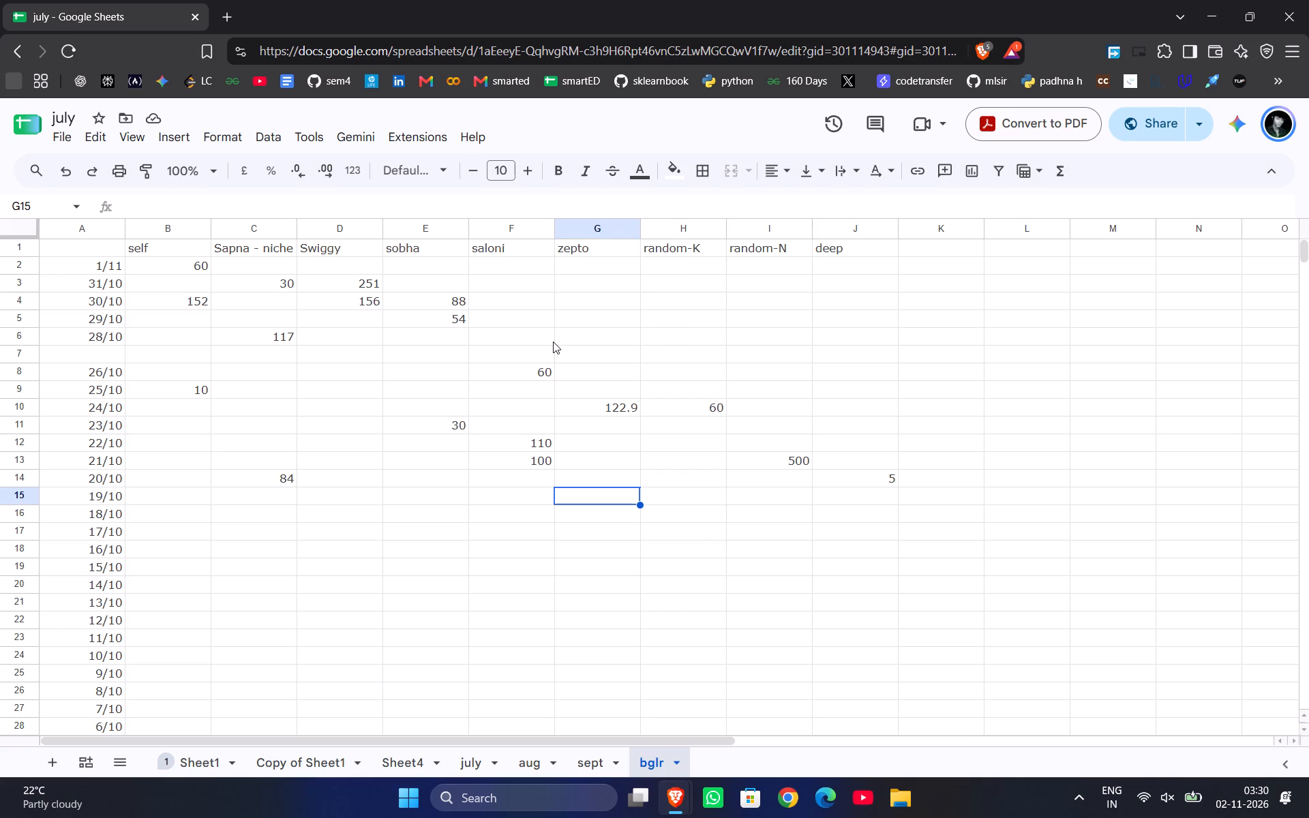
text(260)
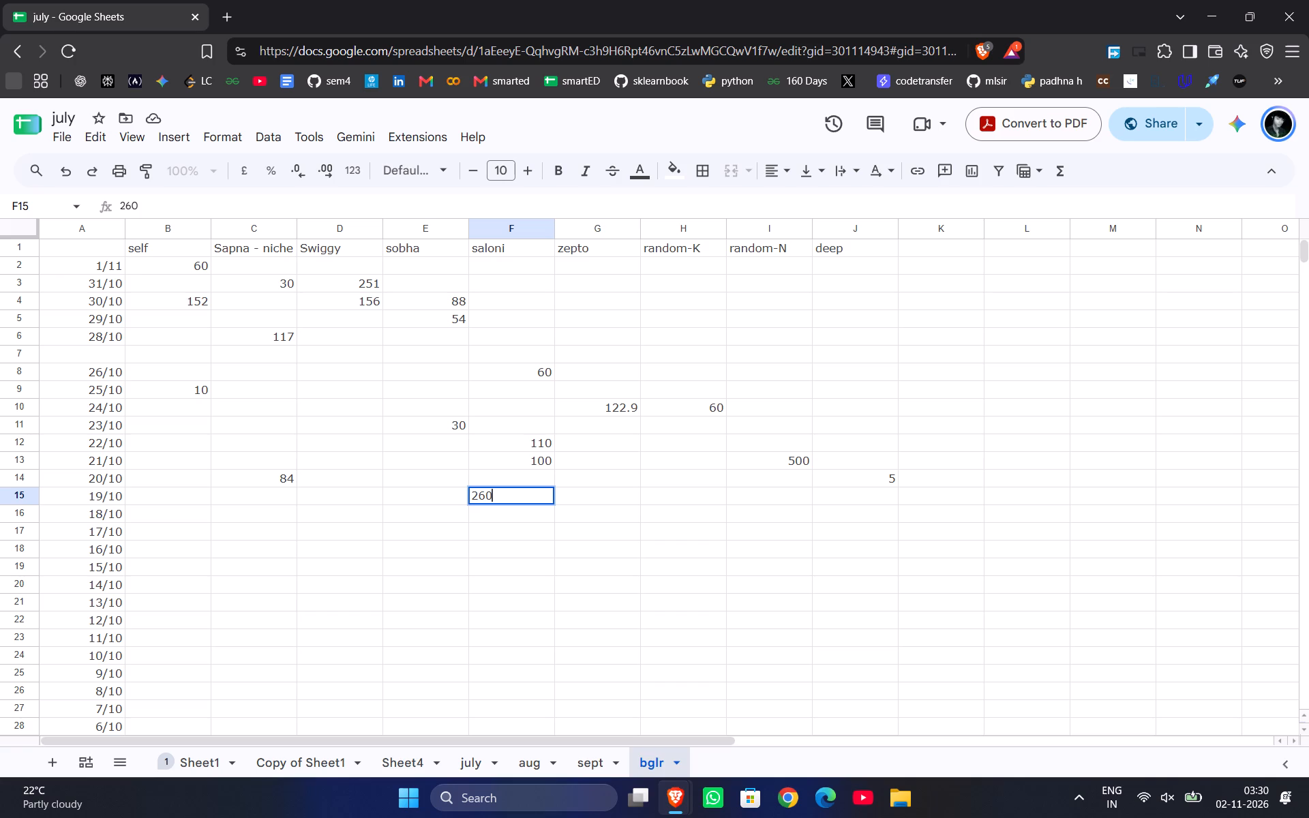
key(Down)
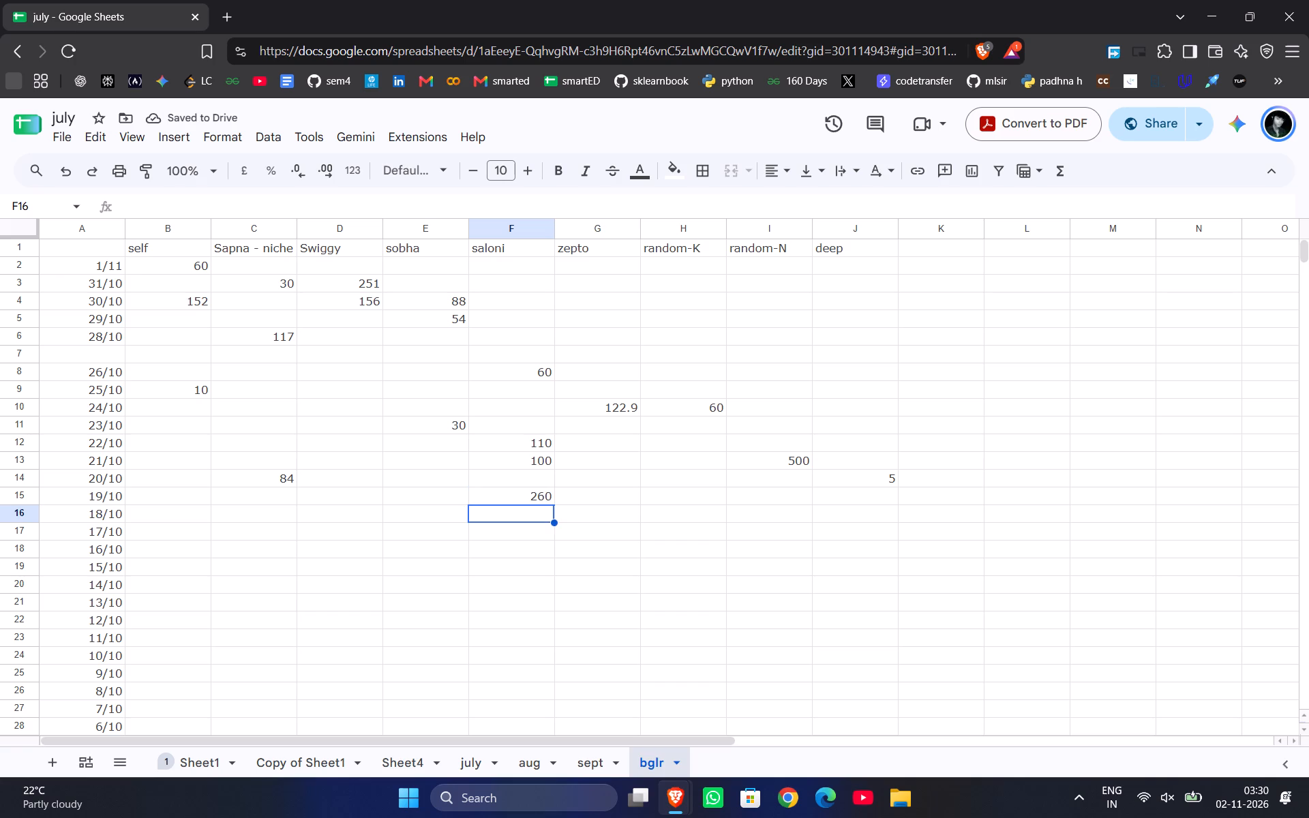
Enter the sum formula =55+45 under the sobha header in the 19/10 row.
key(Left)
key(Up)
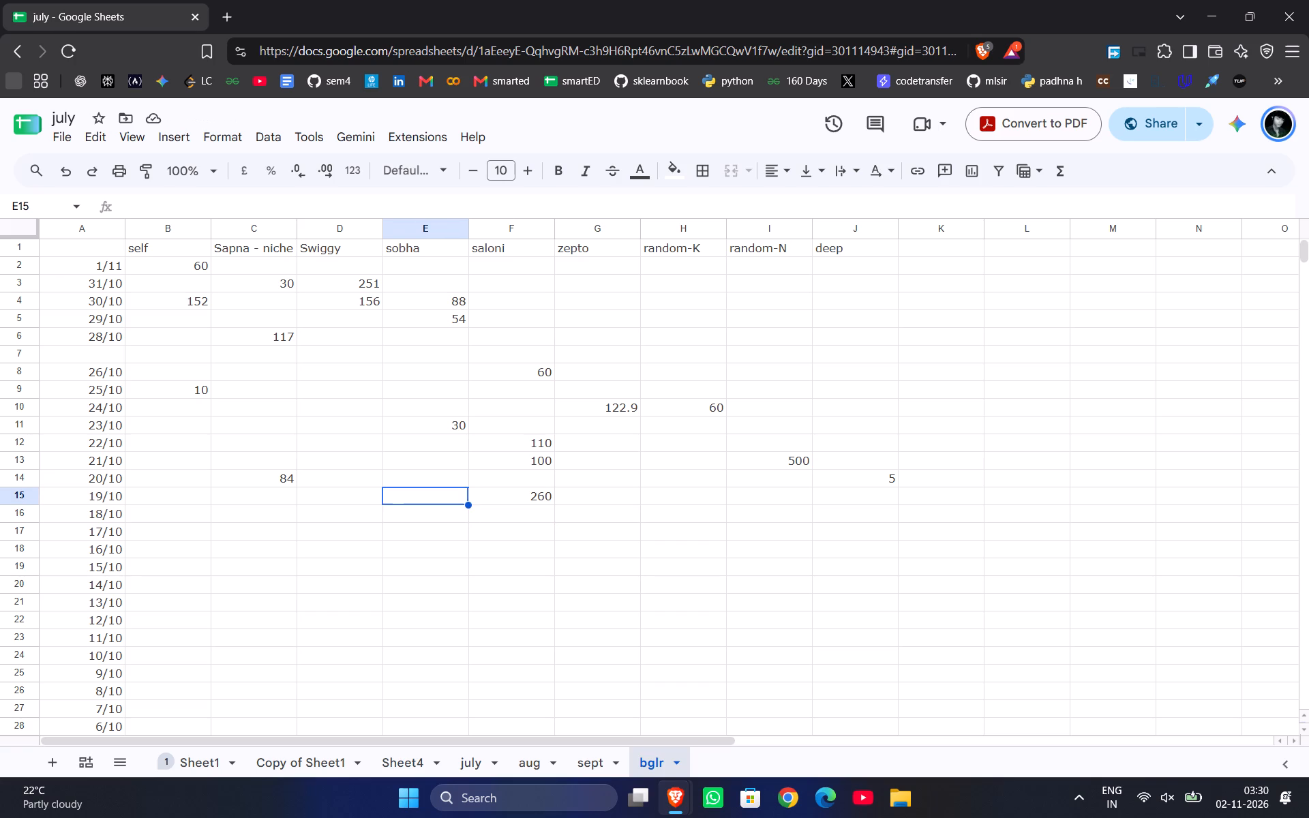
key(Left)
key(Left)
key(Right)
key(Right)
text(55)
text(+45)
key(Return)
key(Up)
key(Return)
key(Up)
key(equal)
key(Return)
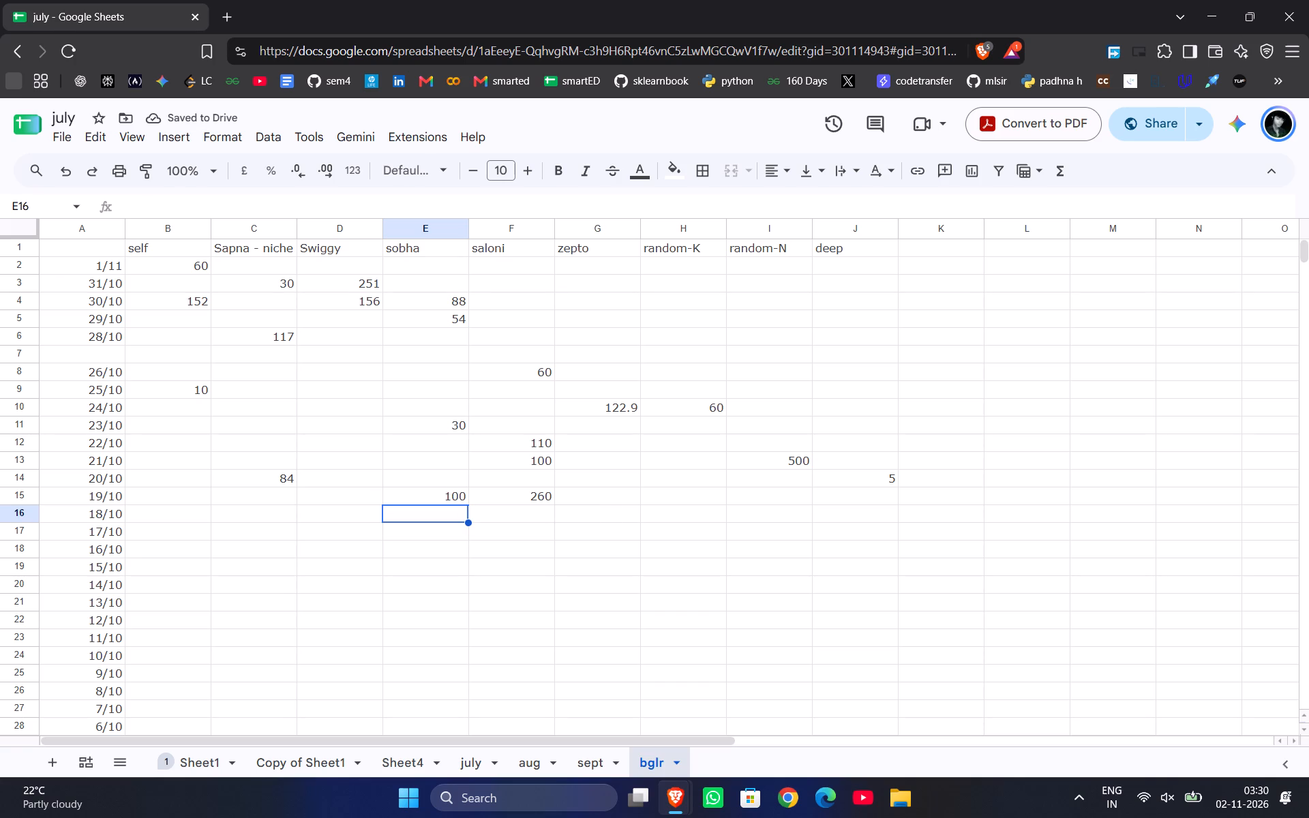
Shorten the sobha formula in the 19/10 row to =55.
key(Up)
key(Return)
key(BackSpace)
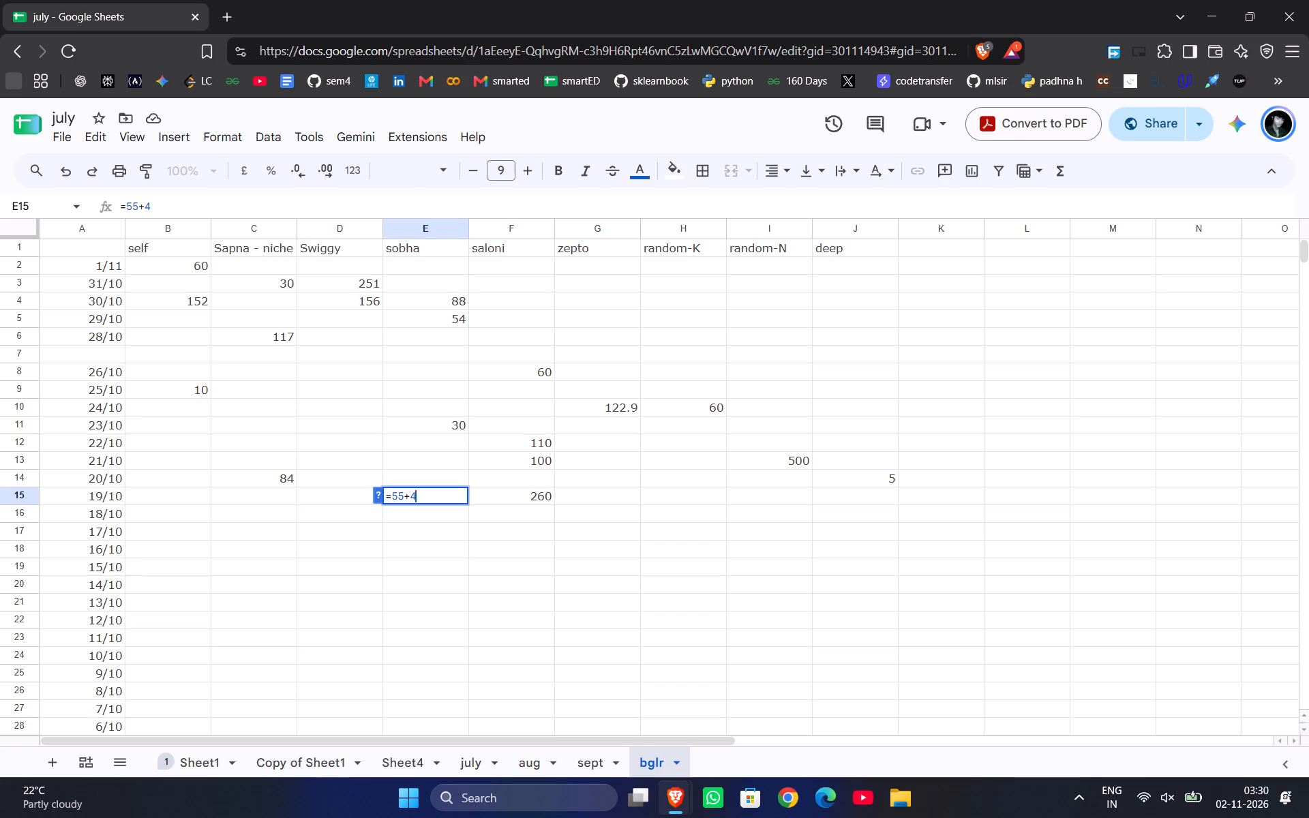
key(BackSpace)
key(BackSpace)
key(Return)
Enter 45 under the sobha header in the 18/10 row.
text(45)
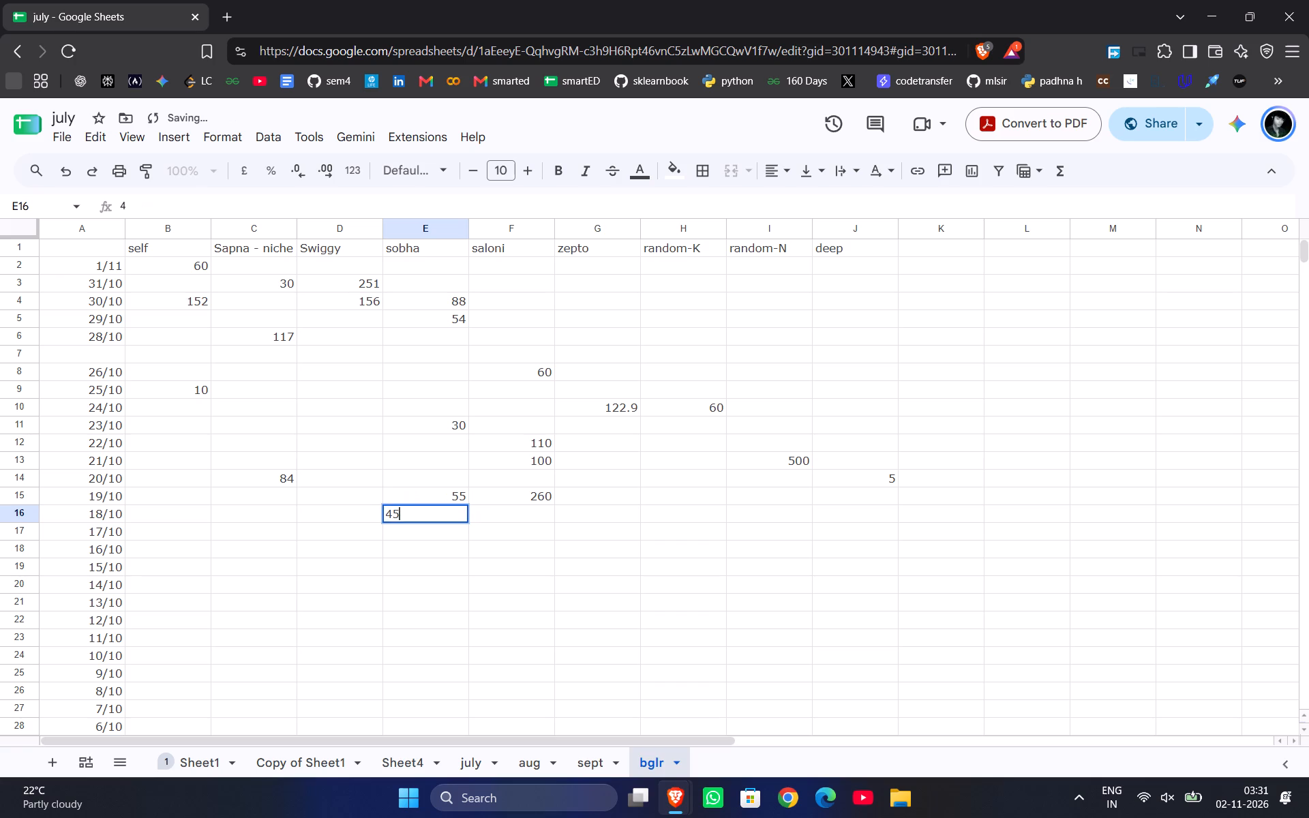
key(Return)
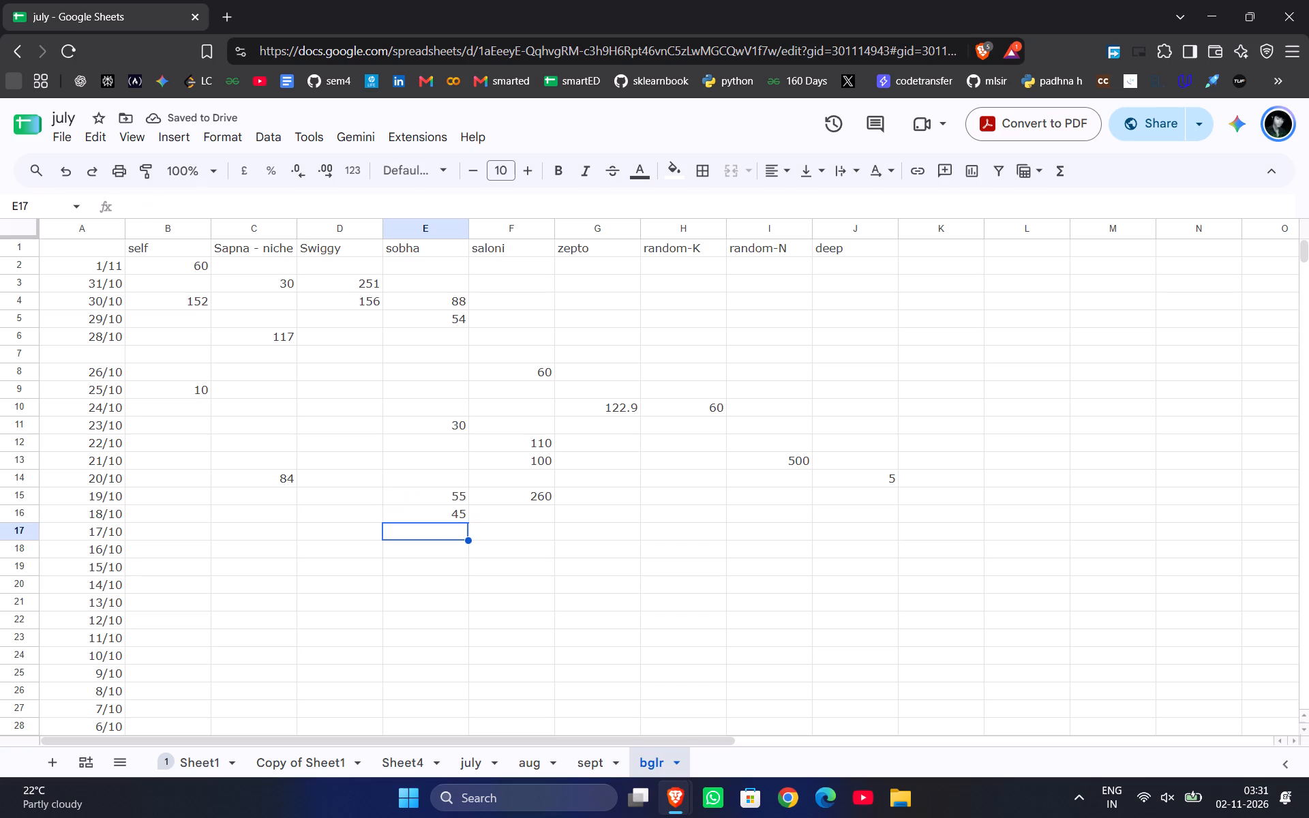
Change the sobha entry in the 18/10 row to the formula =45+35.
key(Up)
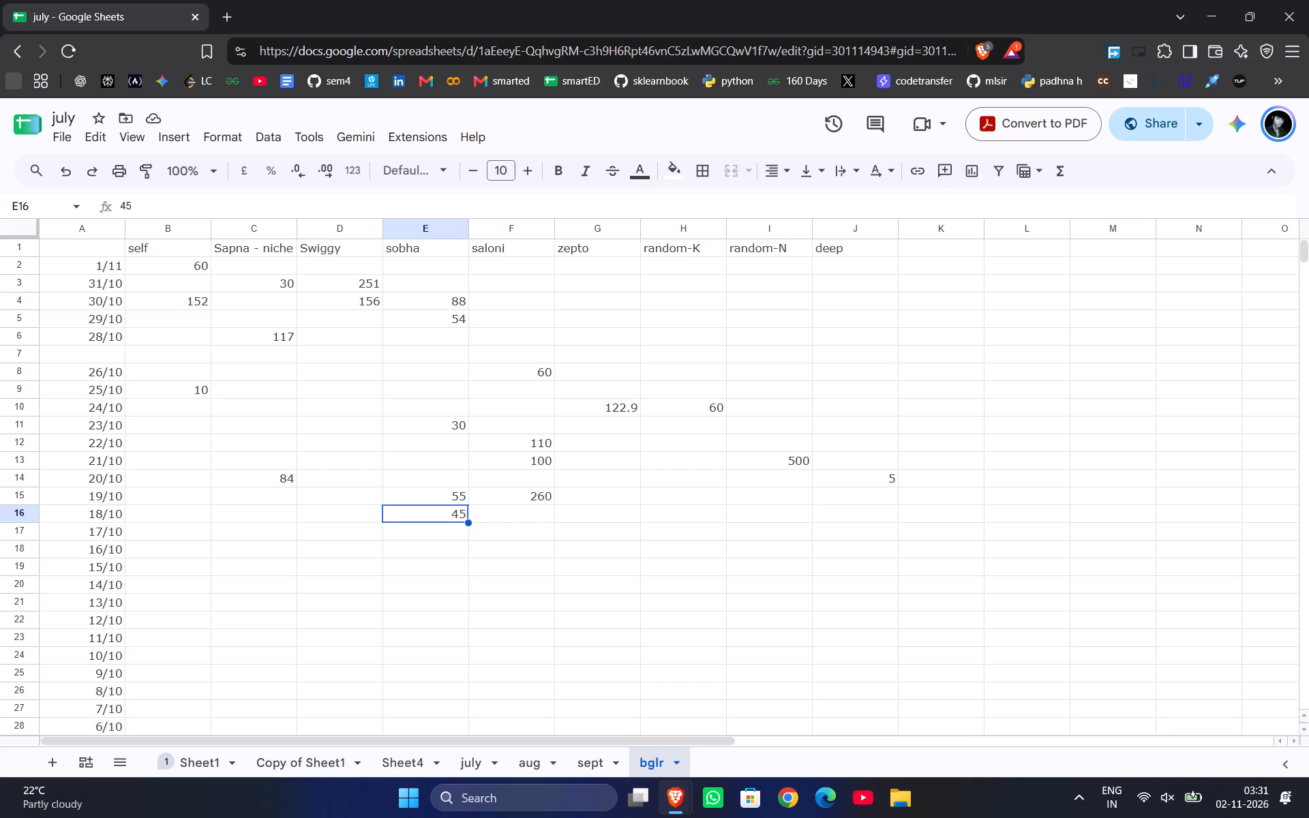
key(Return)
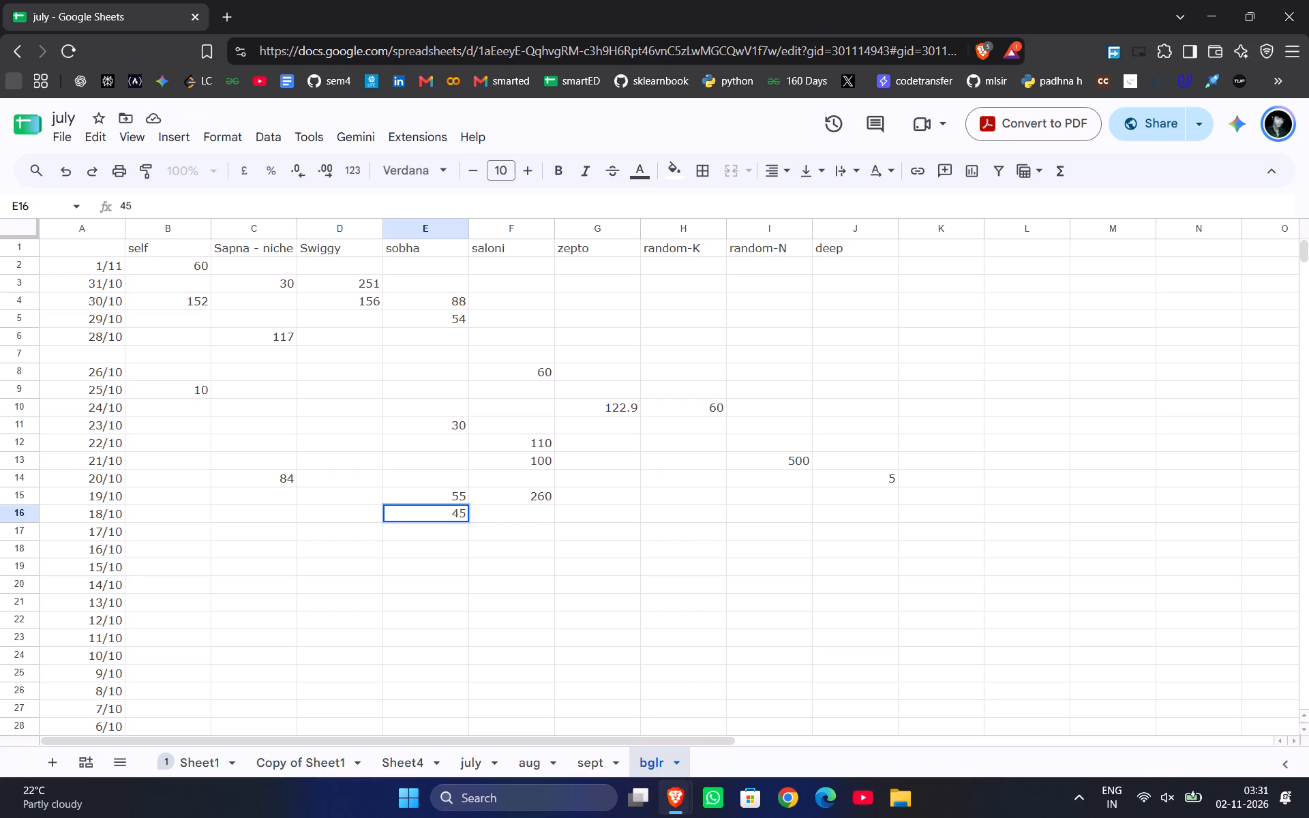
key(Up)
key(equal)
key(Down)
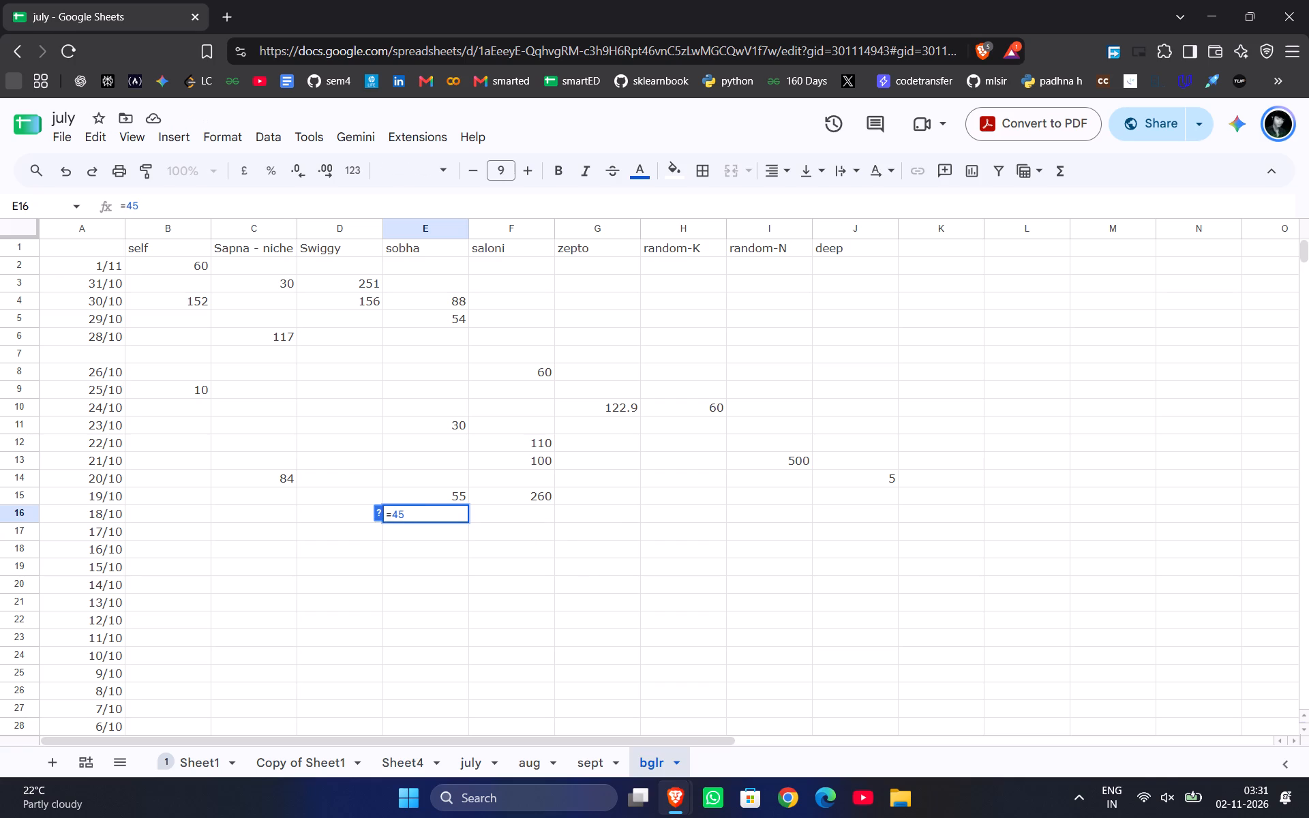
key(plus)
text(35)
key(Return)
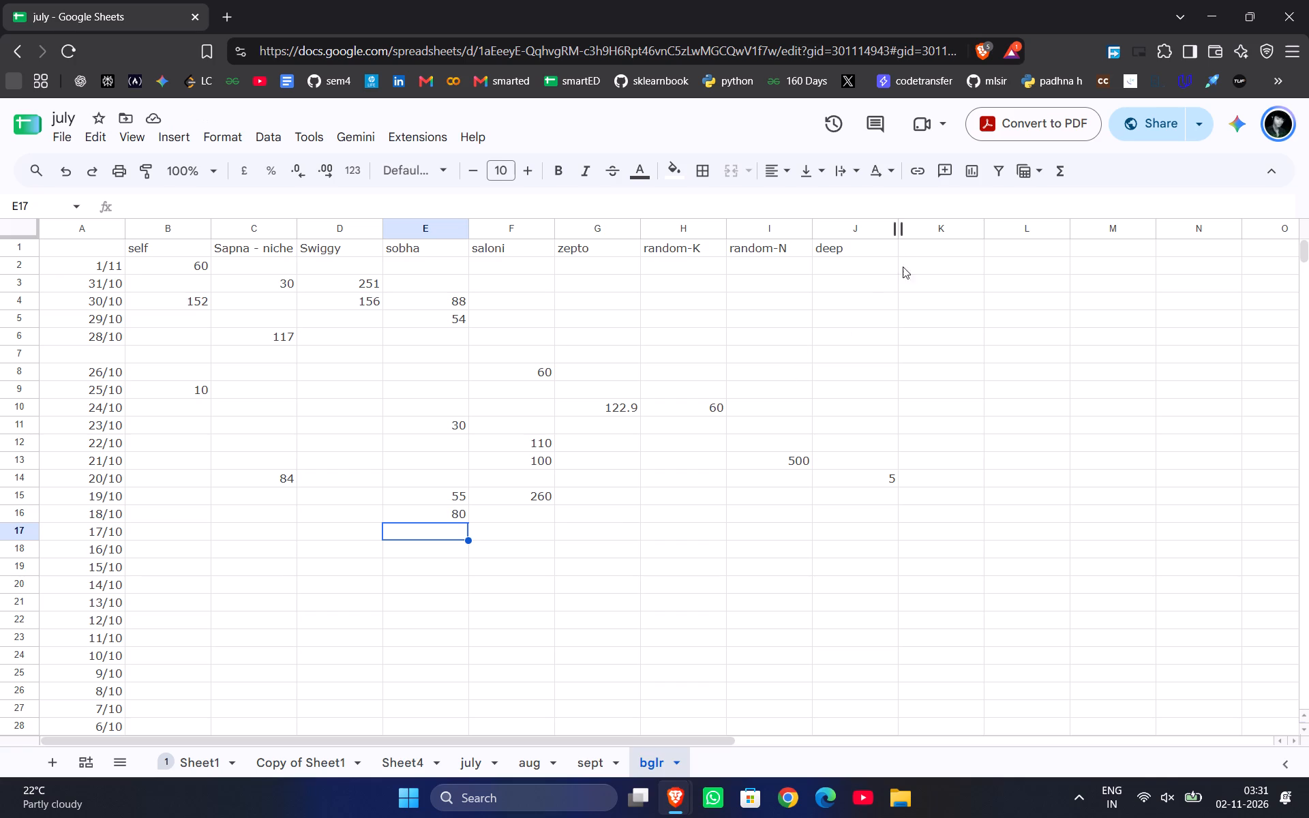
Add a nandini-milkParlour category header in cell K1, directly after deep.
click(930, 254)
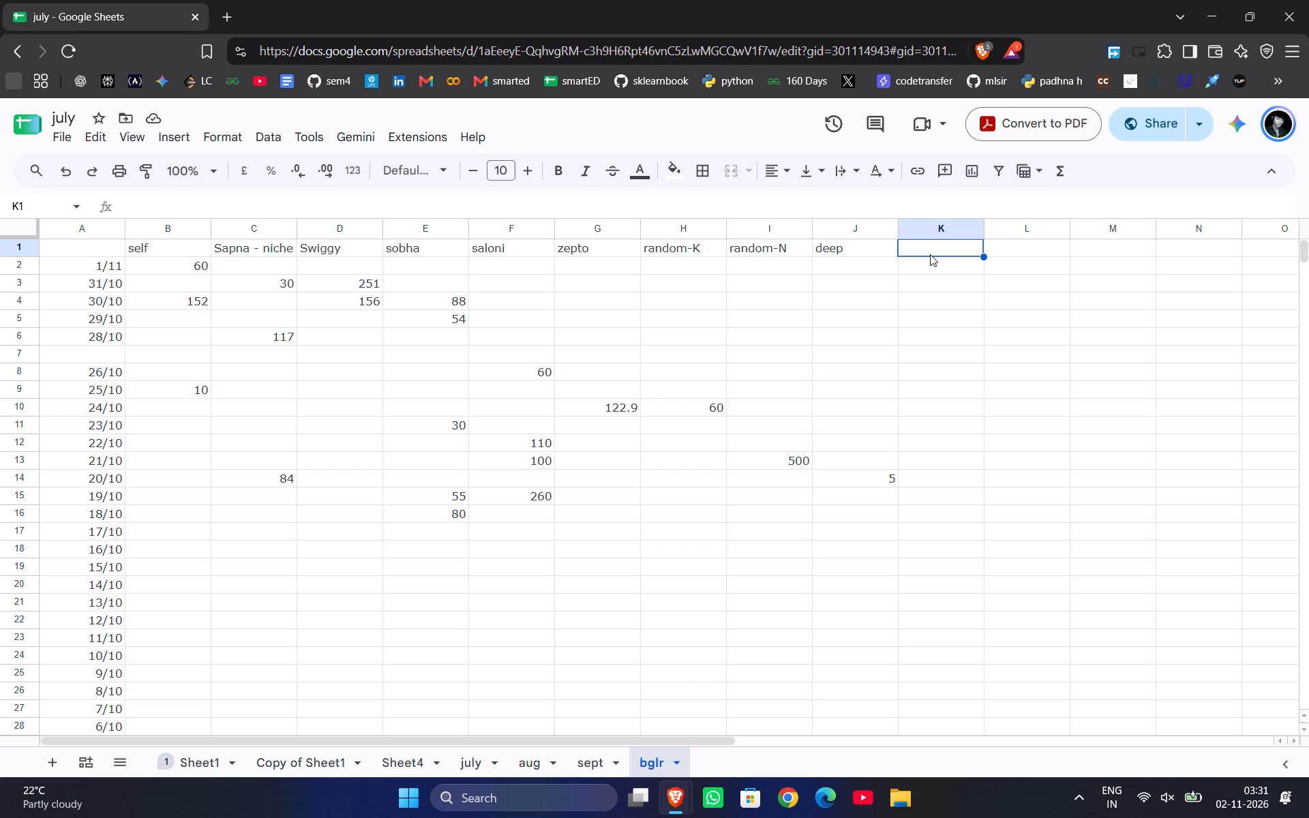
key(n)
text(andinin)
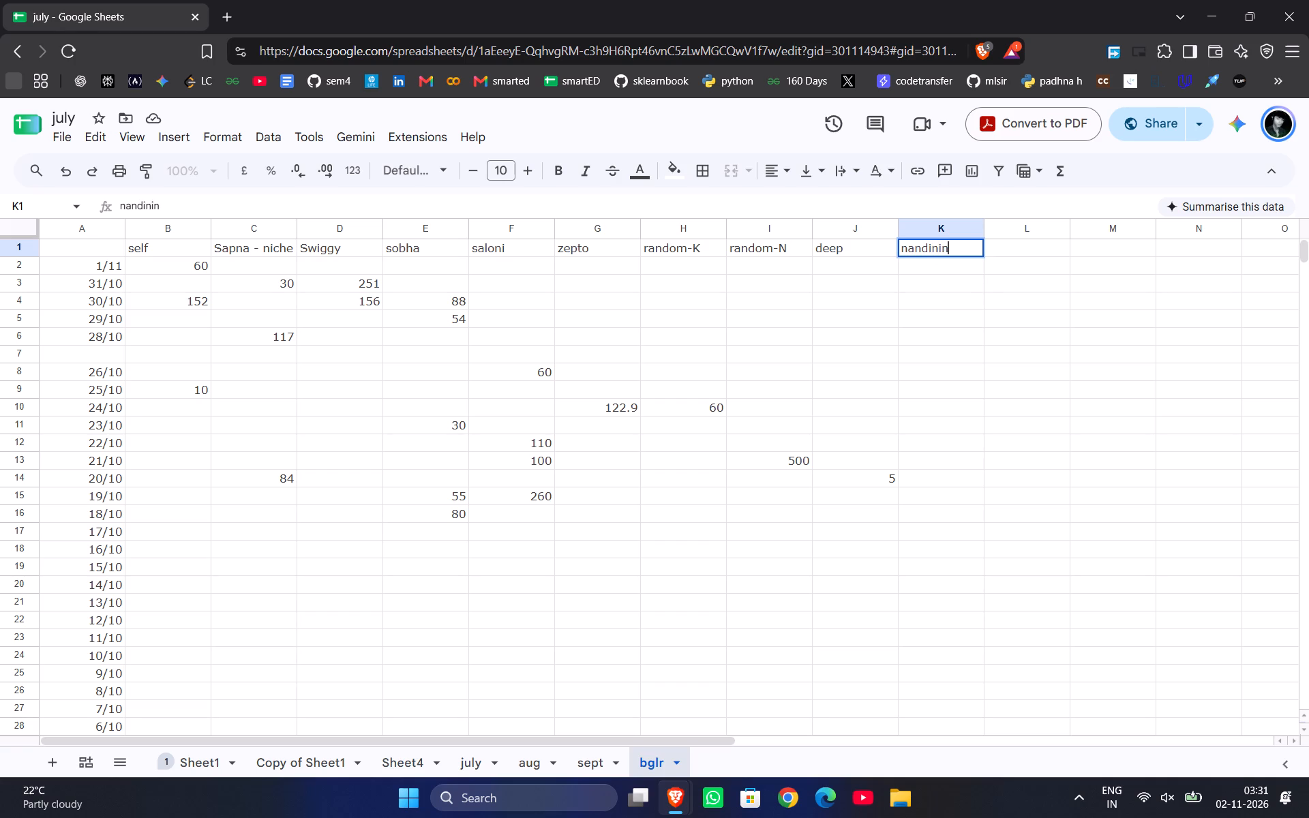
key(BackSpace)
text(-milk)
key(space)
key(BackSpace)
key(shift+p)
text(ar)
text(lour)
key(Return)
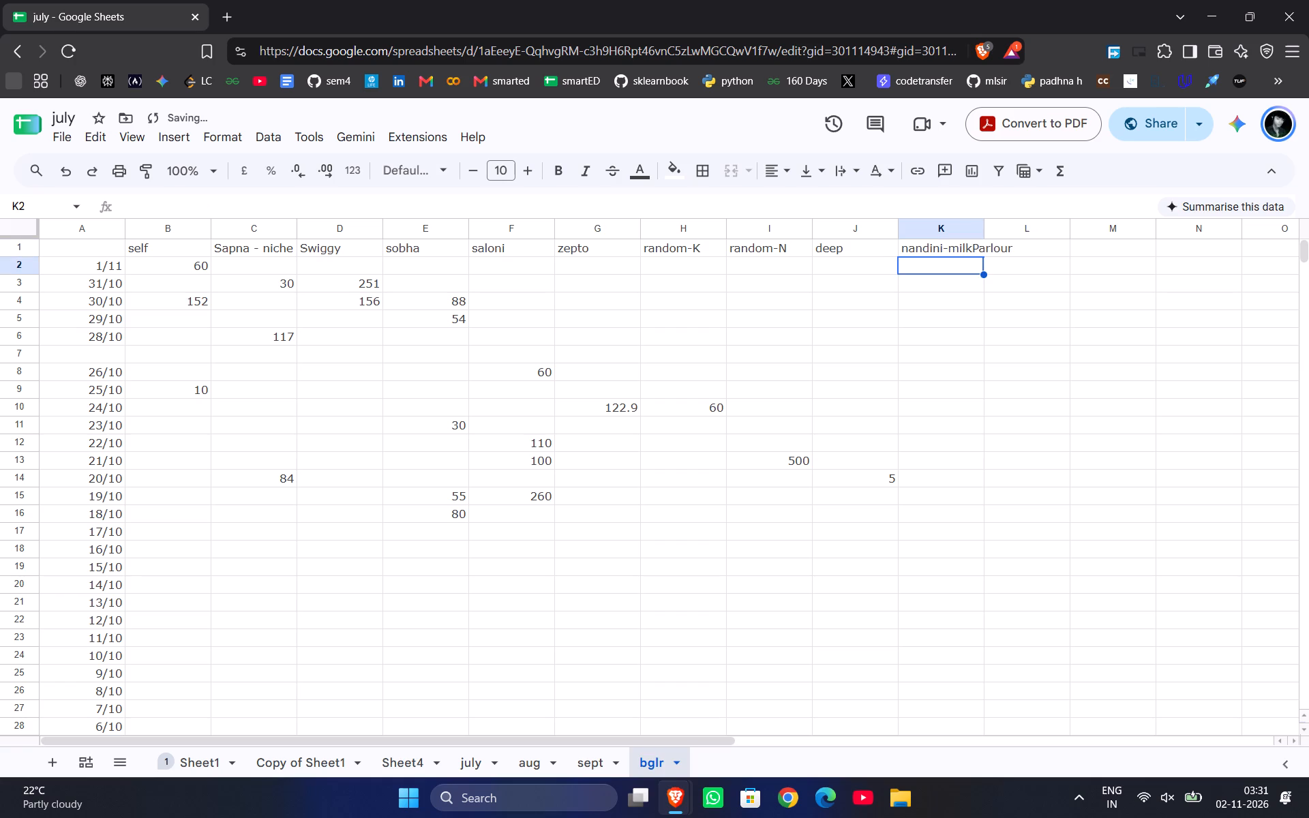
Enter 15 under the nandini-milkParlour header in the 15/10 row.
key(Down)
key(Down)
key(Down)
key(Down)
key(Down)
key(Down)
key(Down)
key(Down)
key(Down)
key(Down)
key(Down)
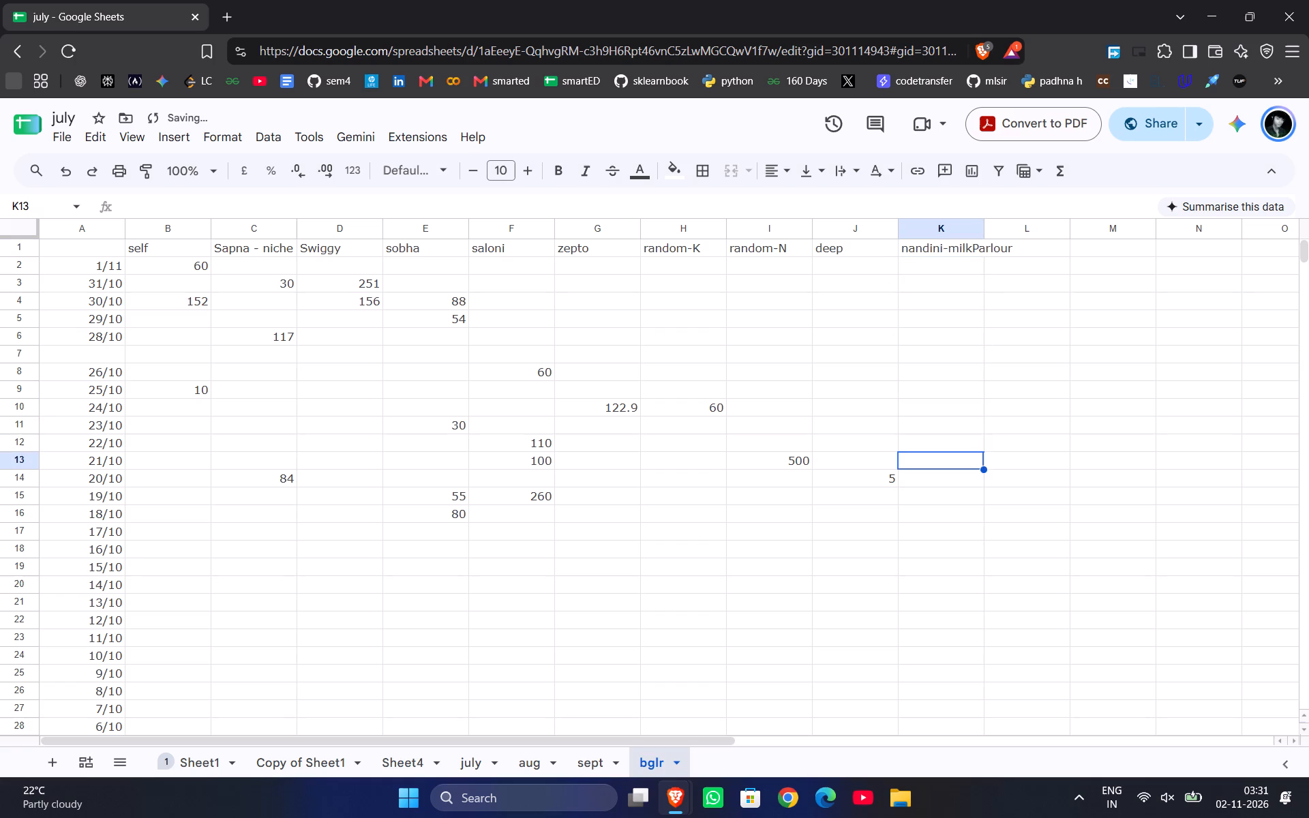
key(Down)
key(Down)
key(Down)
key(Down)
key(Down)
key(Down)
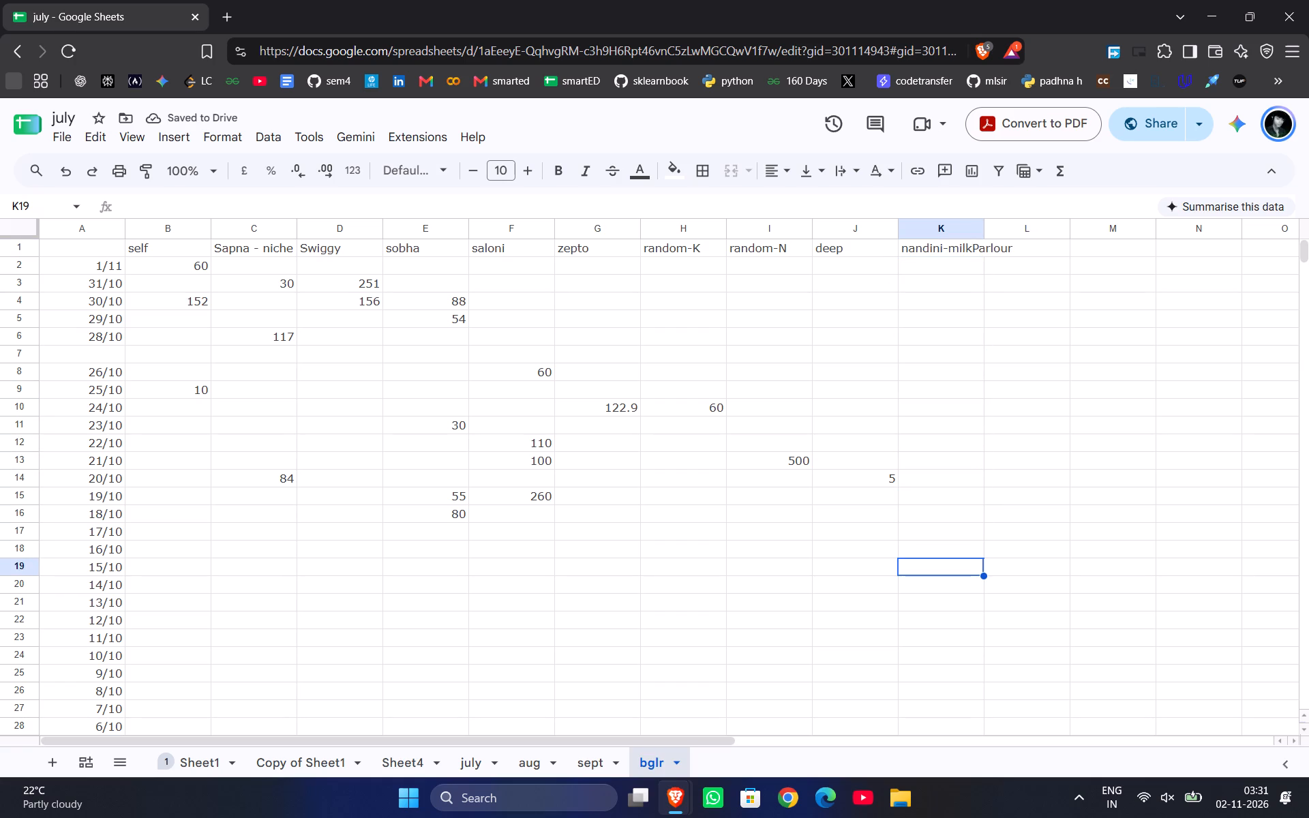
text(15)
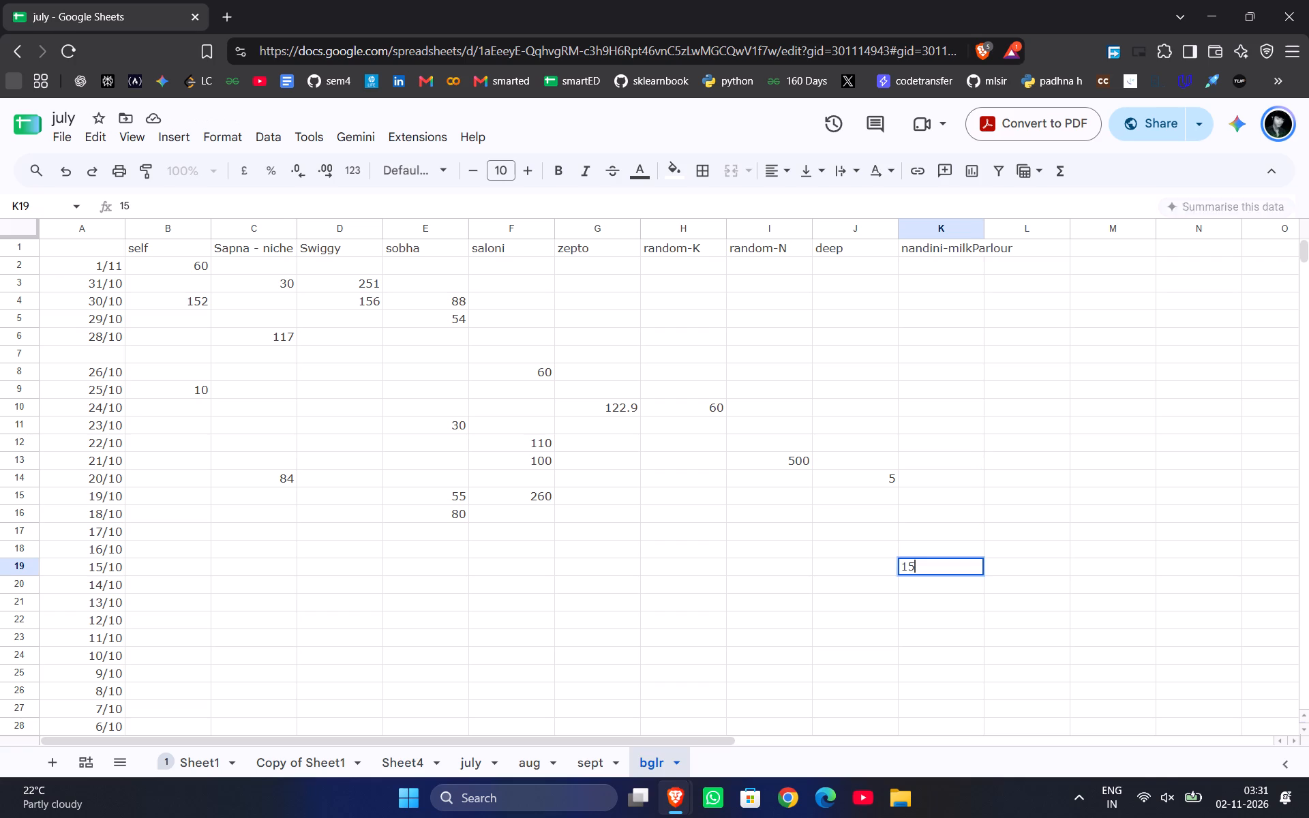
key(Return)
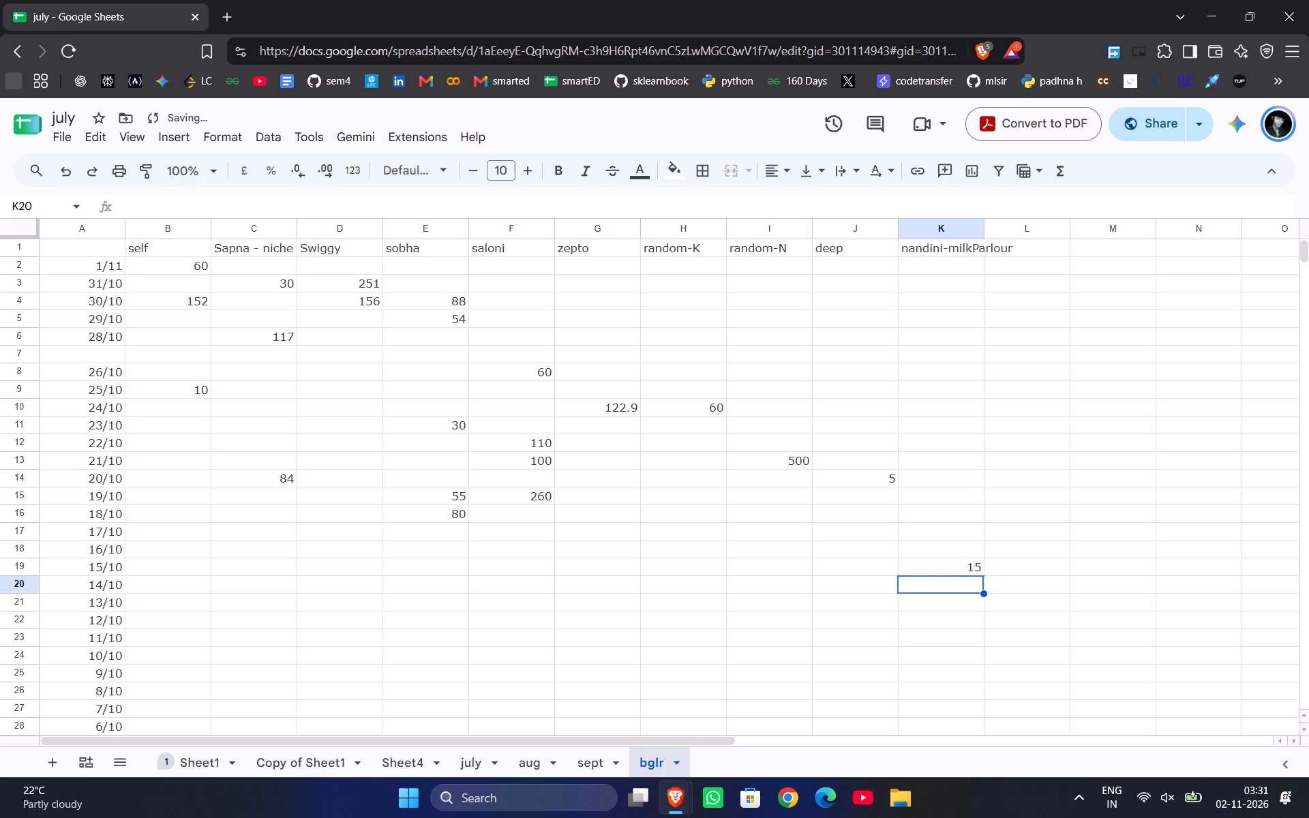
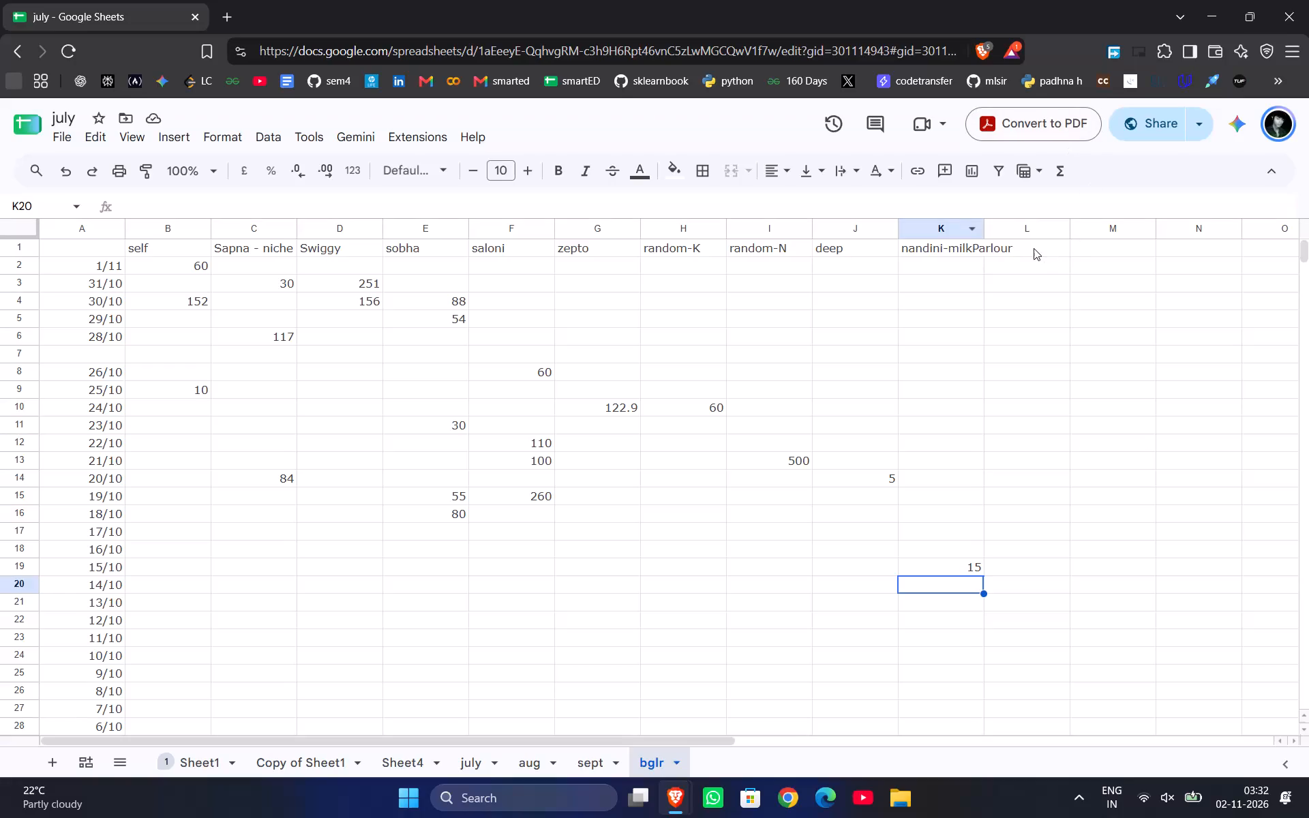
Add a sid category header in cell L1, directly after nandini-milkParlour.
click(1034, 248)
key(s)
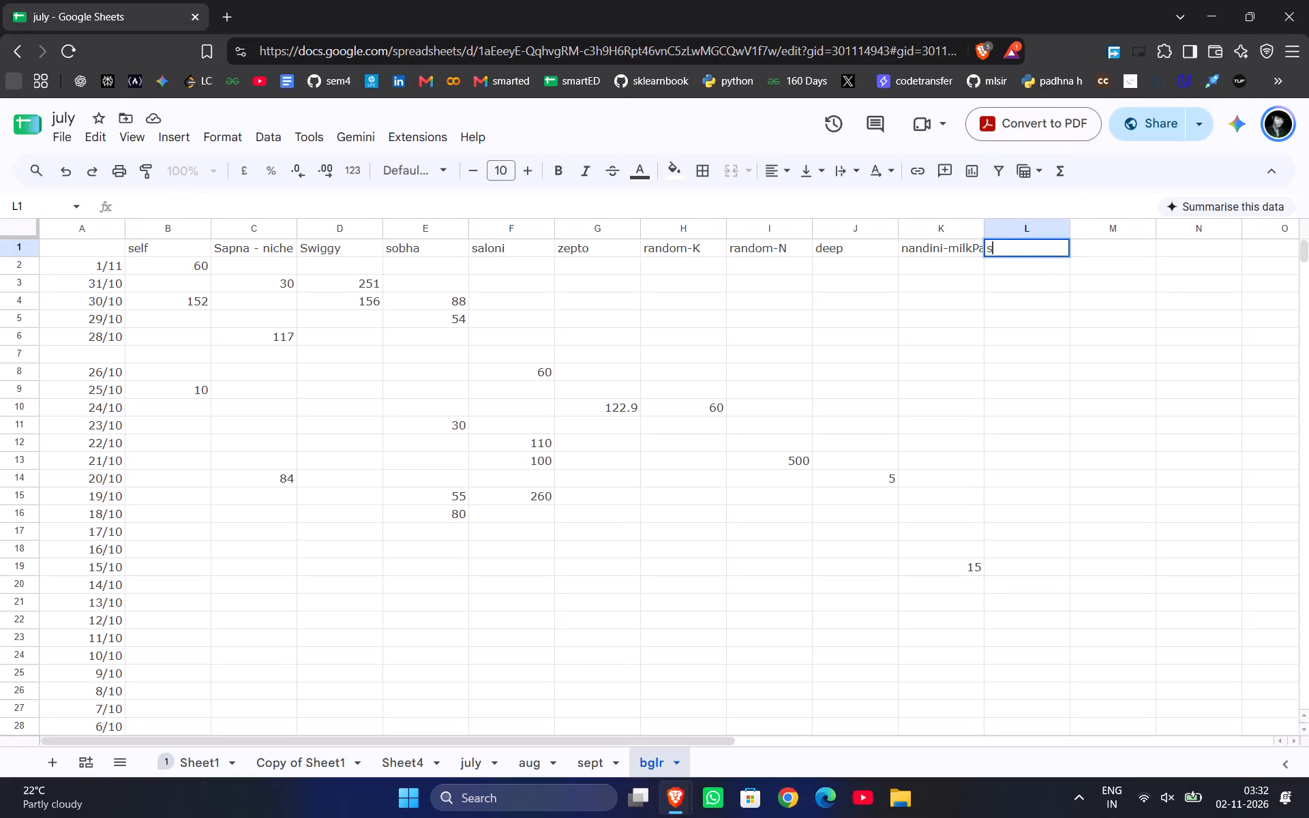
key(i)
key(d)
key(Left)
Enter 20 under the self header in the 14/10 row.
key(ctrl+Down)
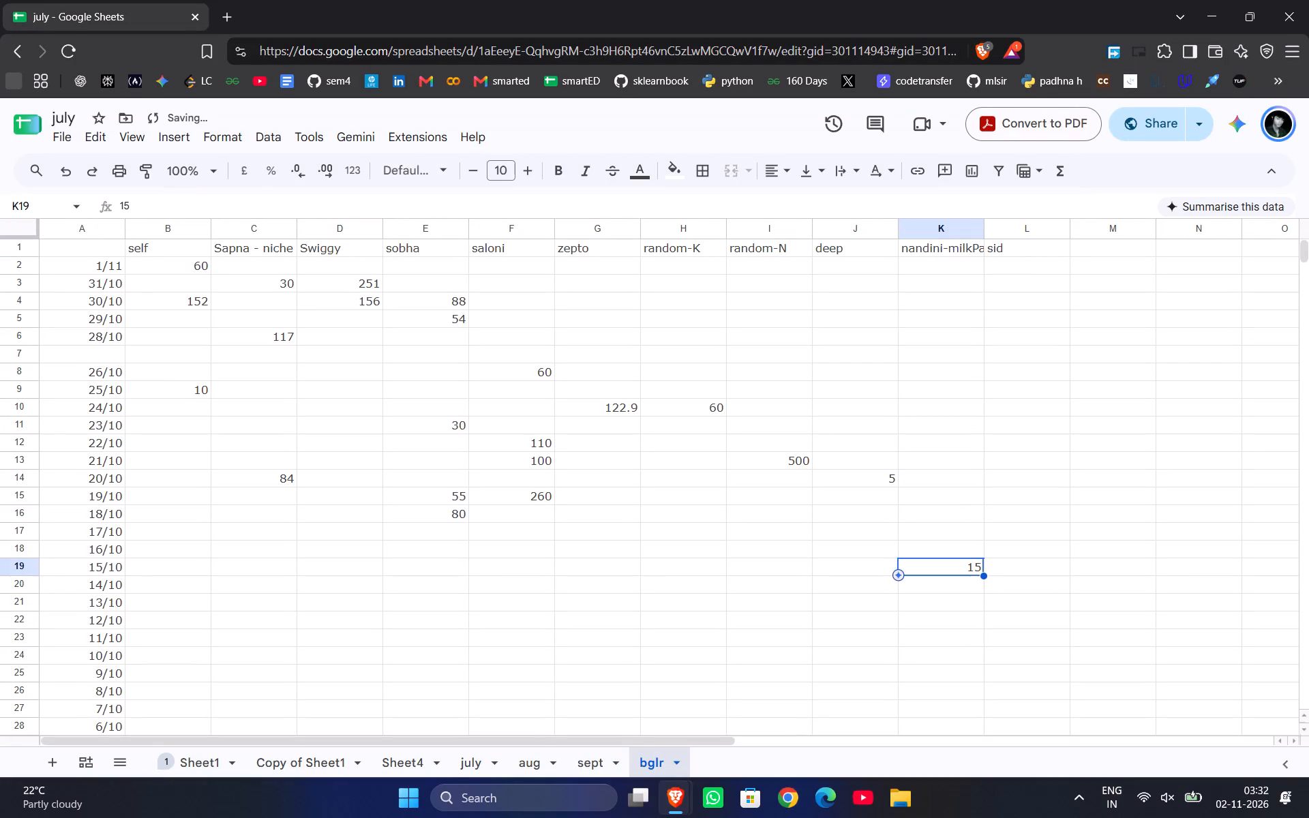
key(ctrl+Left)
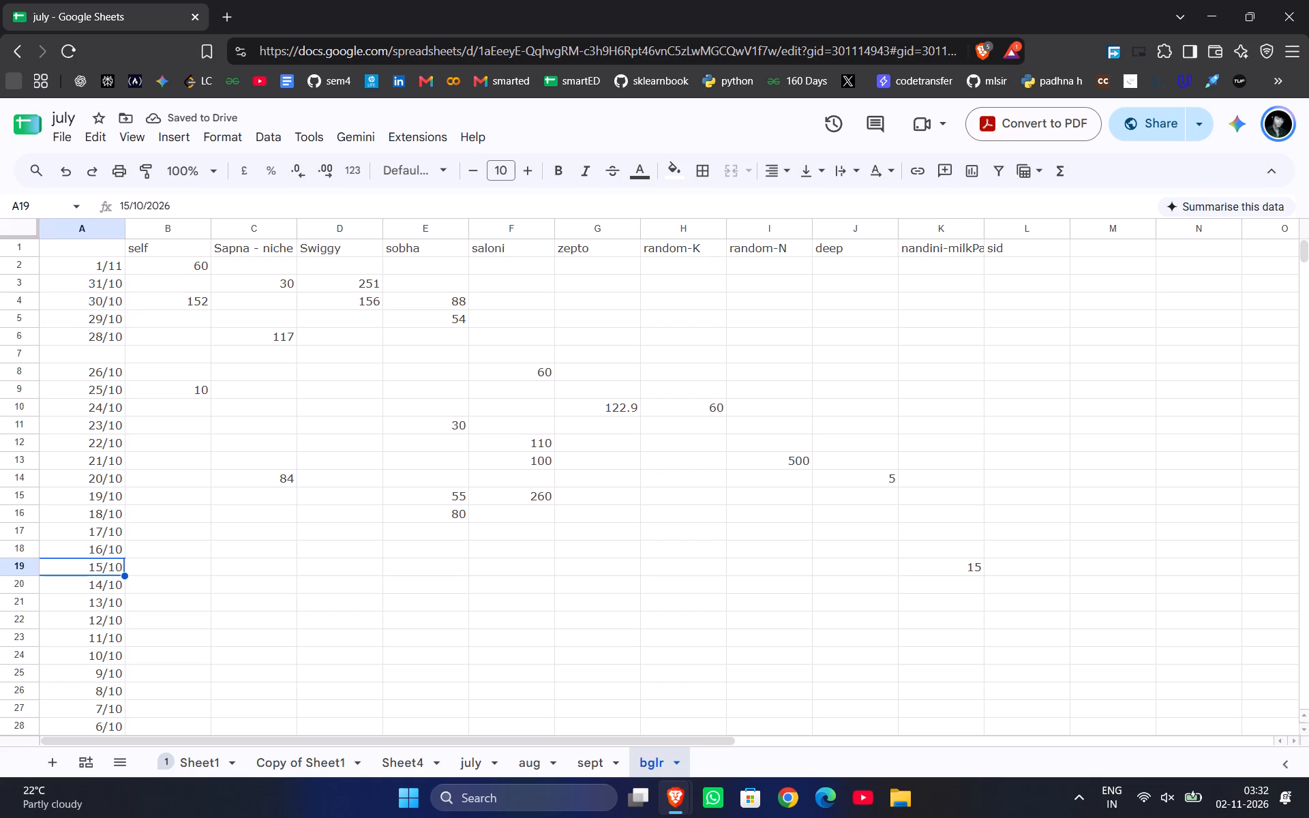
key(Right)
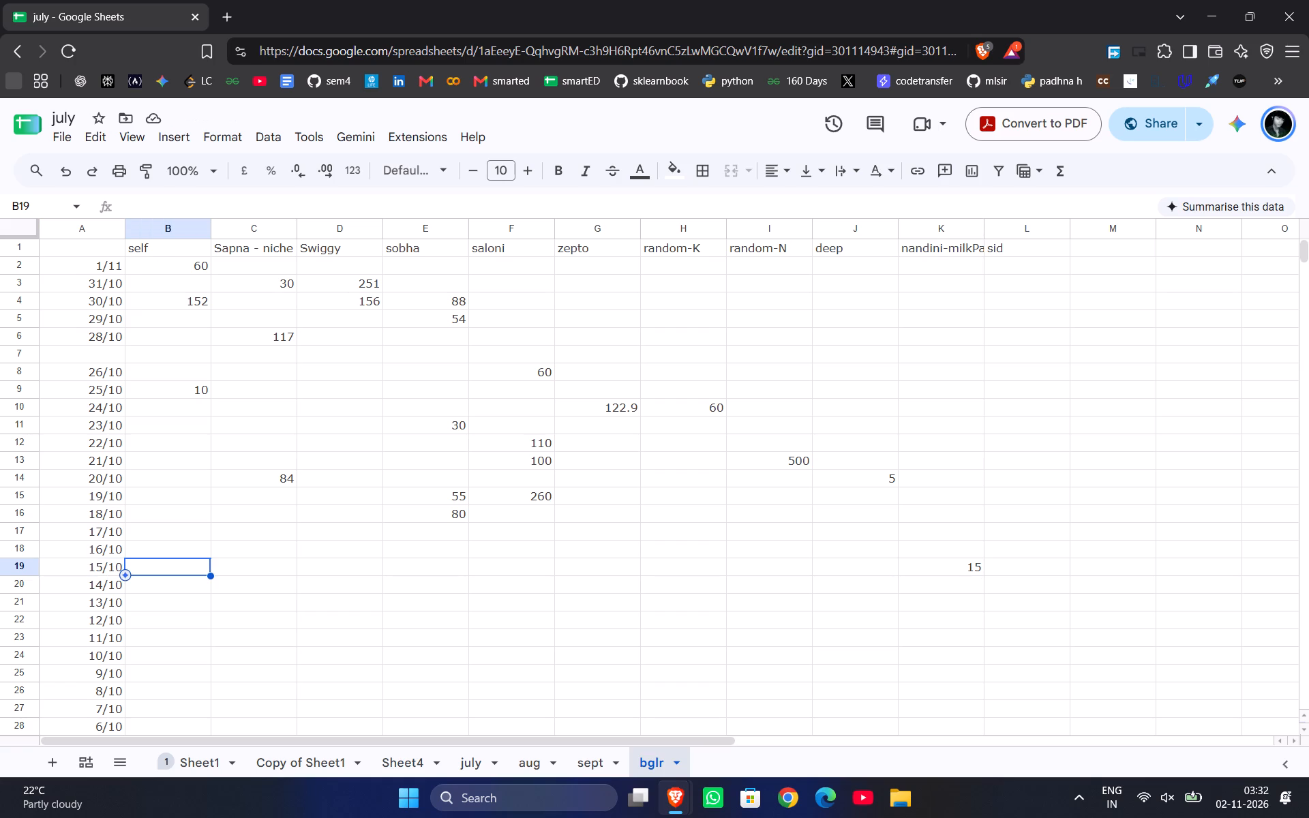
key(Down)
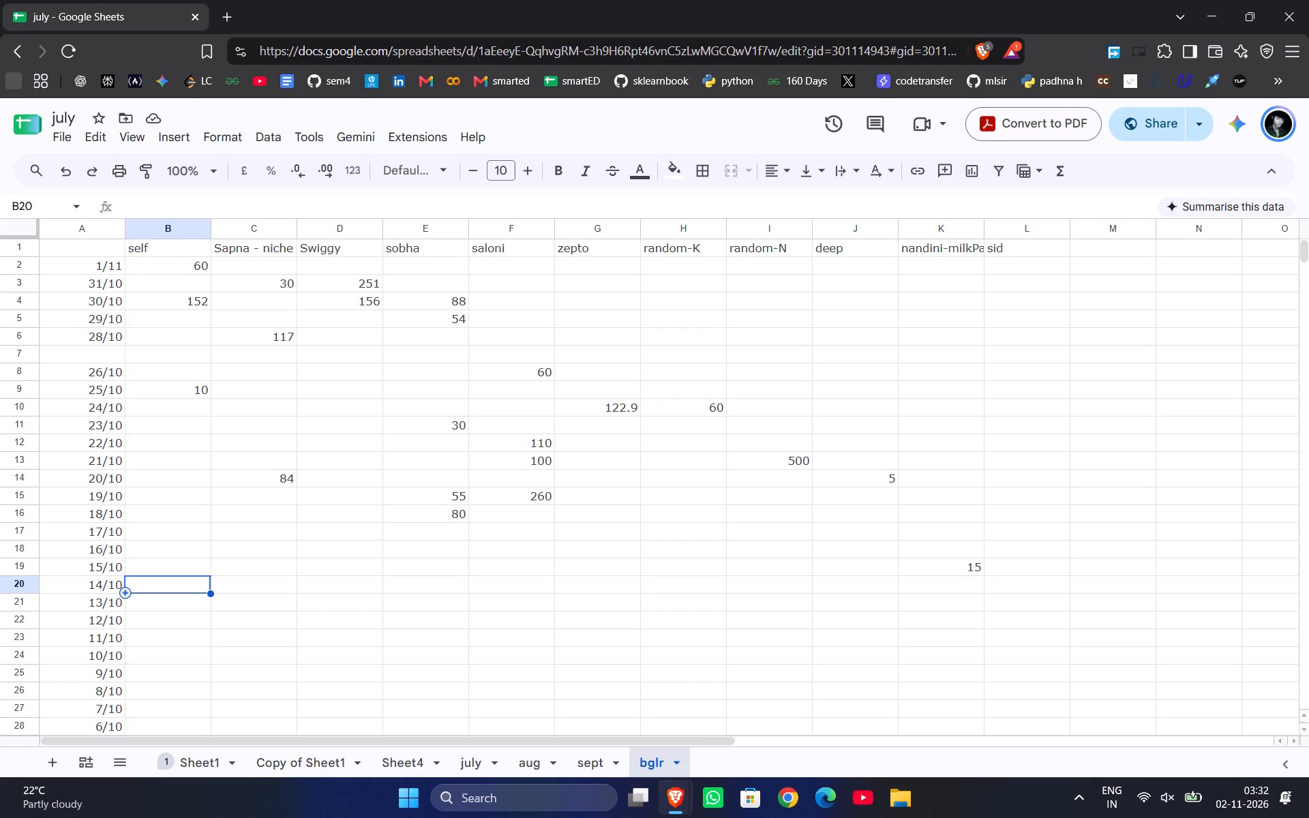
text(20)
key(Up)
Enter 60 under the sid header in the 14/10 row.
key(ctrl+Right)
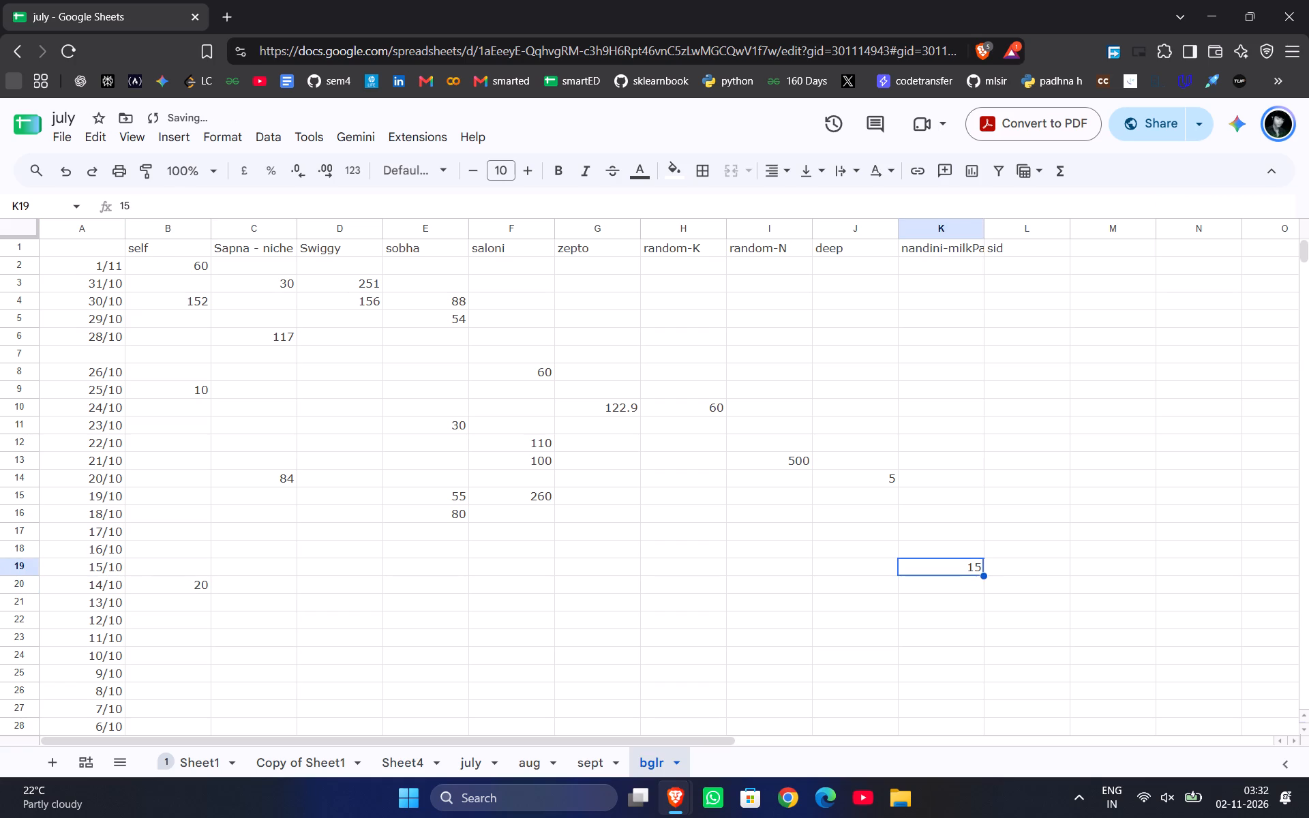
key(Right)
key(Down)
text(60)
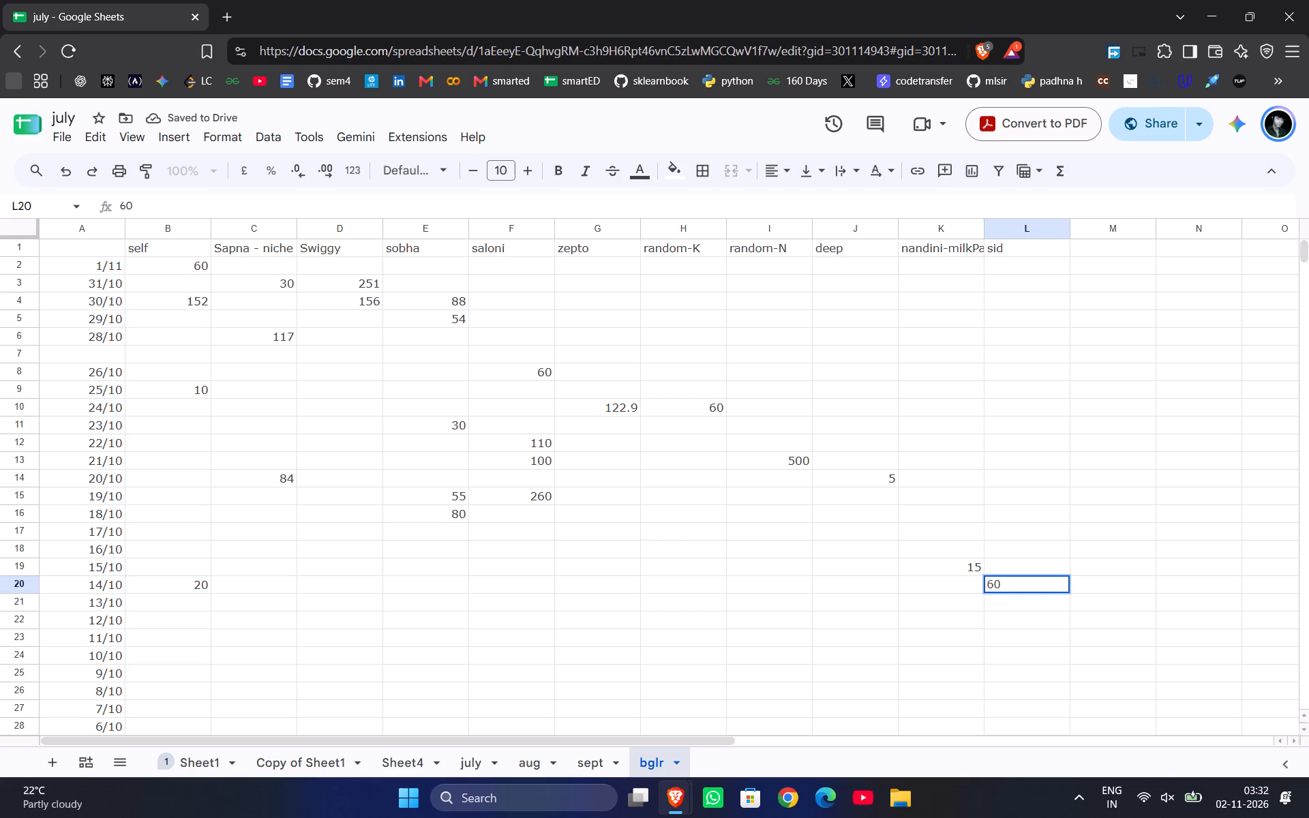
key(Return)
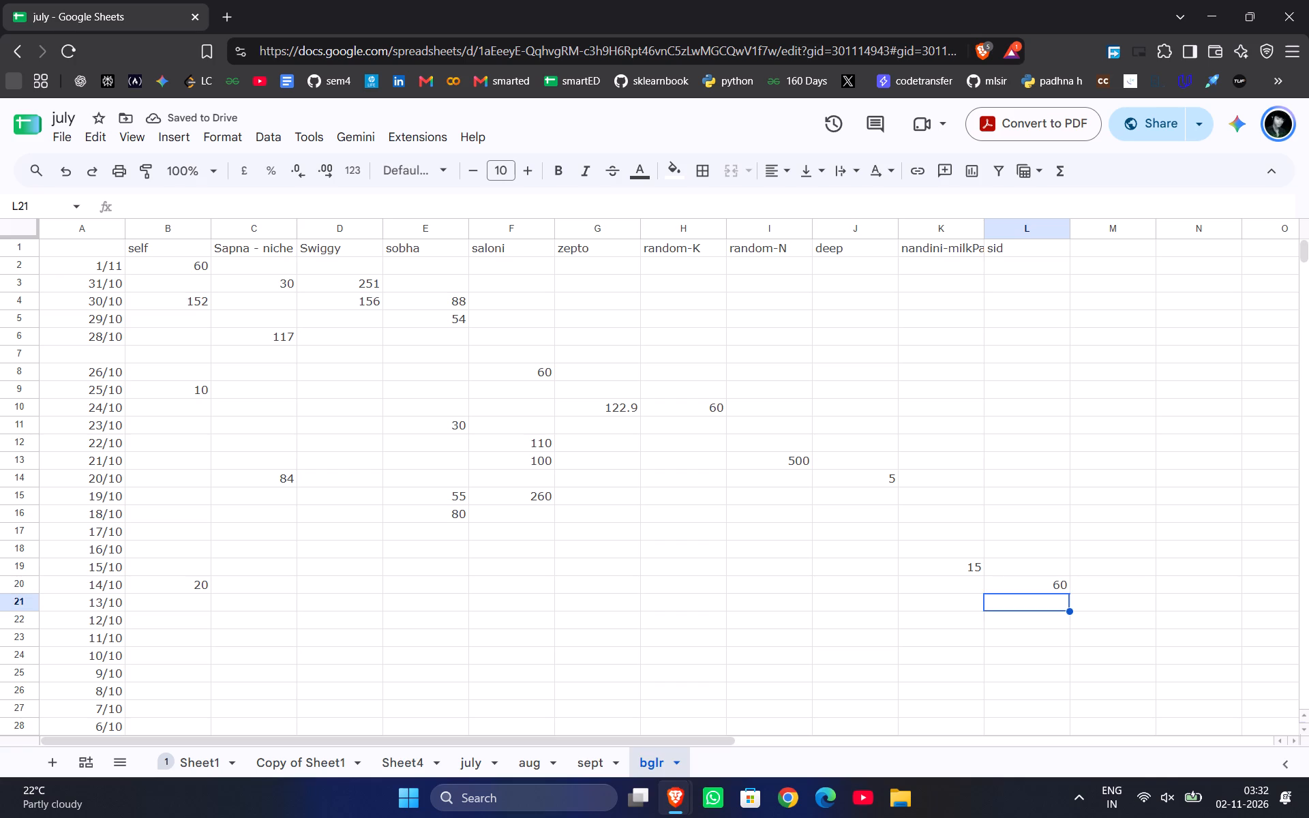
Add an aman category header in cell M1, directly after sid.
click(1094, 249)
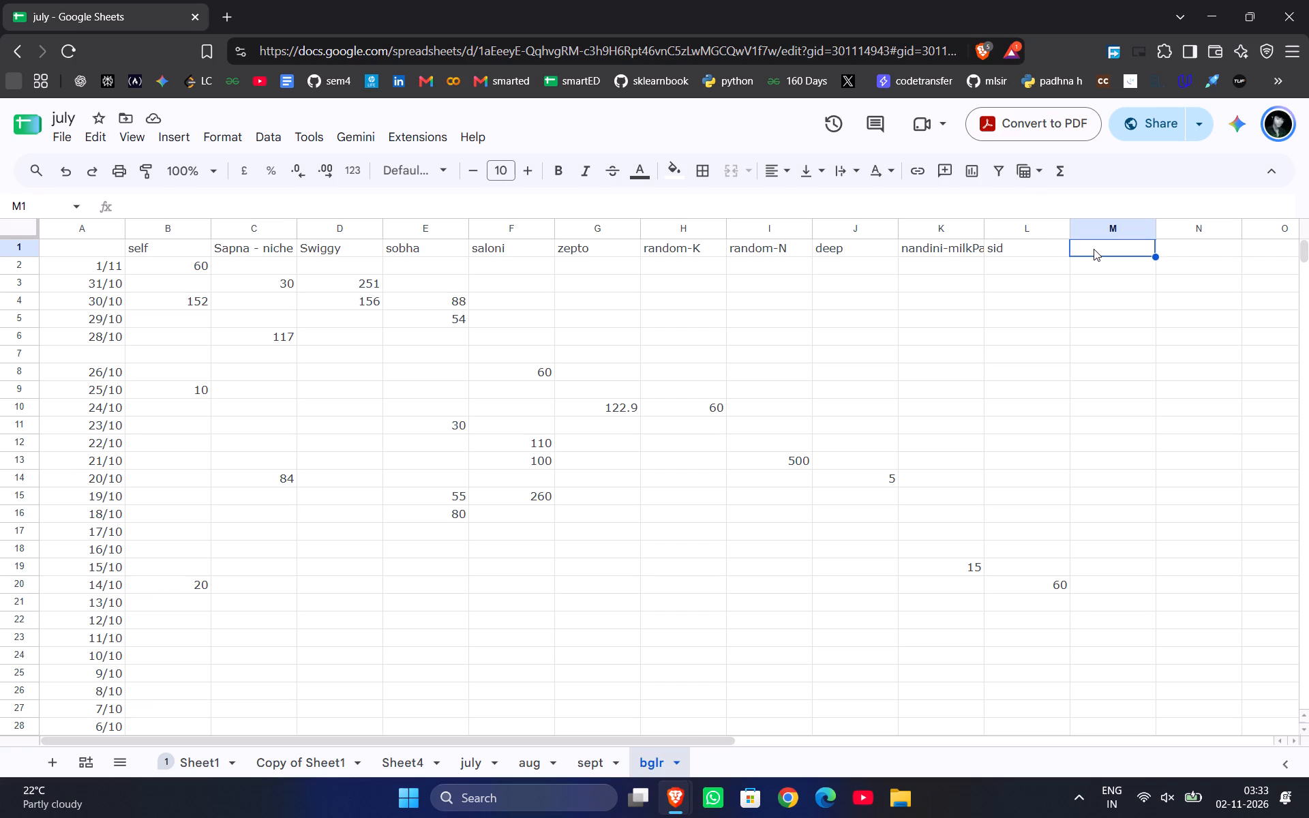
key(a)
text(ma)
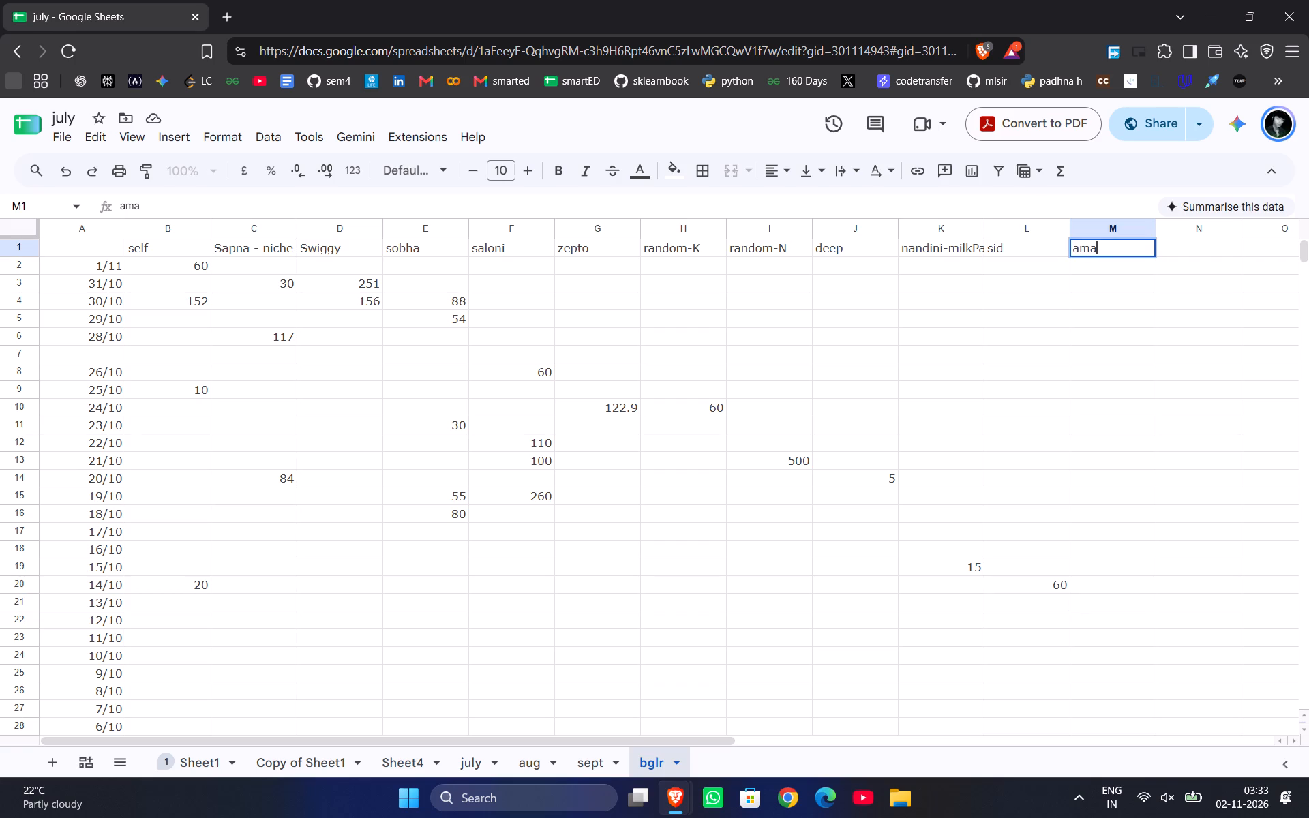
key(n)
key(Down)
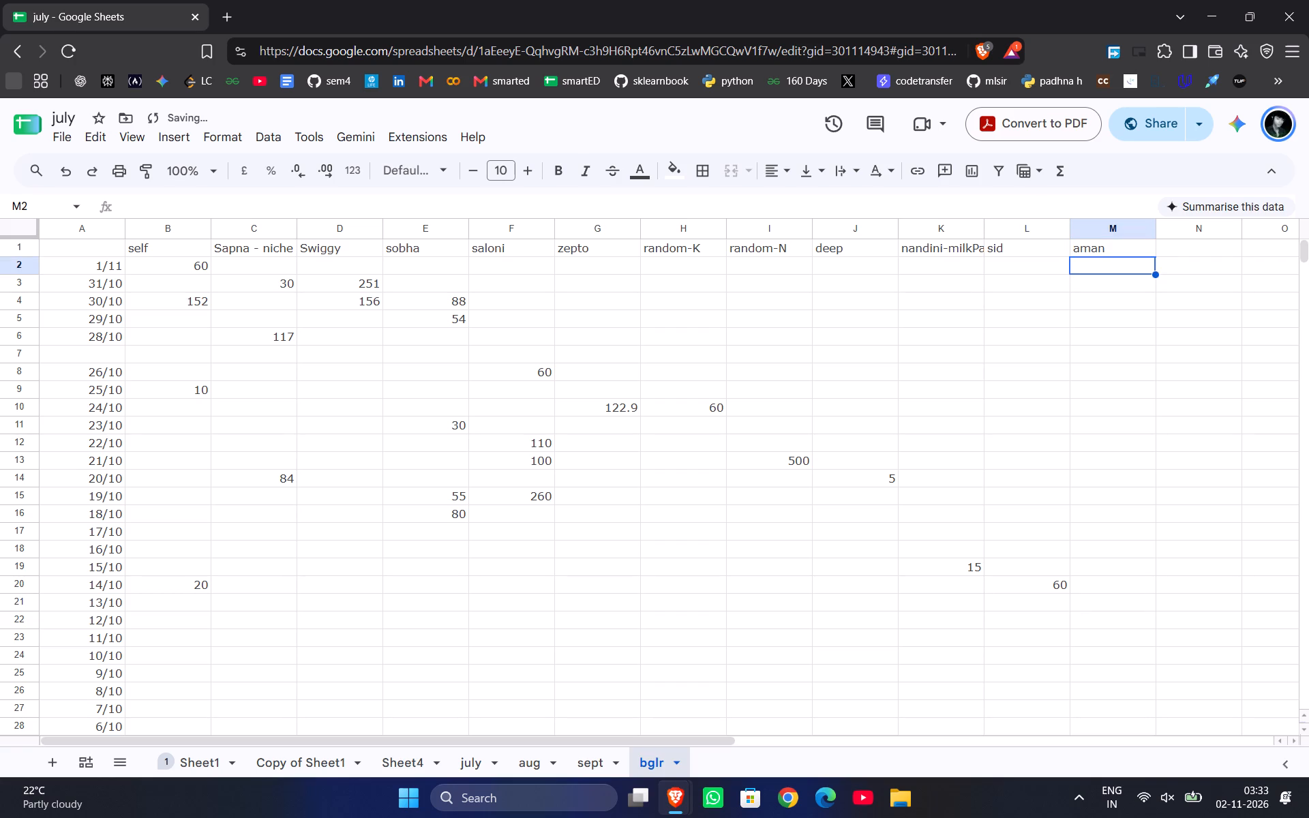
Enter 4000 under the aman header in the 13/10 row.
key(Down)
key(Down)
key(Down)
key(Down)
key(Down)
key(Down)
key(Down)
key(Down)
key(Down)
key(Down)
key(Down)
key(Down)
key(Down)
key(Down)
key(Down)
key(Down)
key(Down)
key(Down)
key(Down)
key(Down)
key(Up)
key(Up)
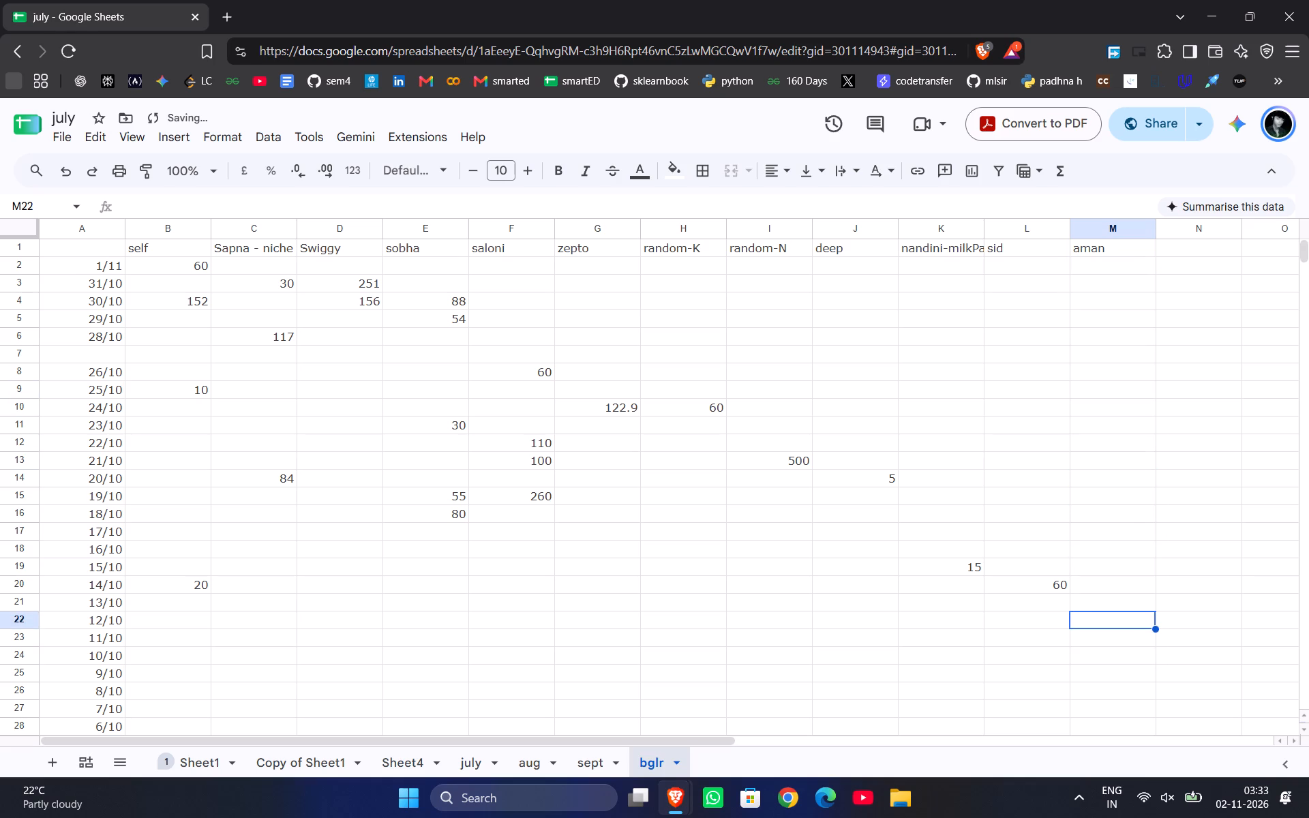
key(Up)
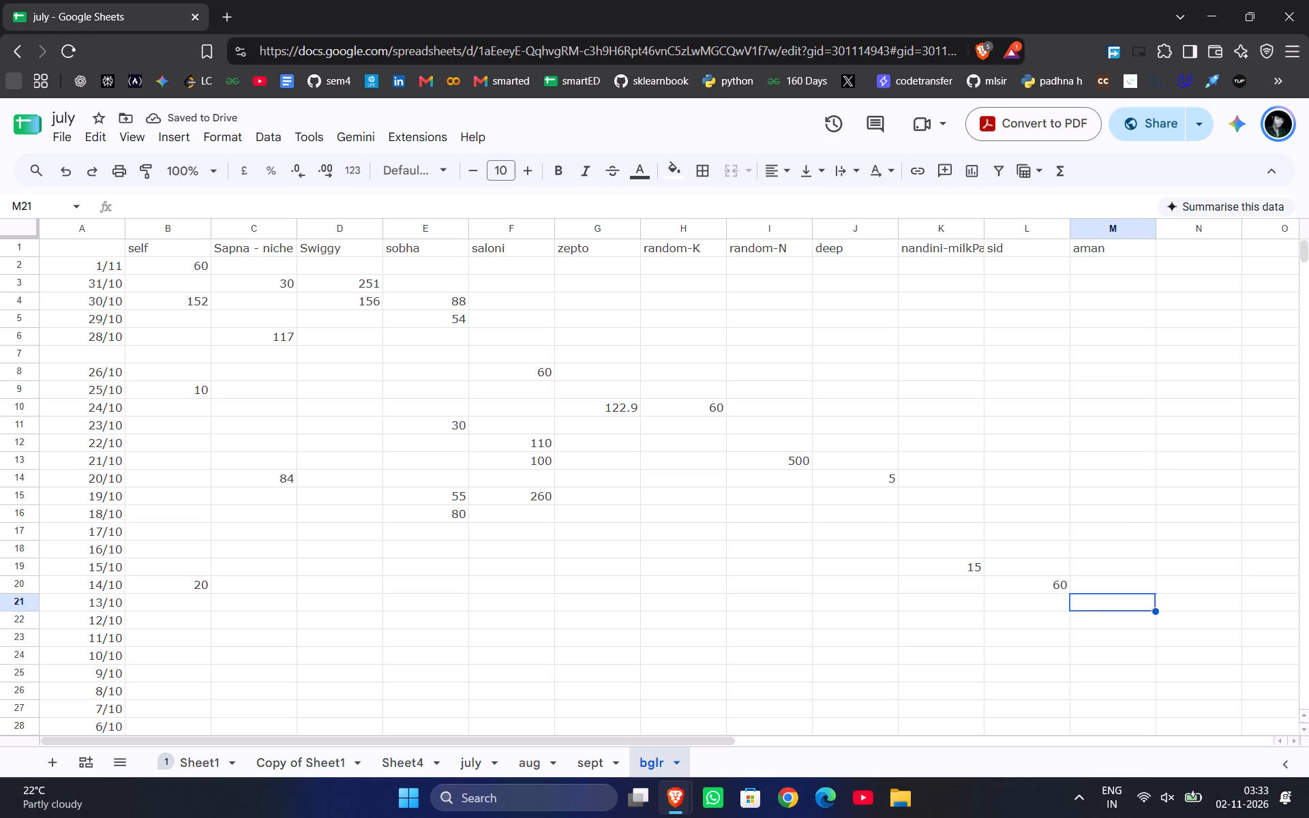
text(4000)
key(Down)
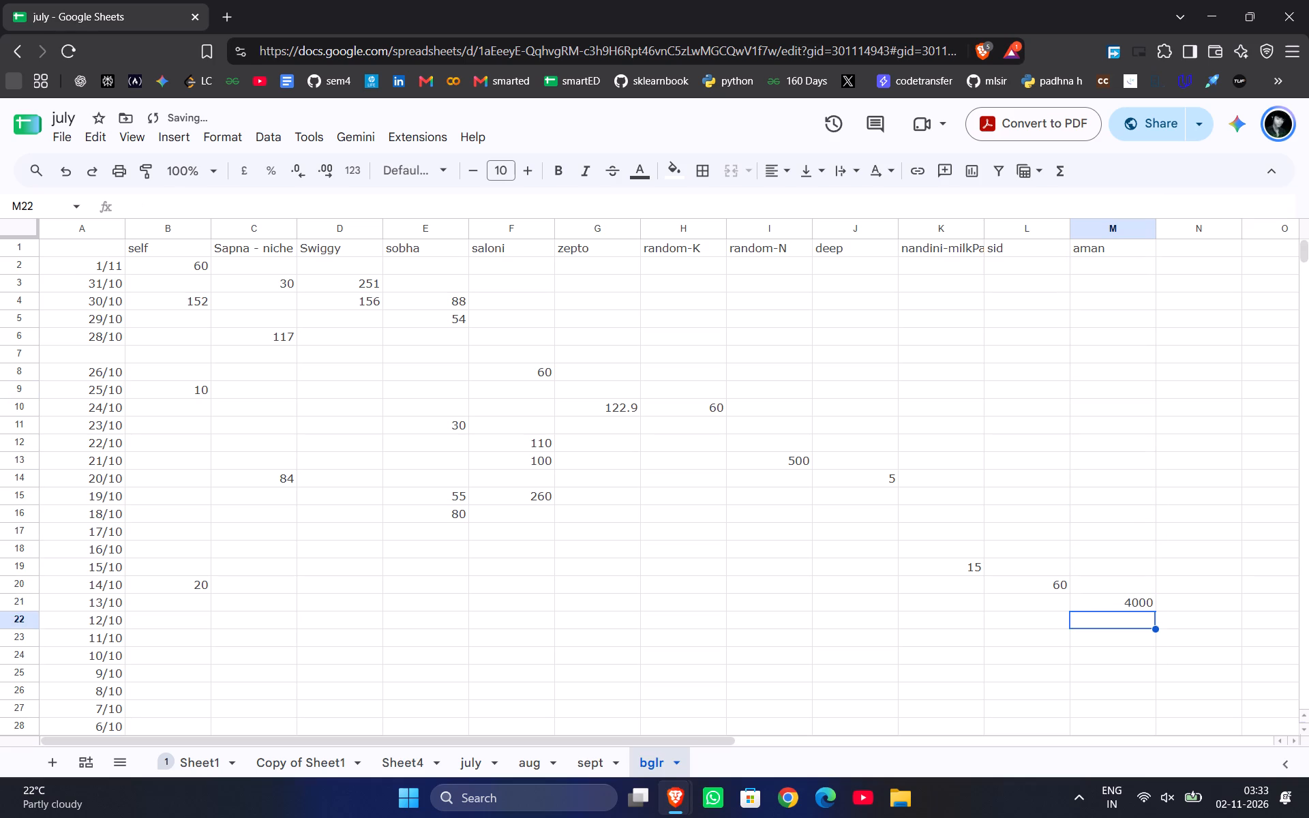
Select the empty cell under the sid header in the 13/10 row.
key(Left)
key(Up)
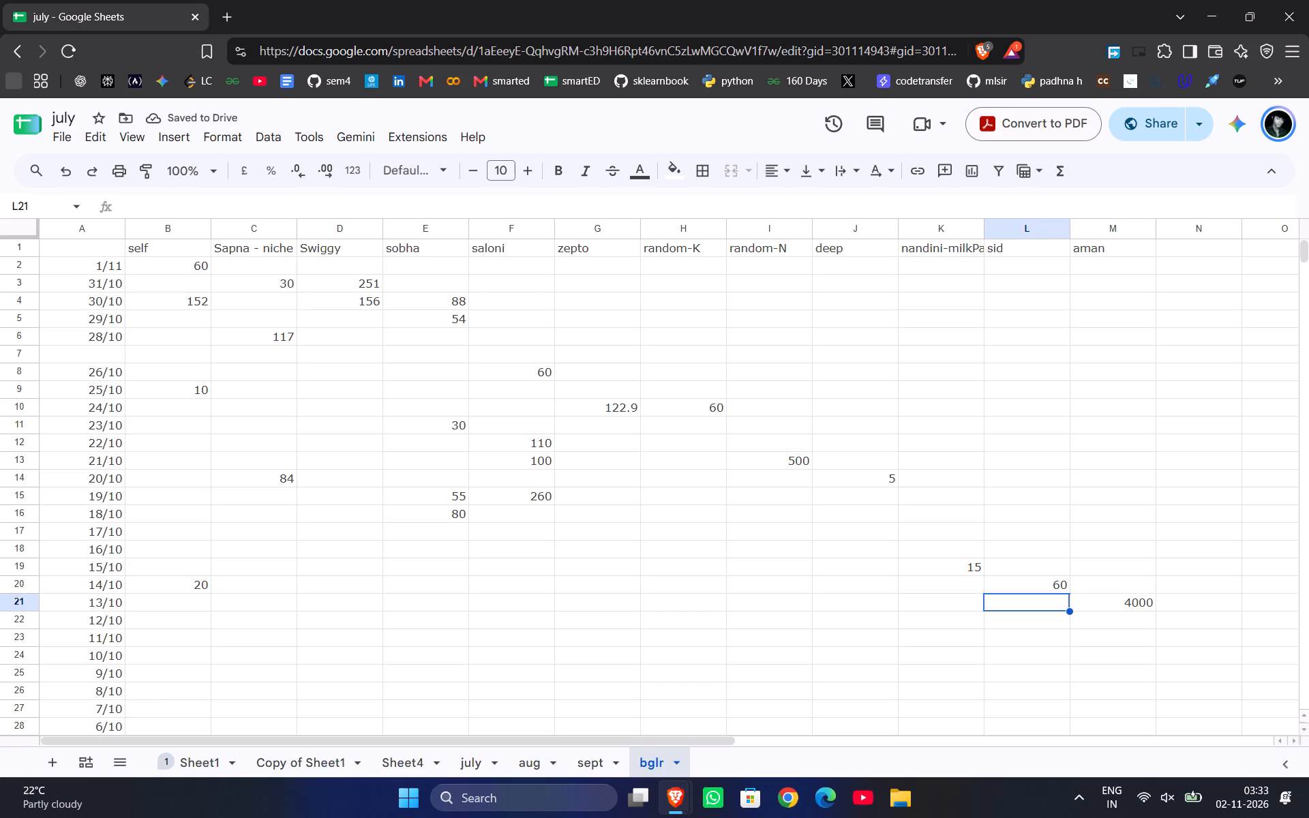
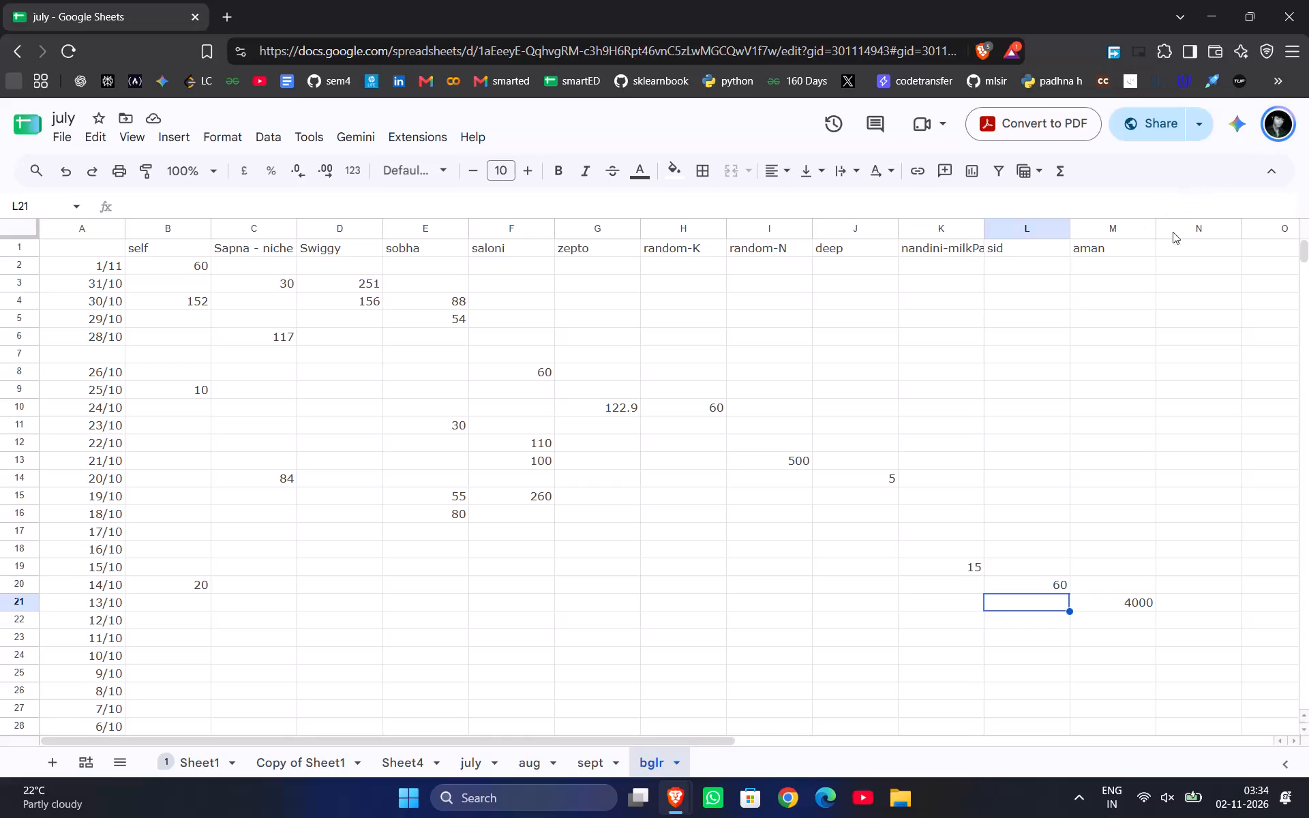
Add a blinkit category header in cell N1, directly after aman.
click(1176, 252)
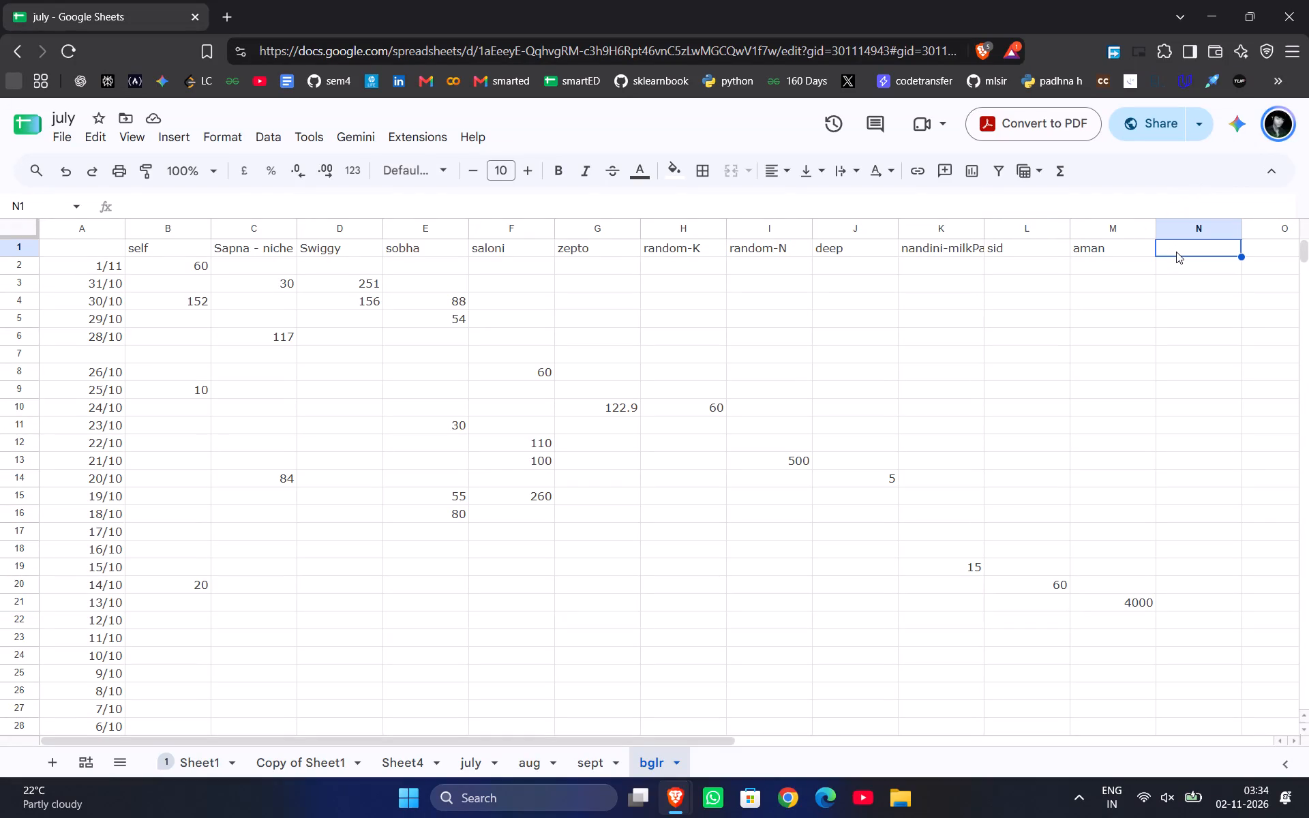
text(blinkit)
key(Return)
Enter 294 under the blinkit header in the 12/10 row.
key(Down)
key(Down)
key(Down)
key(Down)
key(Down)
key(Down)
key(Down)
key(Down)
key(Down)
key(Down)
key(Down)
key(Down)
key(Down)
key(Down)
key(Down)
key(Down)
key(Down)
key(Down)
key(Down)
key(Down)
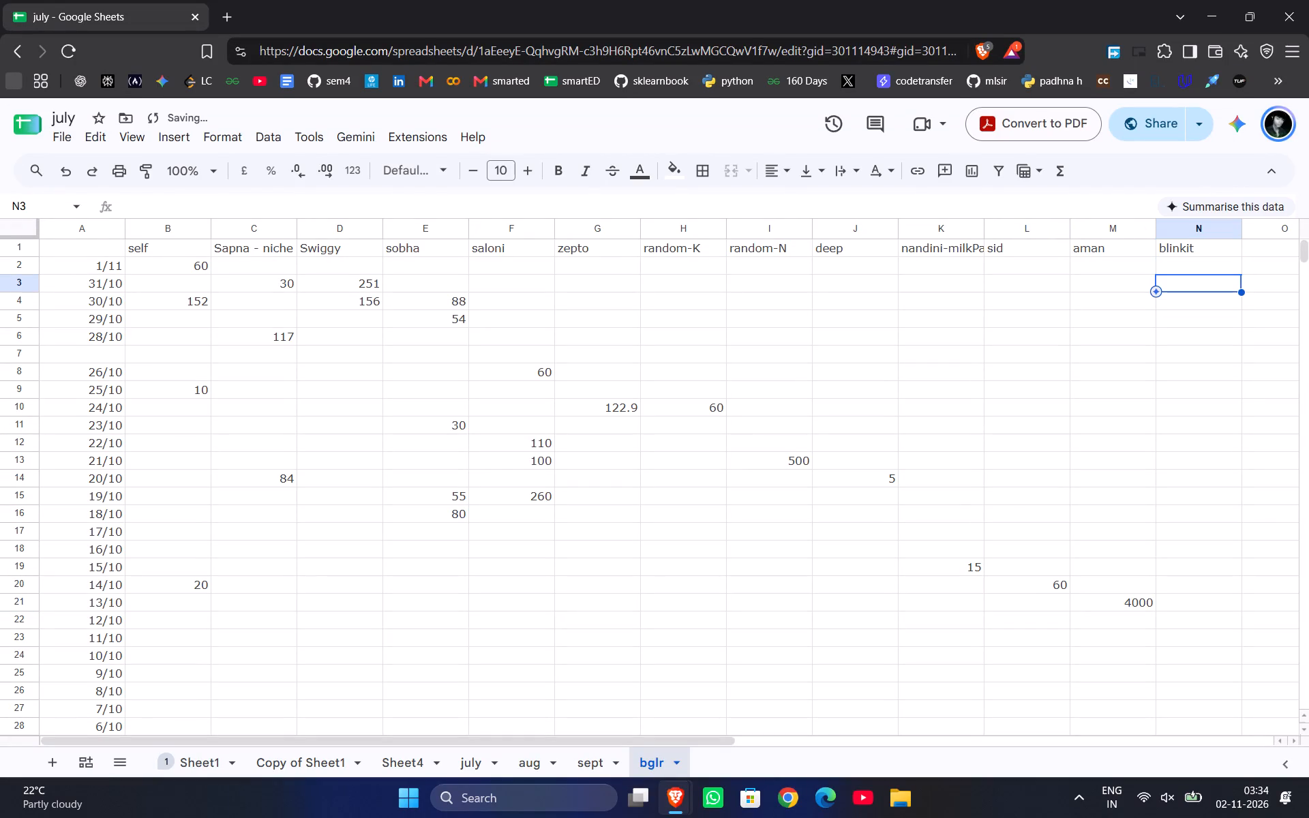
key(Up)
key(Up)
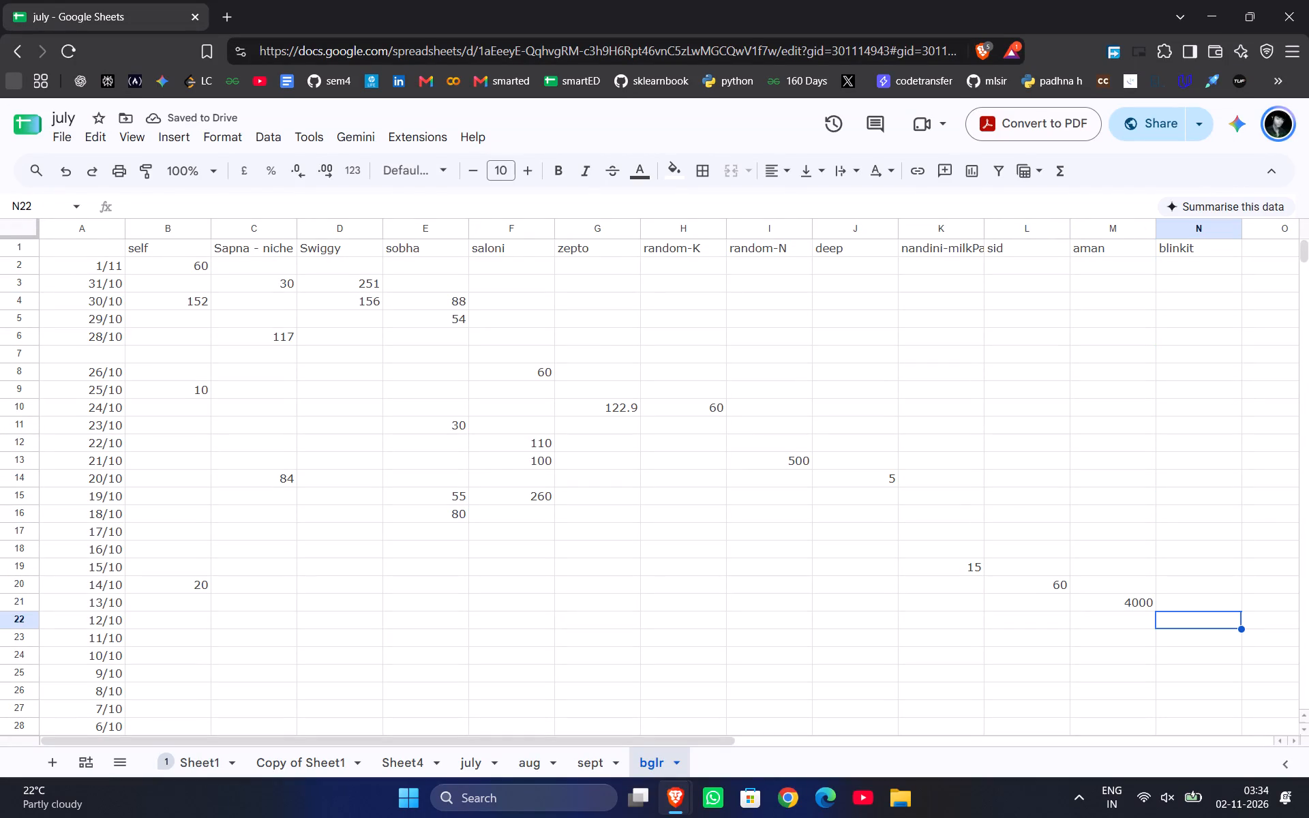
text(294)
key(Return)
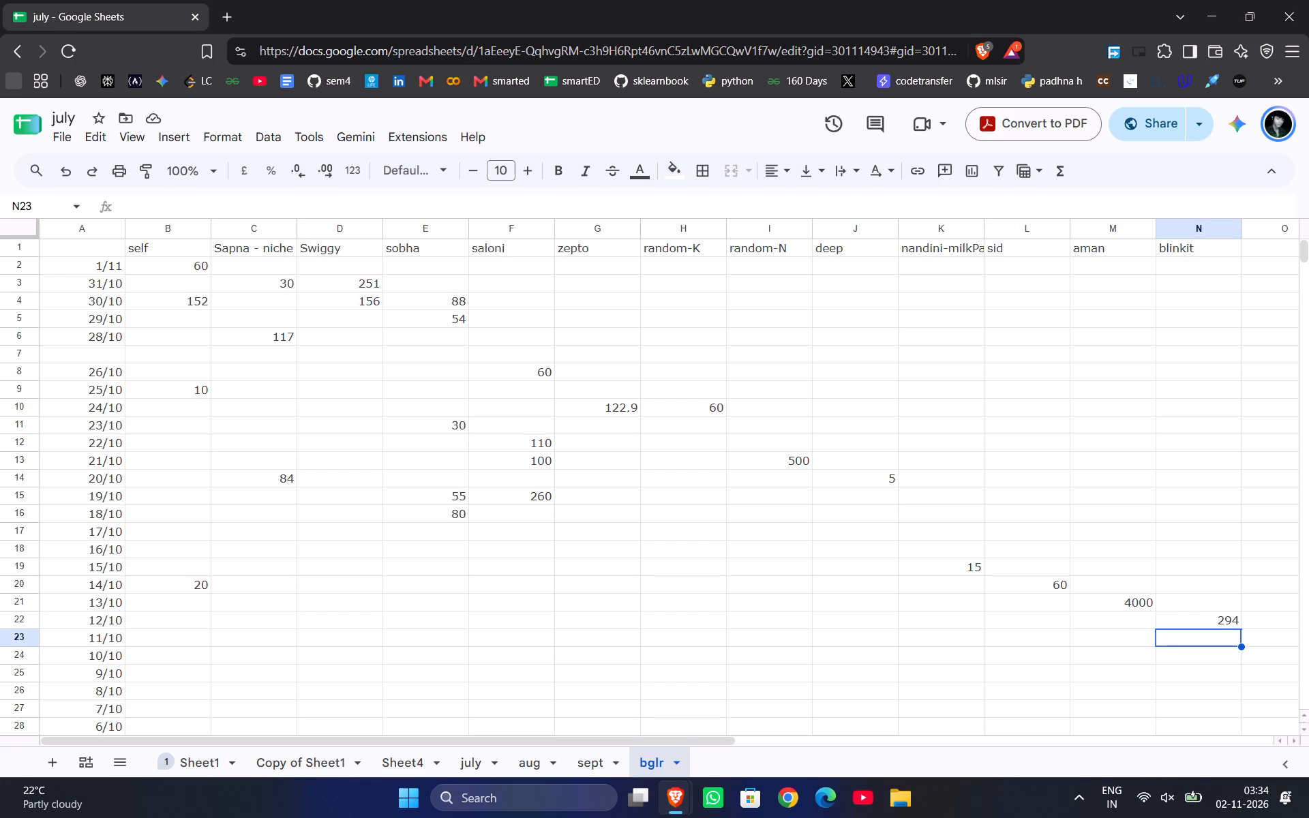
Move the blinkit amount 294 from the 12/10 row up to the 14/10 row.
scroll(1230, 216, left, 1)
click(857, 635)
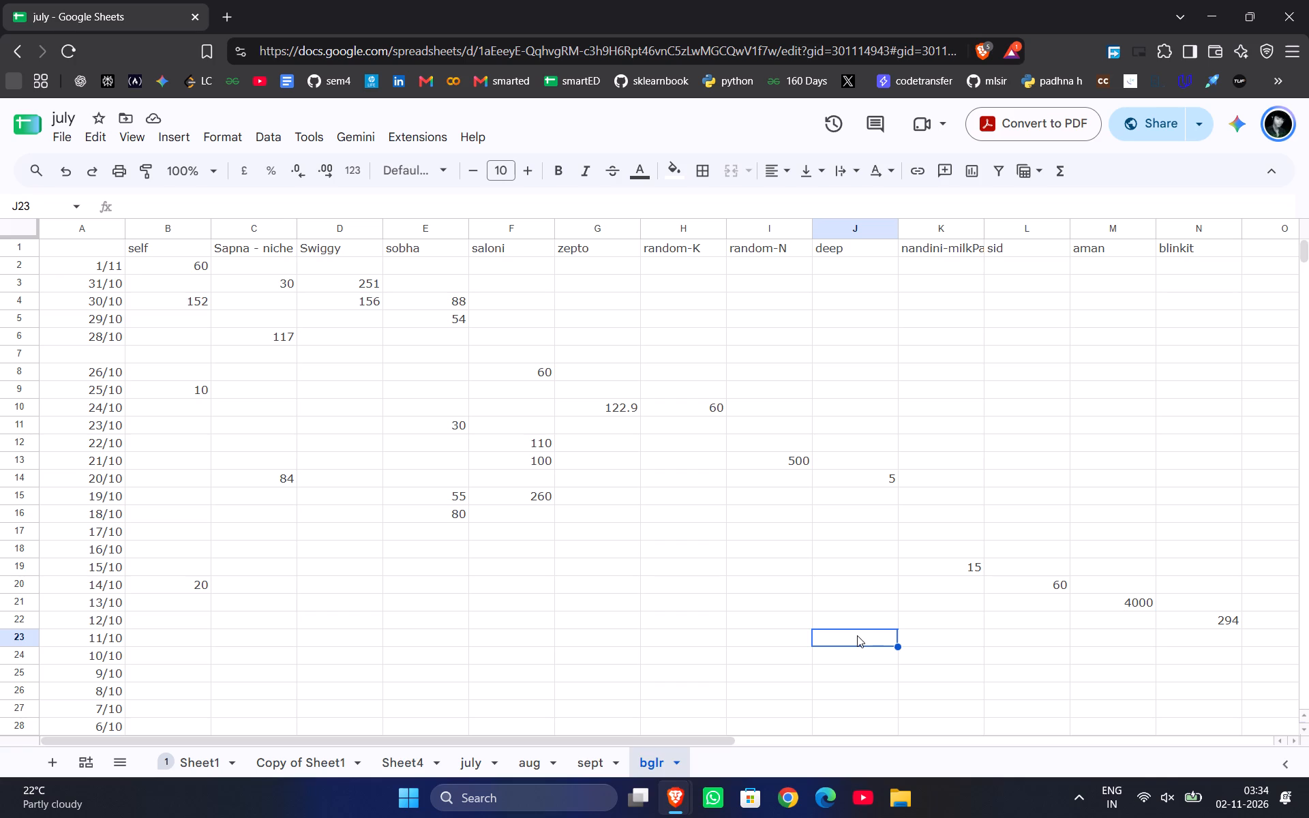
click(1179, 622)
key(ctrl+x)
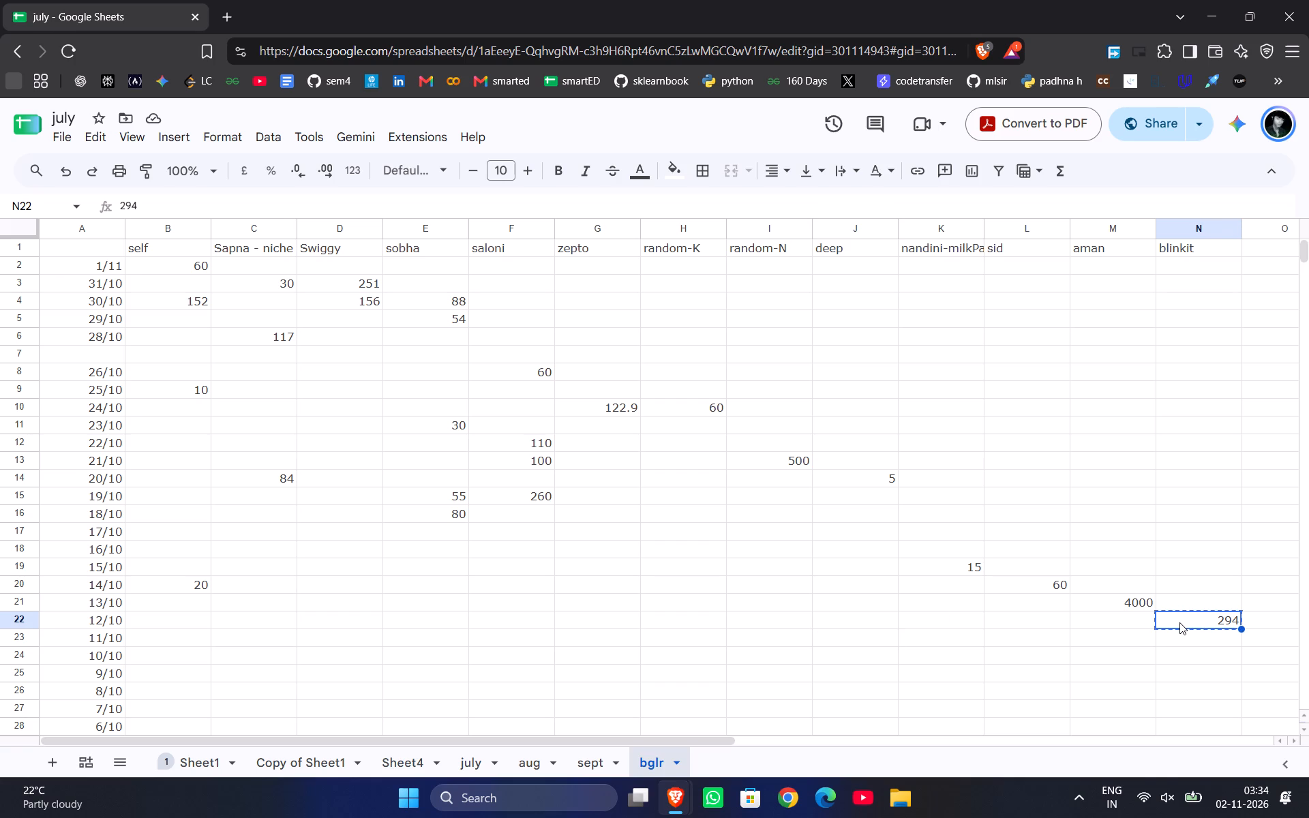
key(Up)
key(Up)
key(Up)
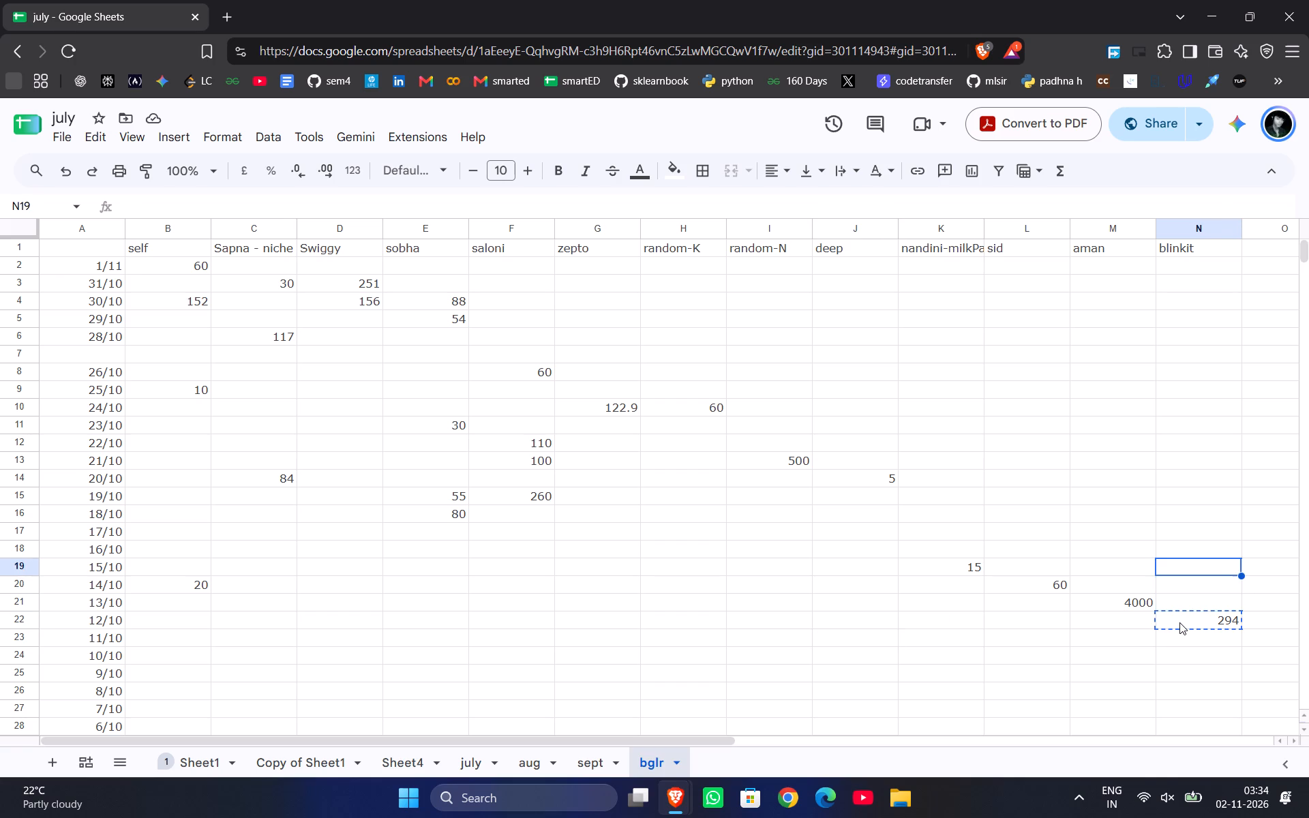
key(Down)
key(ctrl+v)
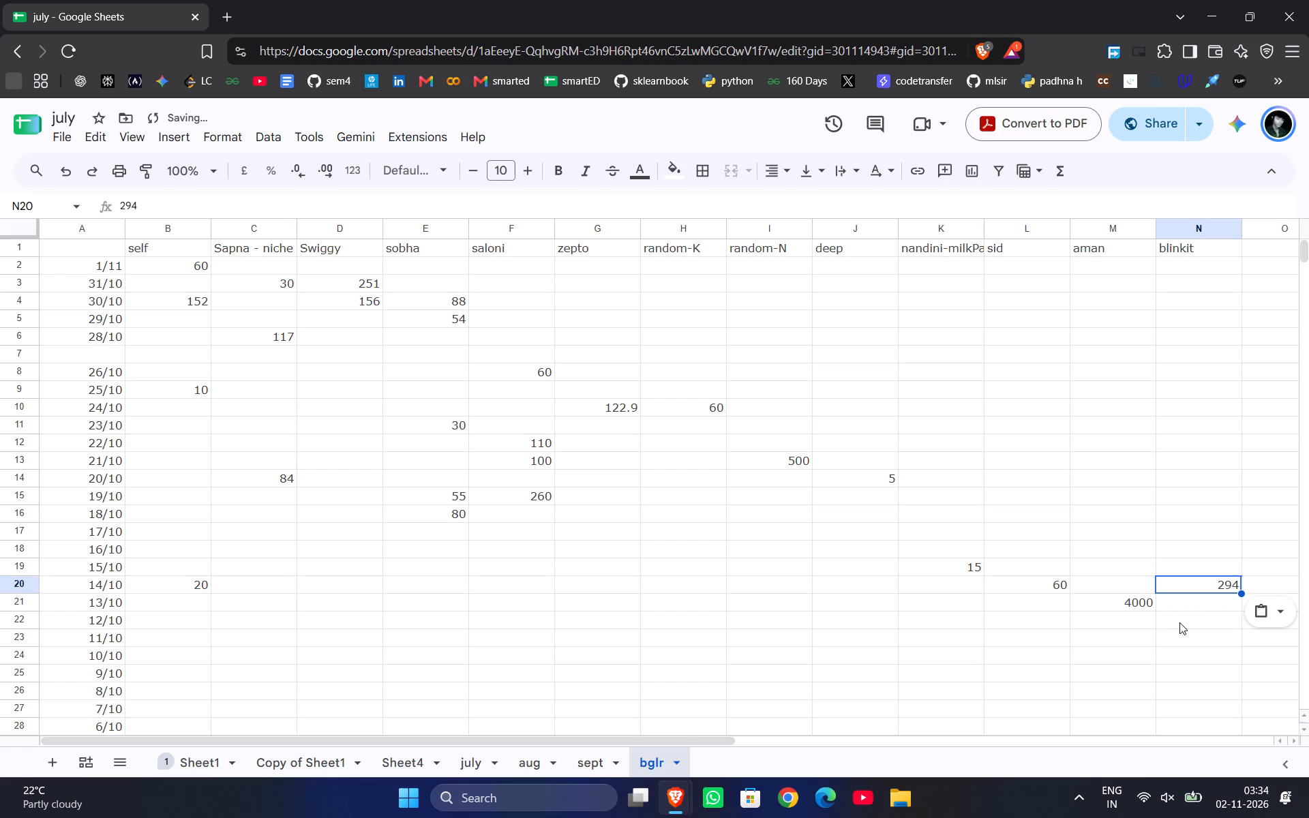
Move the aman amount 4000 from the 13/10 row up to the 14/10 row.
click(1143, 605)
key(ctrl+x)
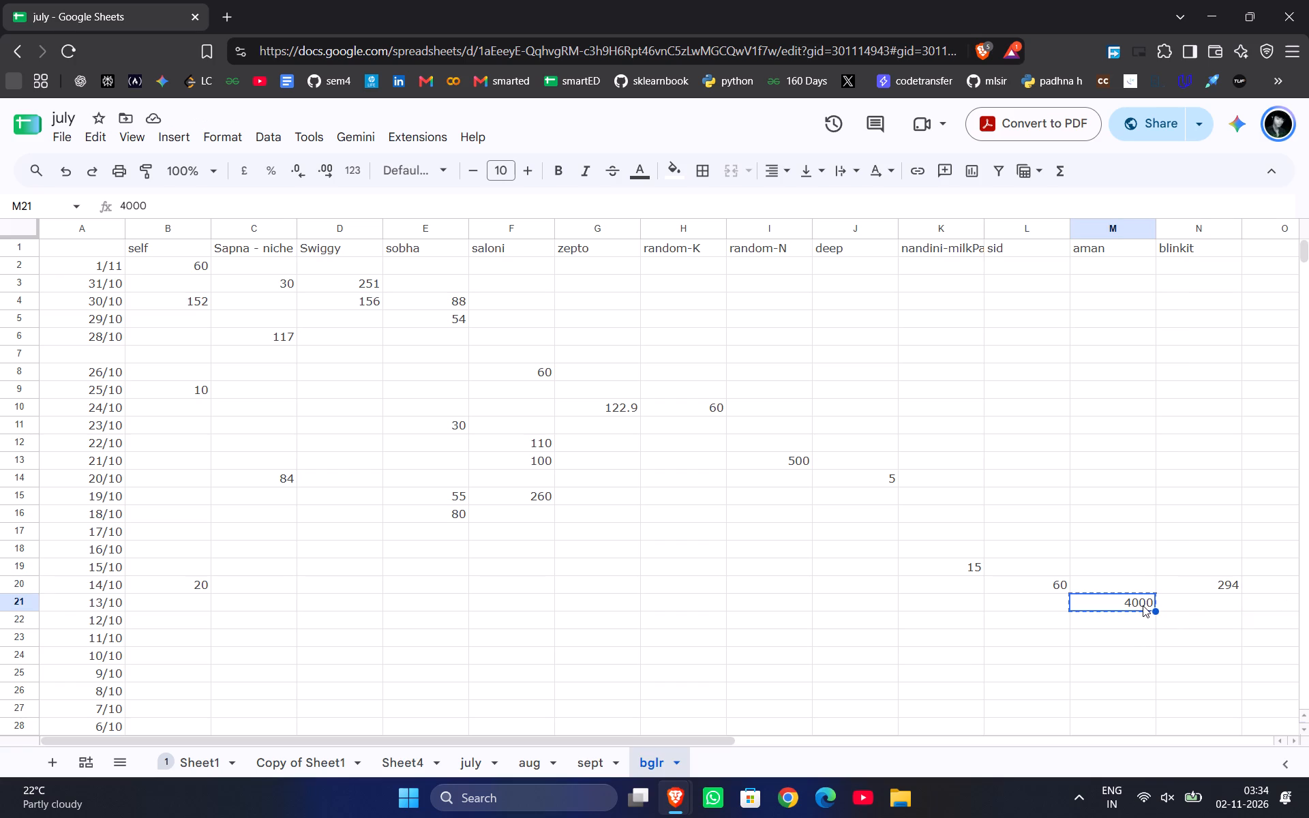
key(Up)
key(ctrl+v)
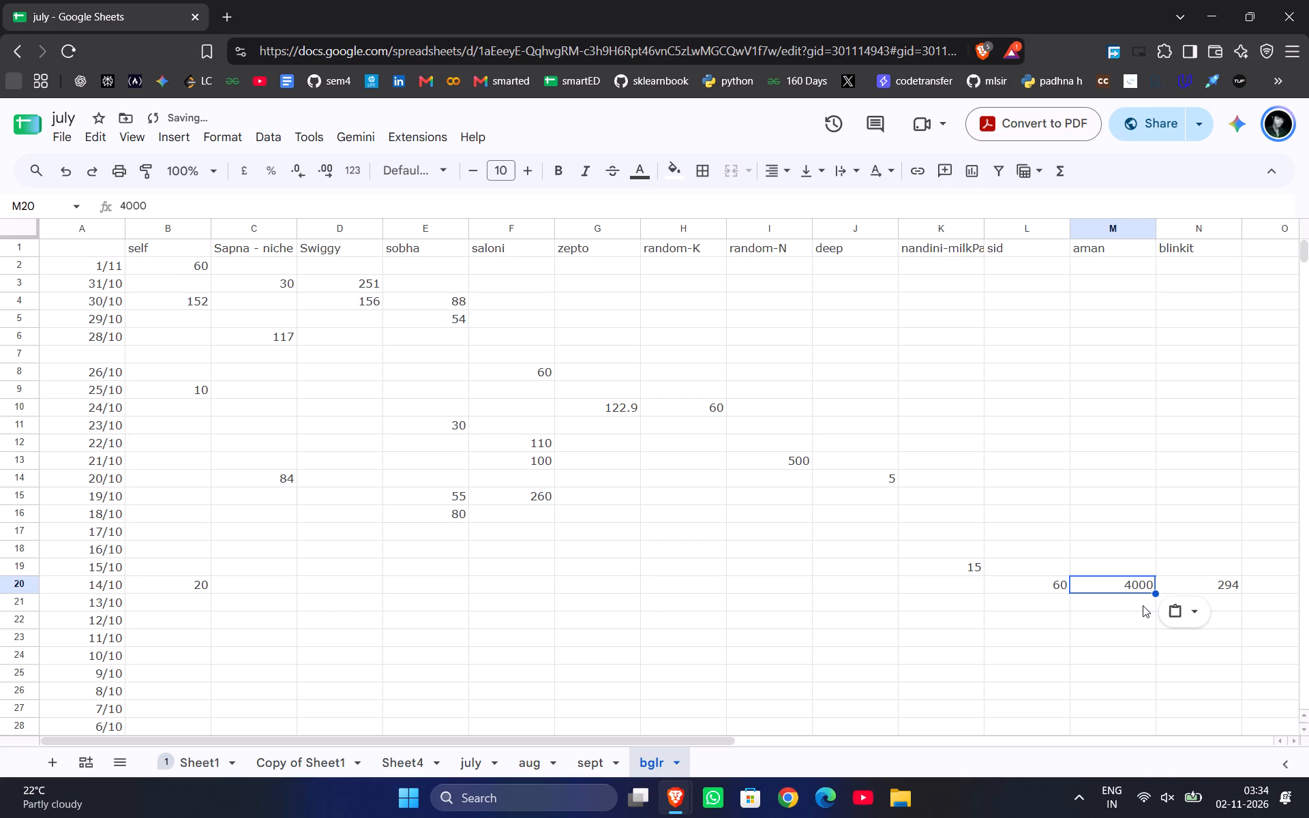
Enter 16000 under the deep header in the 13/10 row.
click(933, 603)
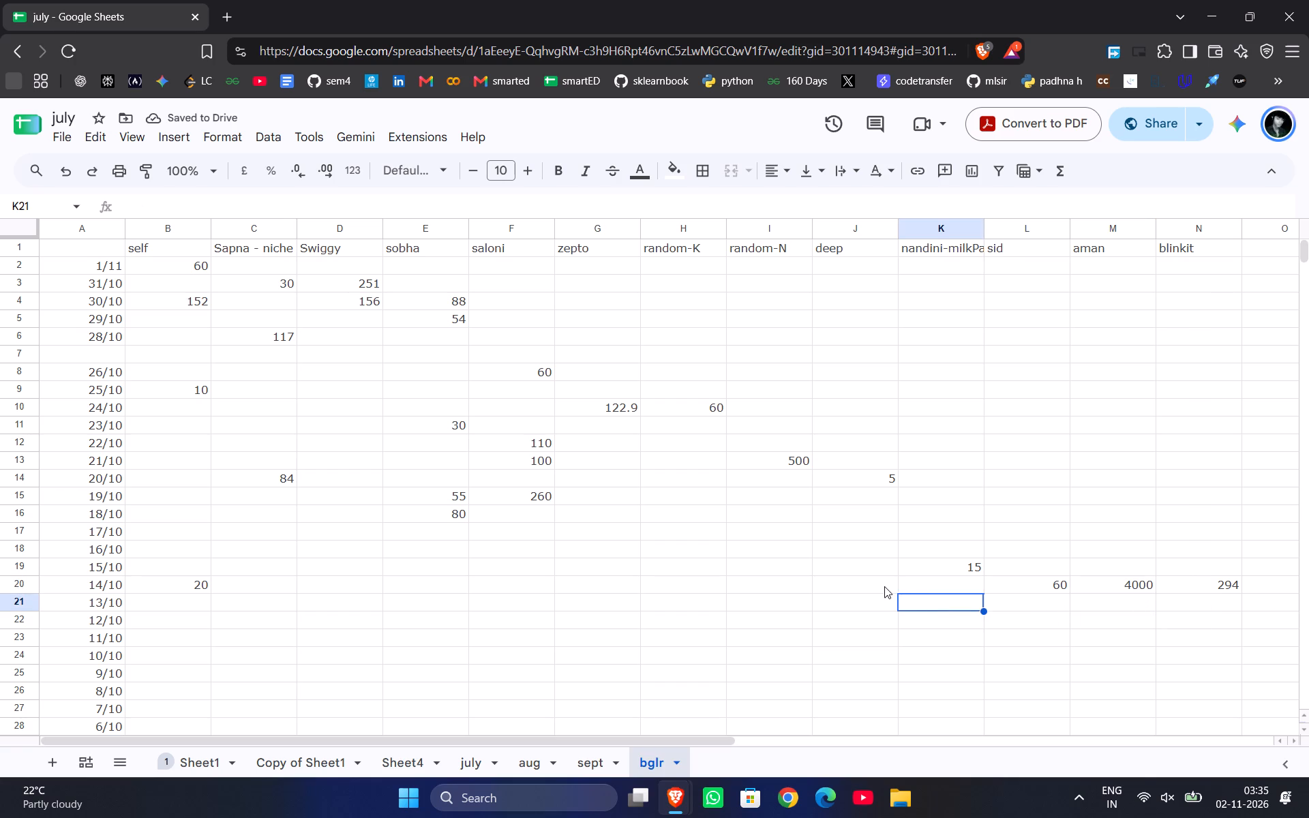
click(884, 586)
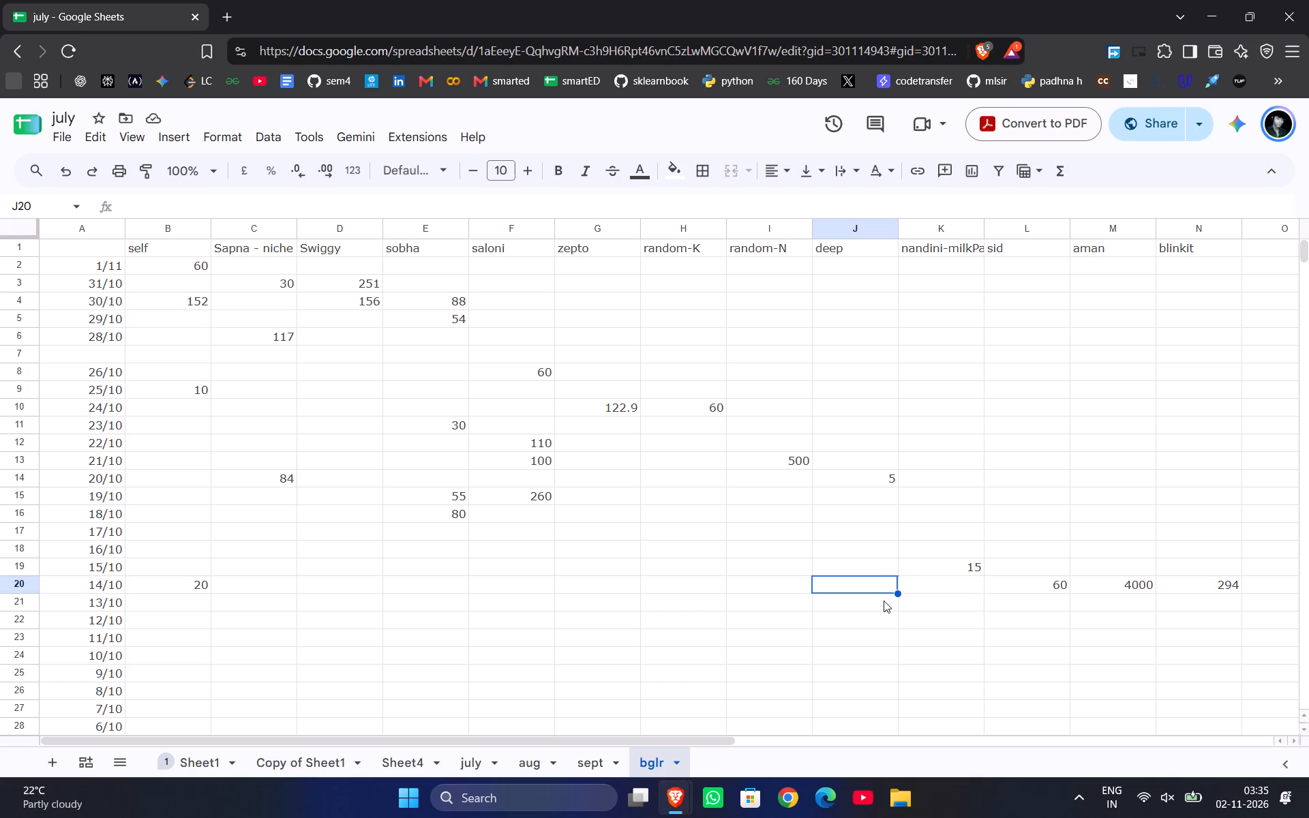
click(882, 608)
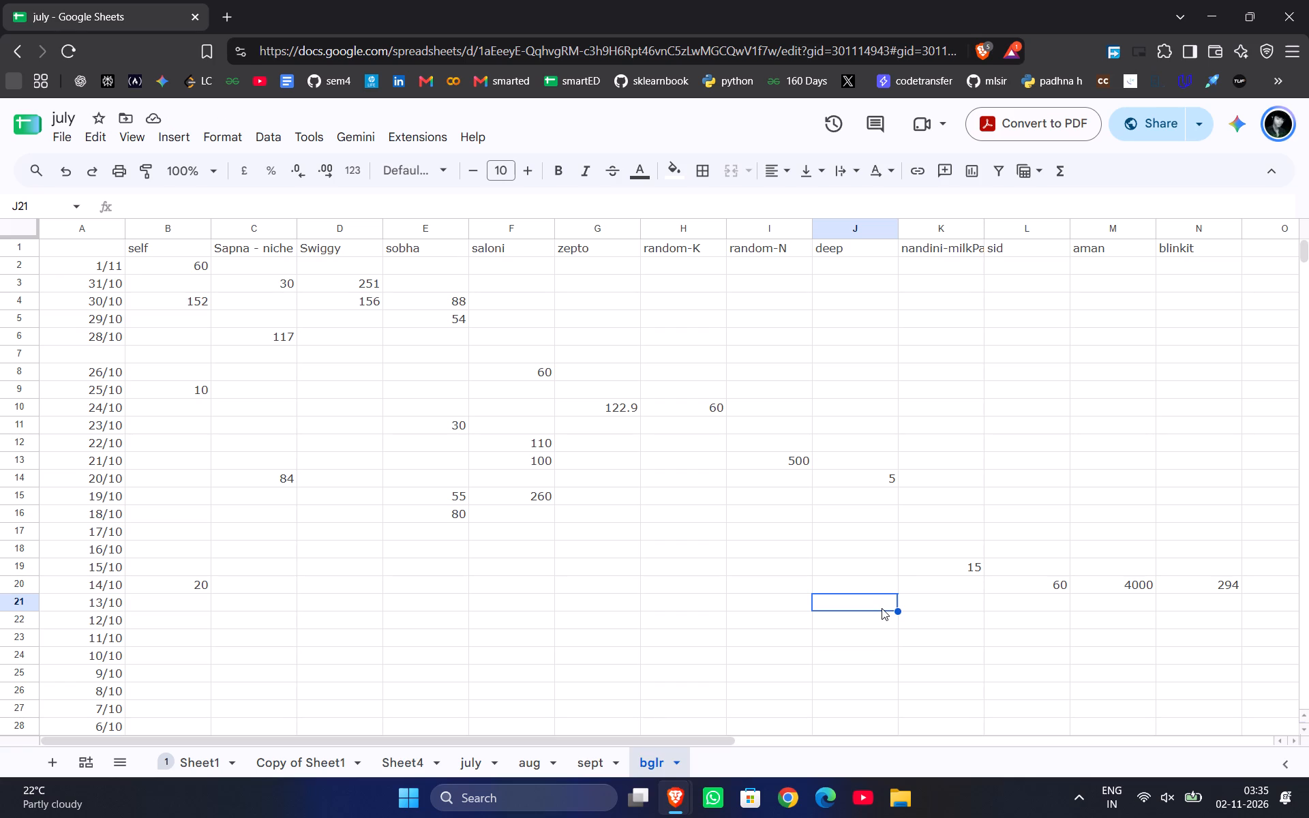
text(16000)
key(Return)
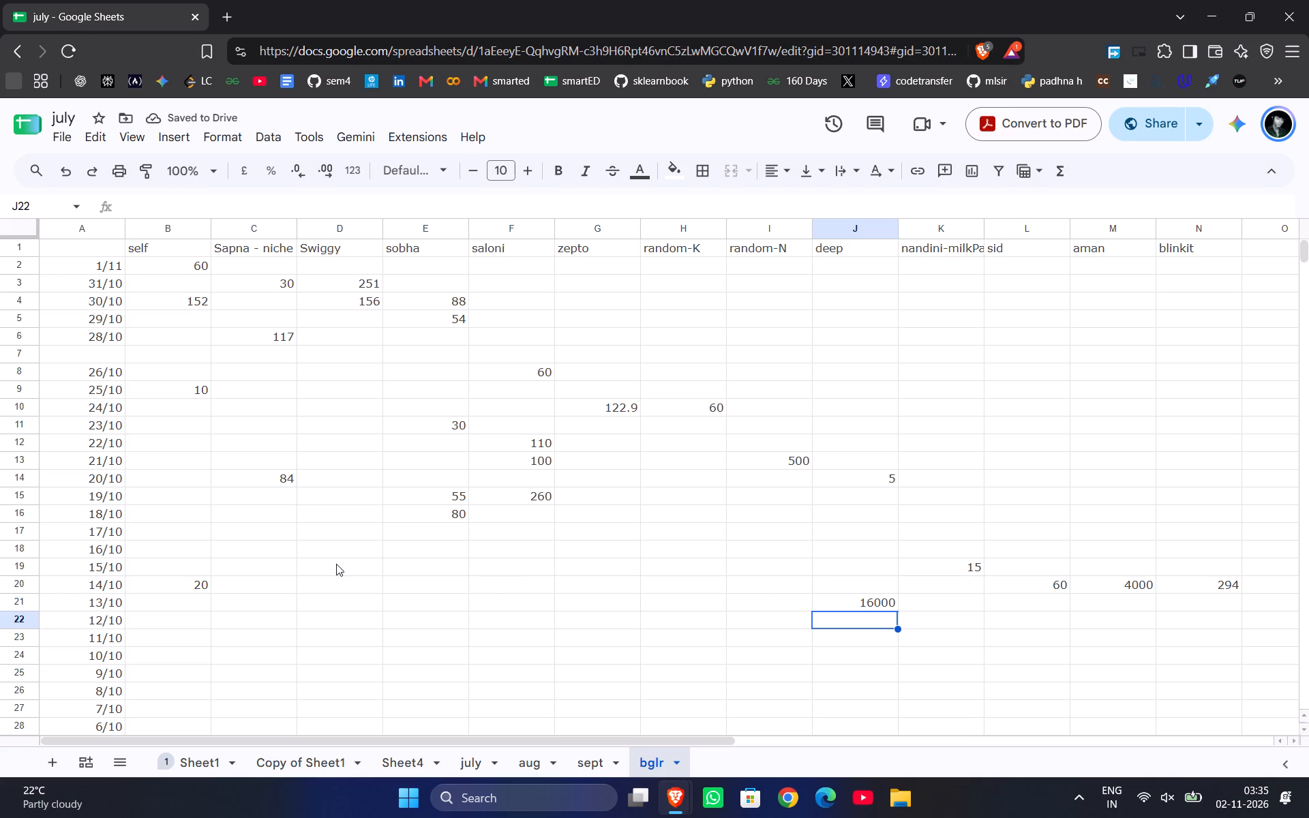
Copy the whole Swiggy column D into the empty column O, directly after blinkit.
click(372, 252)
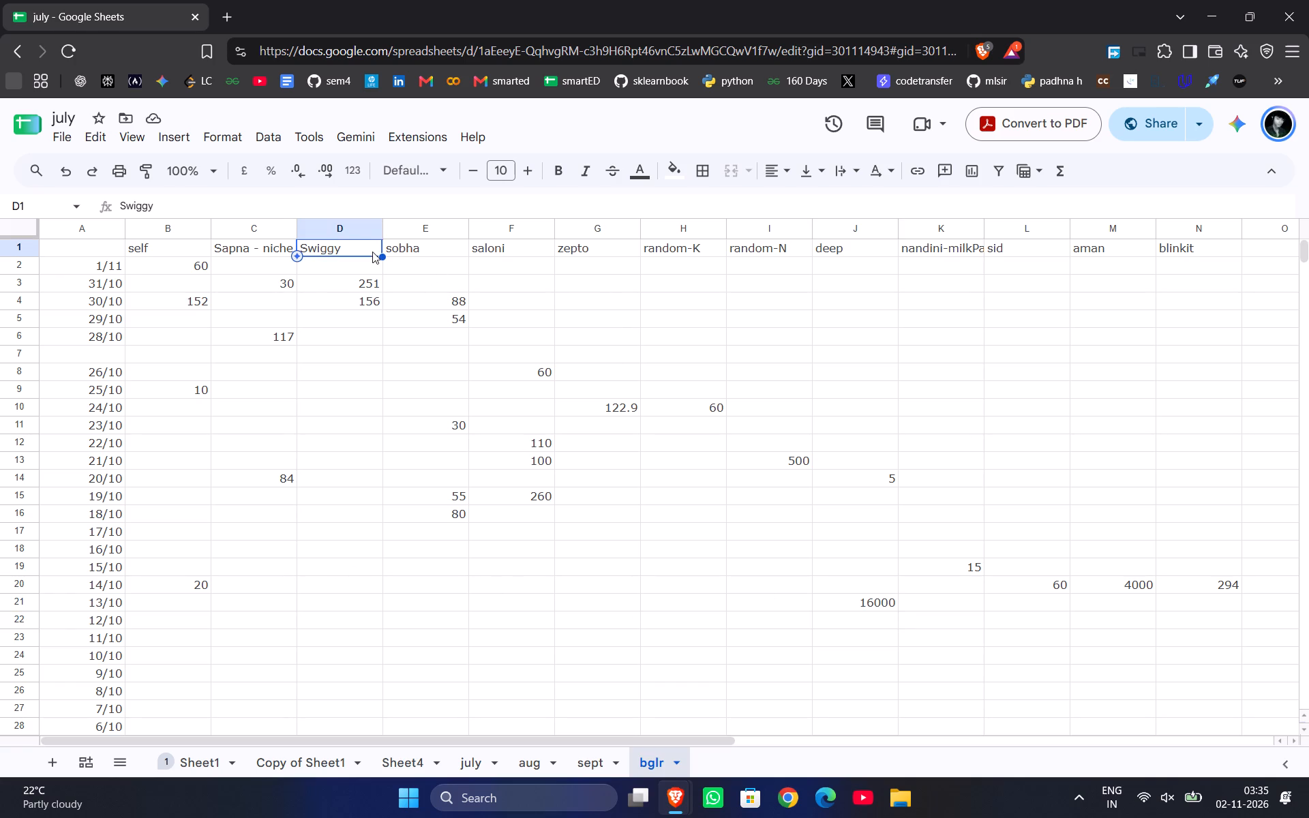
click(348, 229)
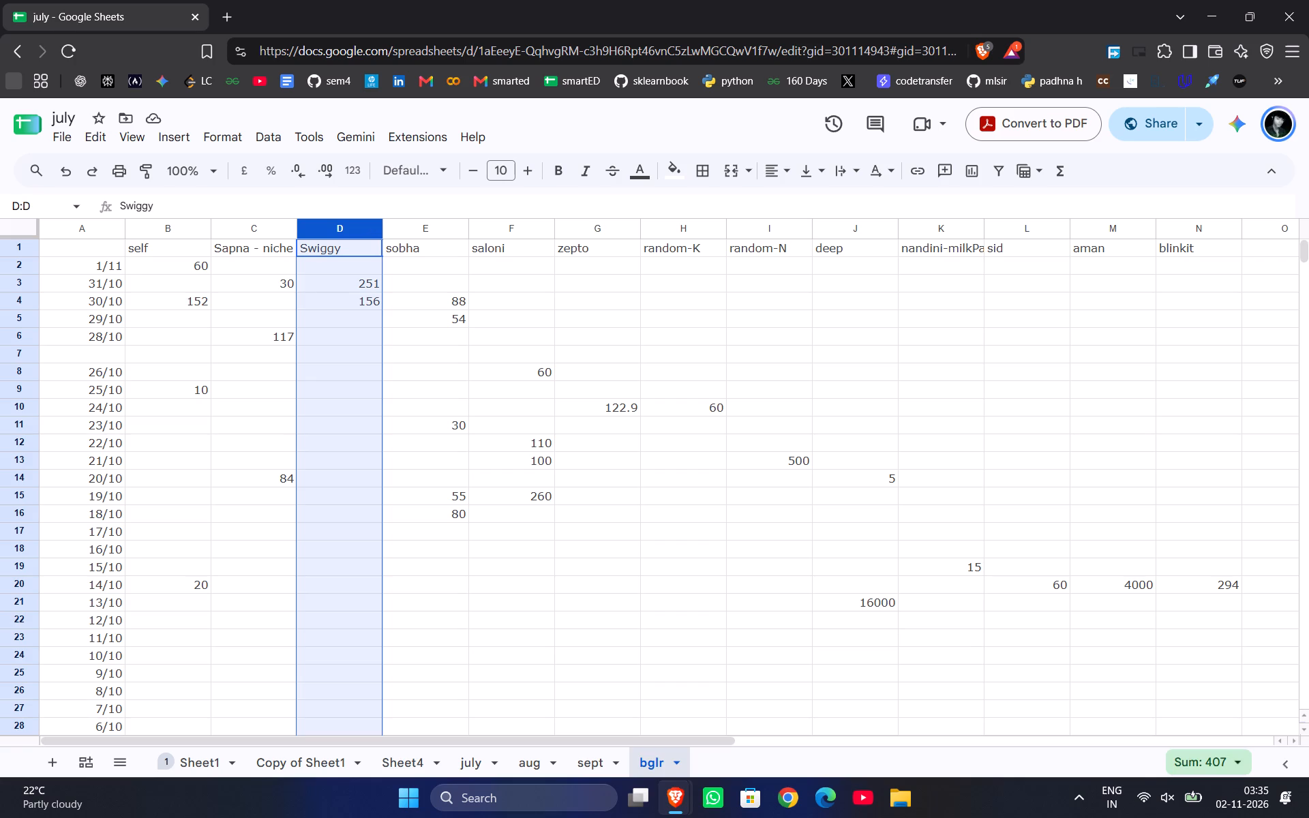
key(ctrl+c)
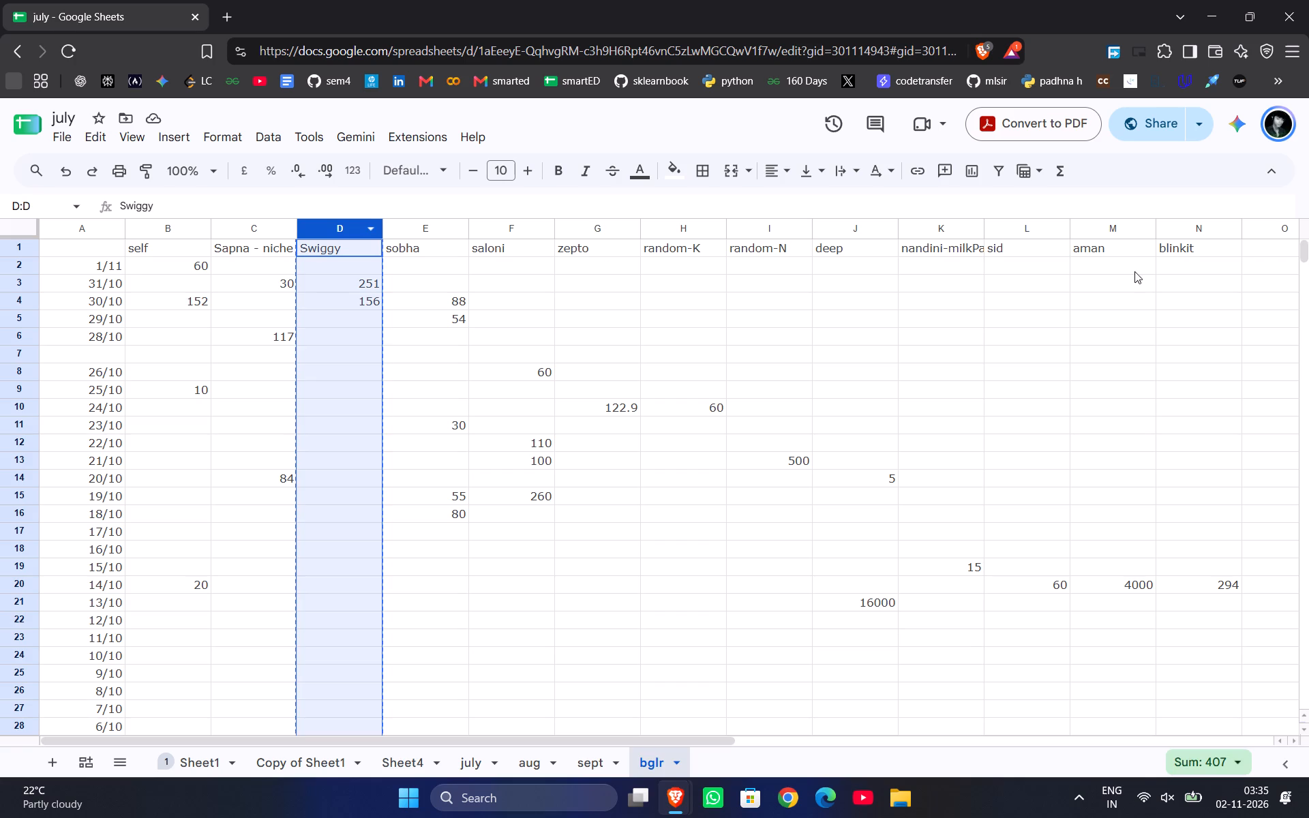
scroll(1240, 254, left, 1)
click(1231, 232)
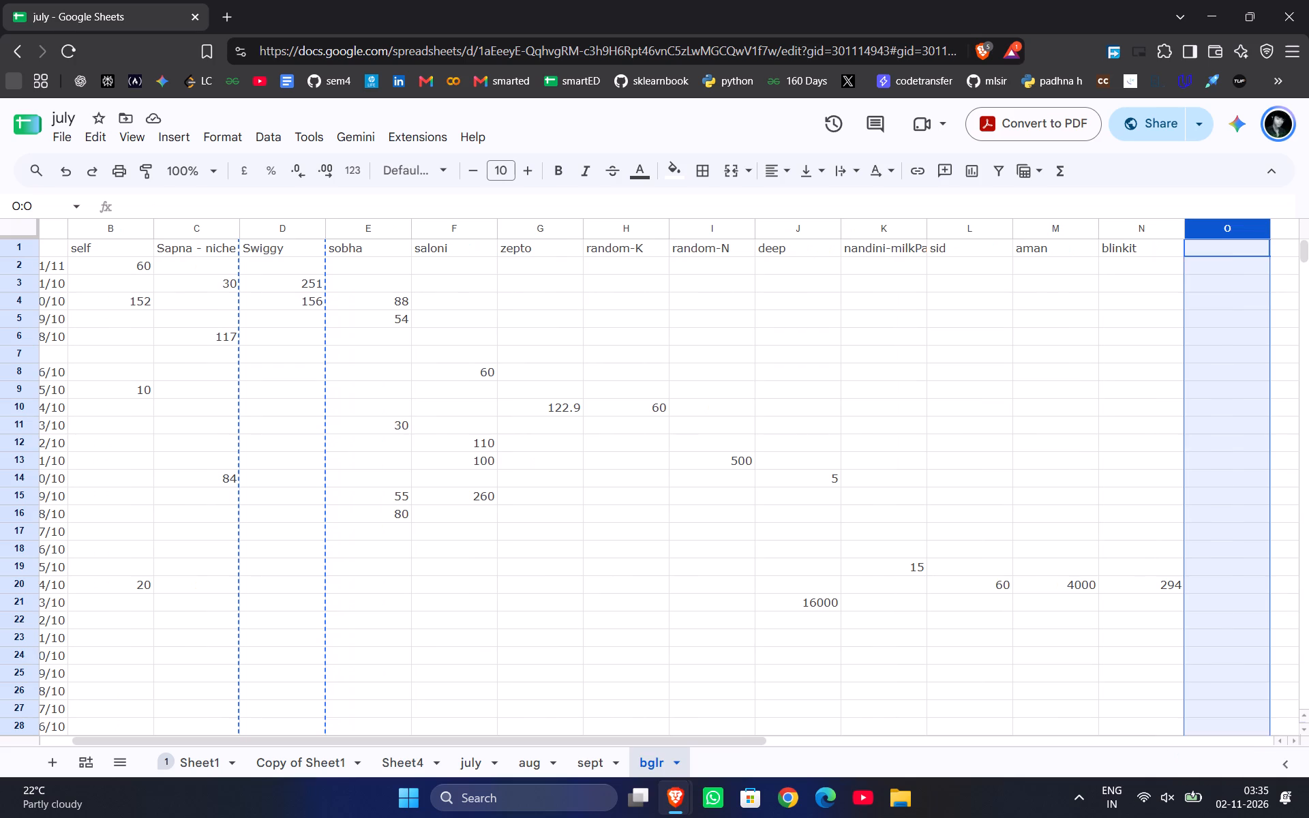
key(ctrl+v)
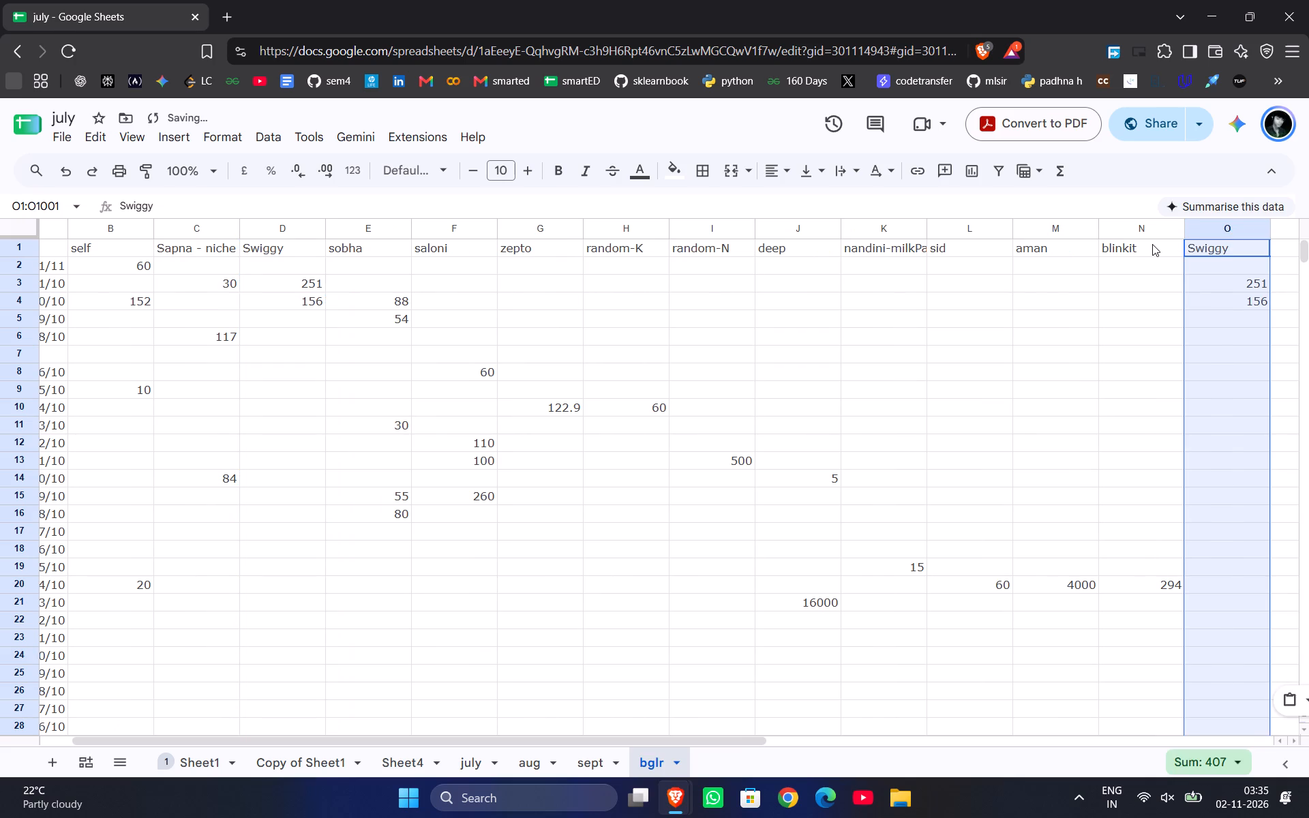
Copy the whole nandini-milkParlour column K over the original Swiggy column D.
click(1152, 244)
click(1049, 253)
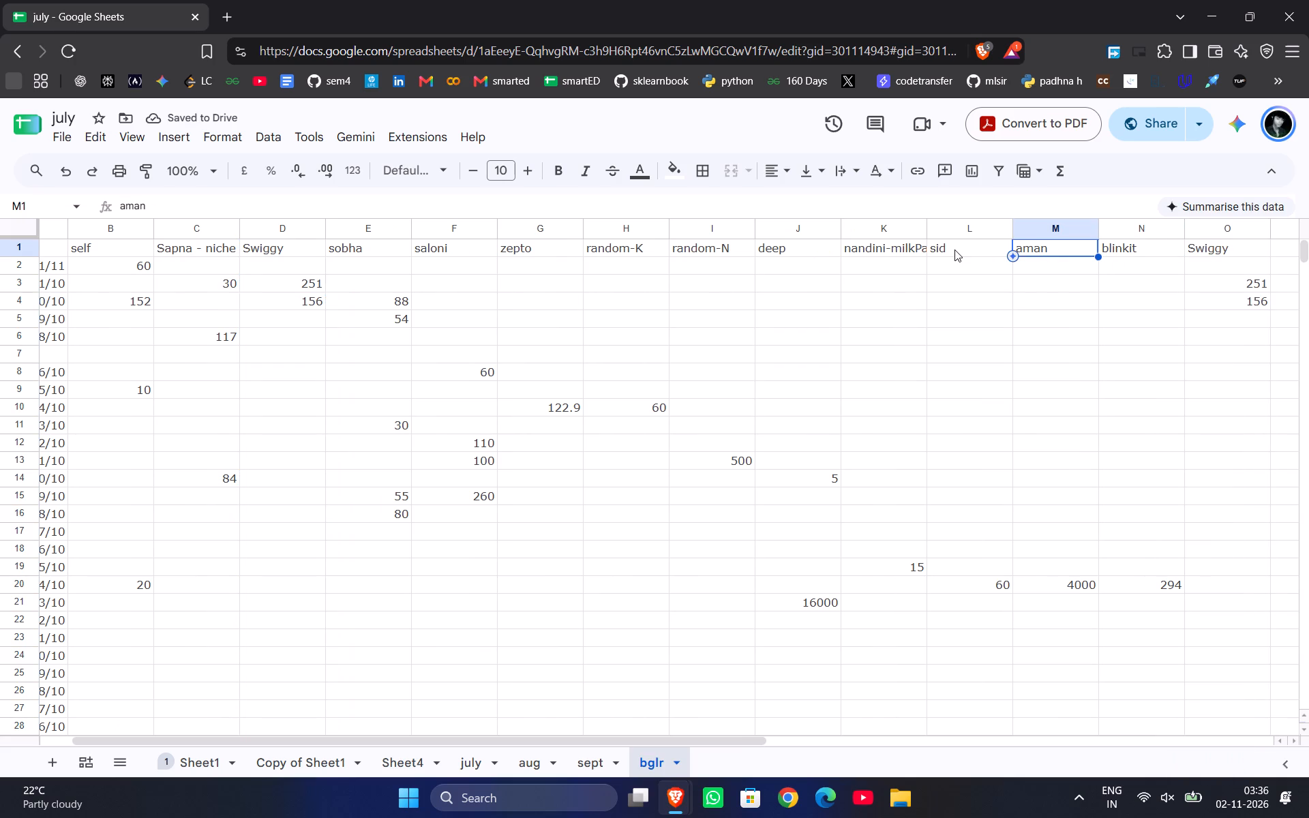
click(954, 249)
click(892, 236)
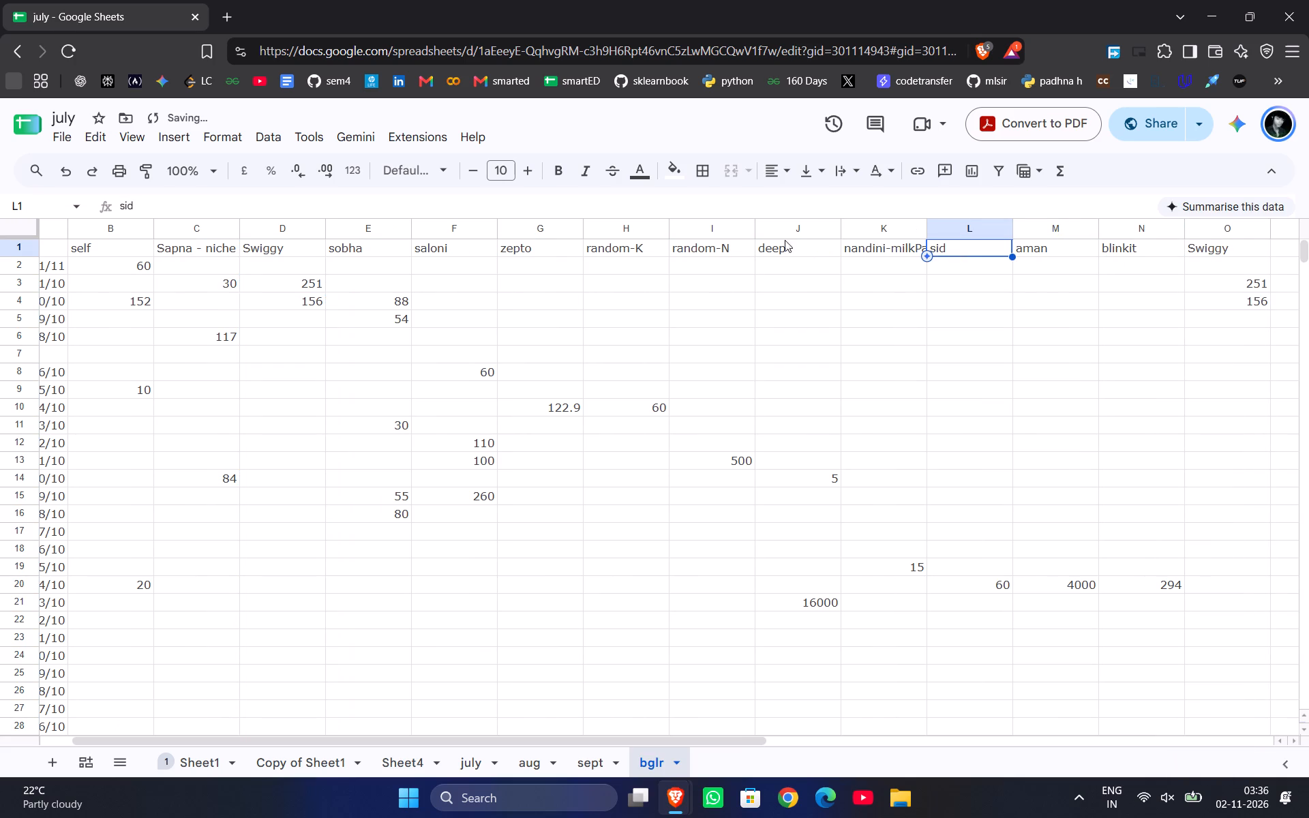
click(860, 228)
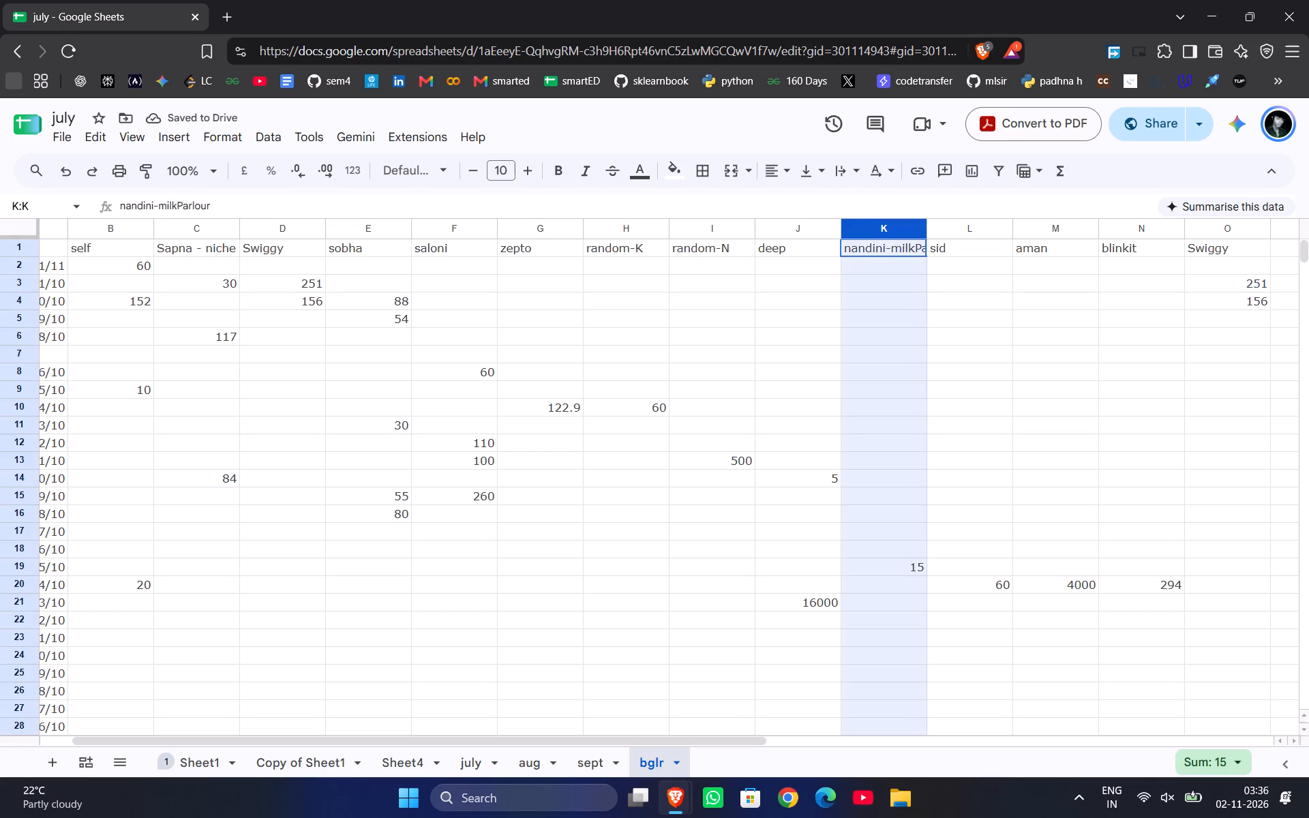
key(ctrl+c)
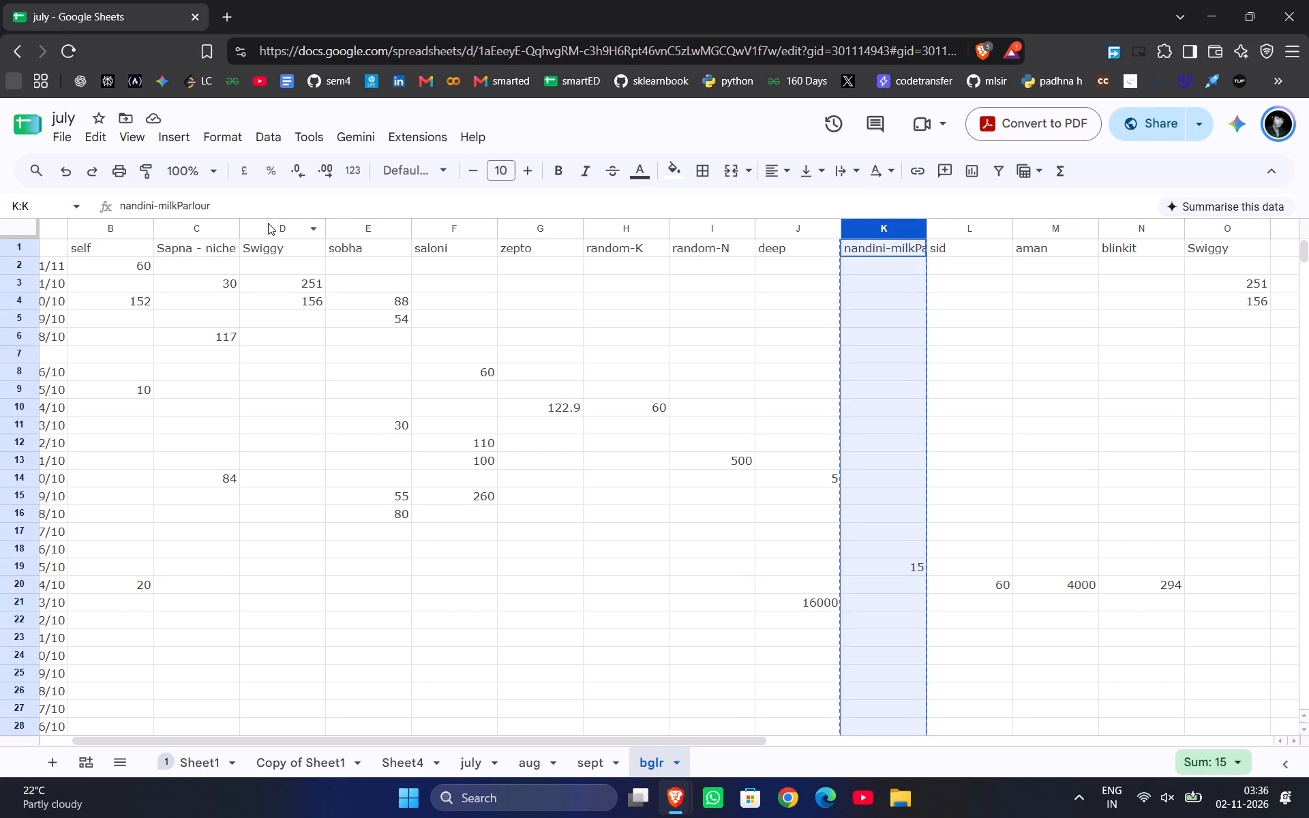
click(268, 223)
key(ctrl+v)
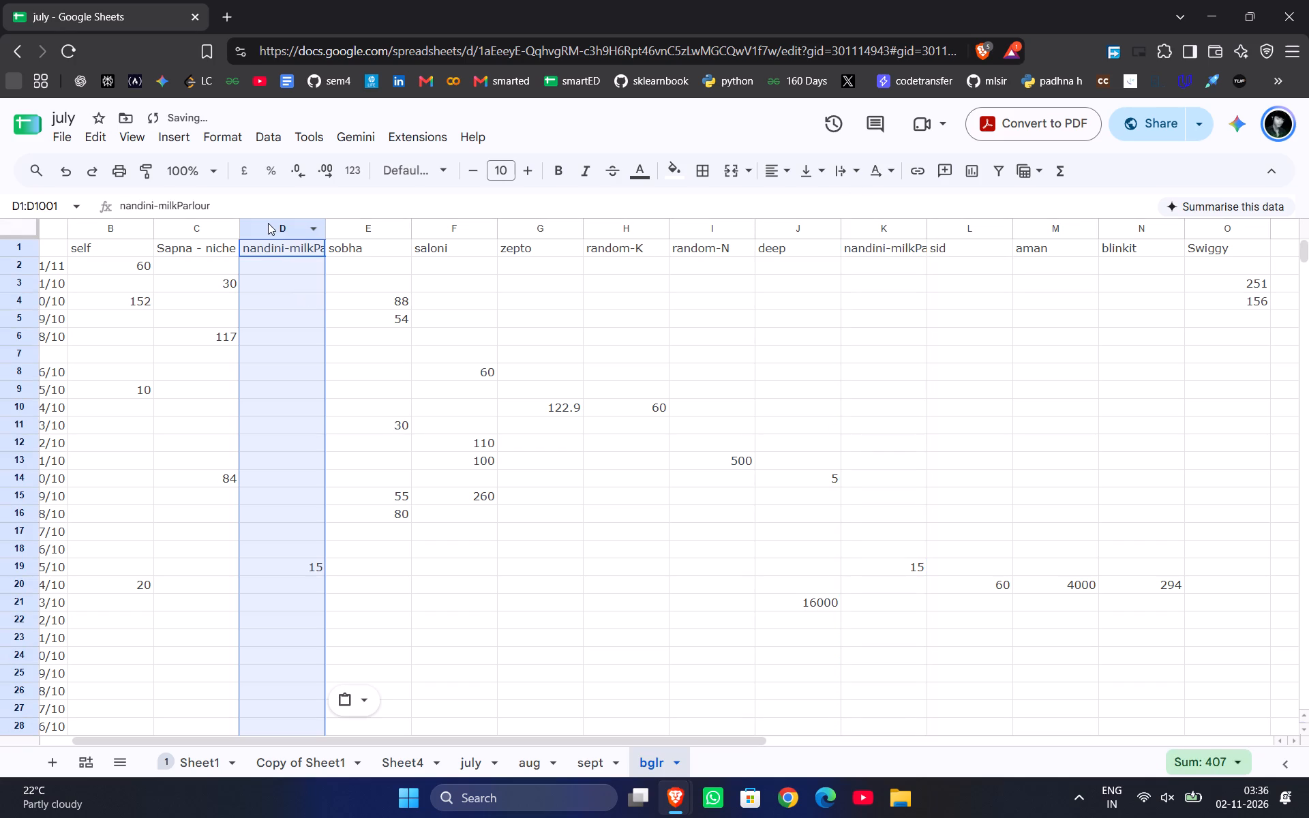
Compare the entries in the two nandini-milkParlour columns, D and K, and check the relocated Swiggy column.
click(883, 256)
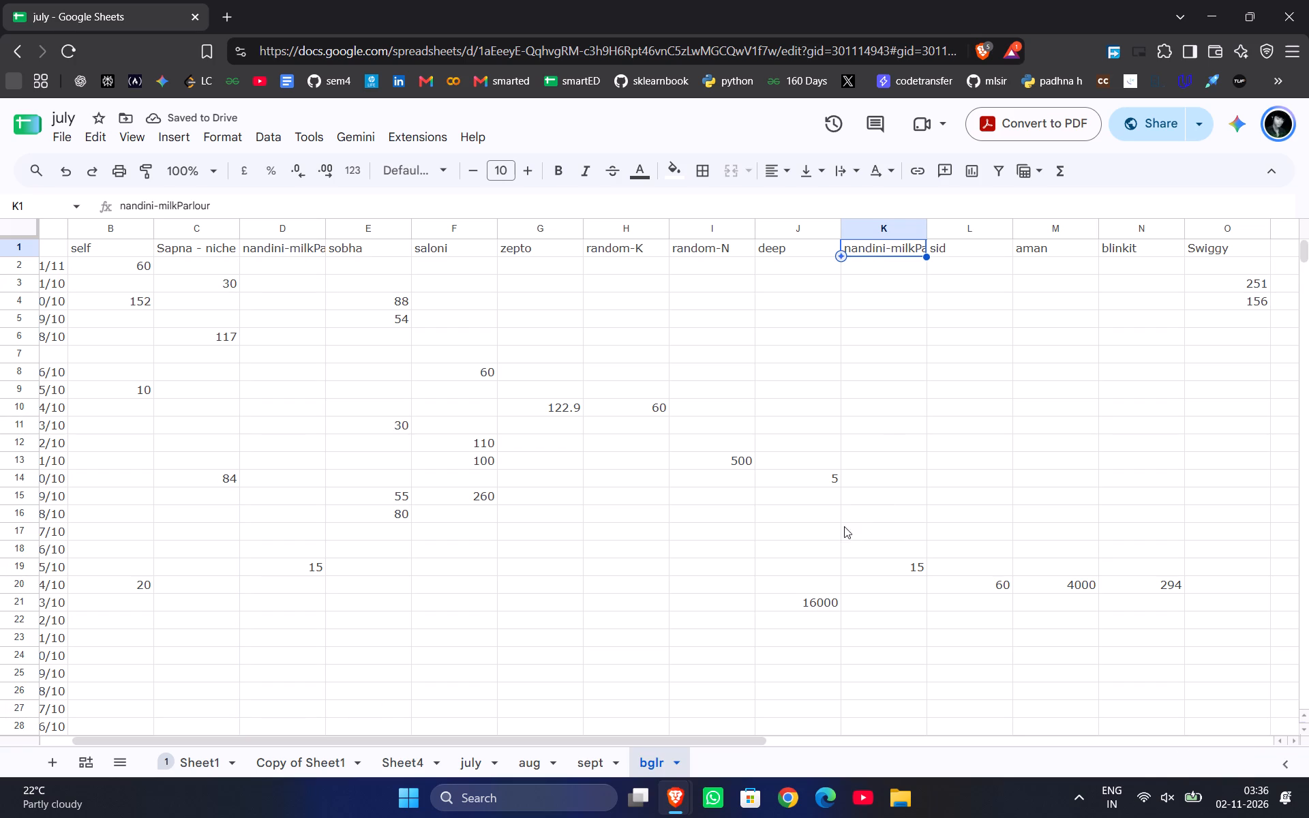
click(290, 559)
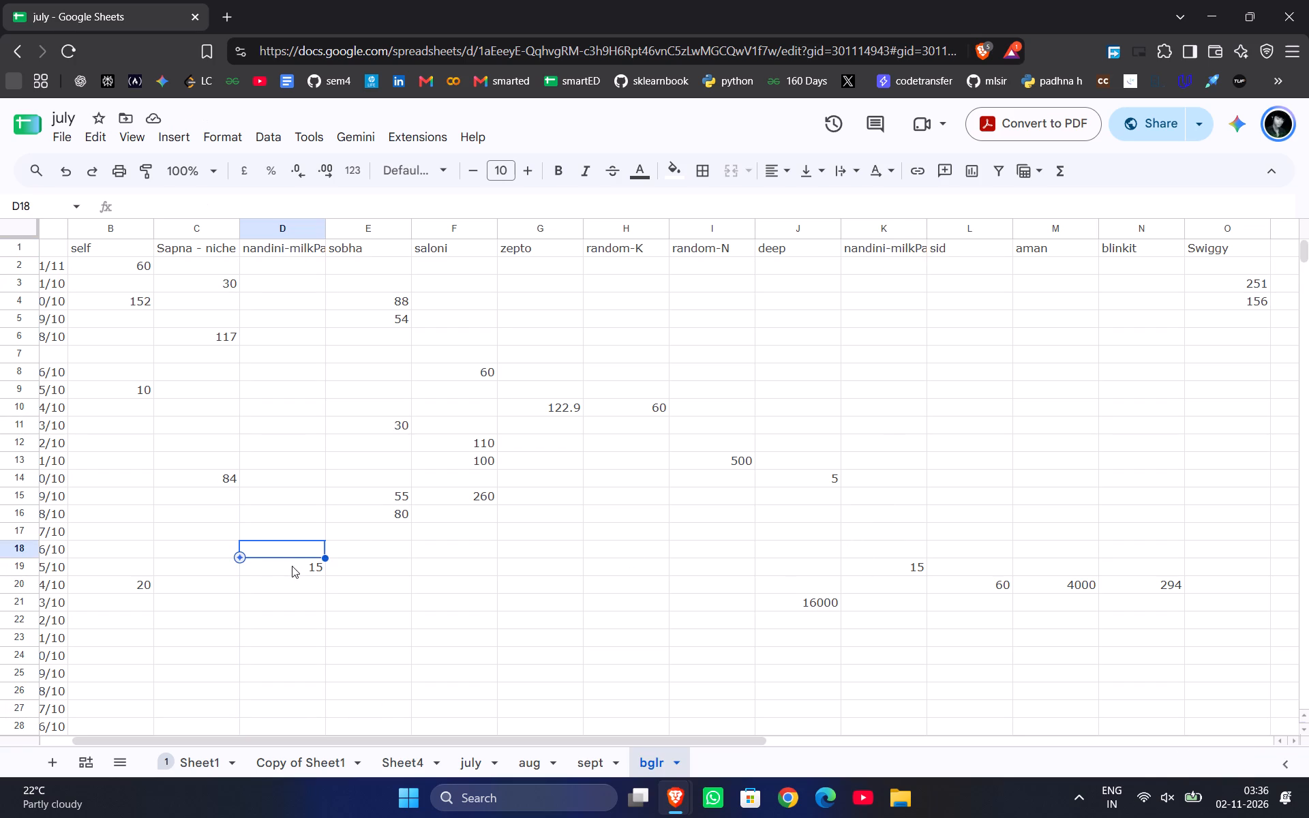
scroll(295, 571, right, 3)
click(316, 565)
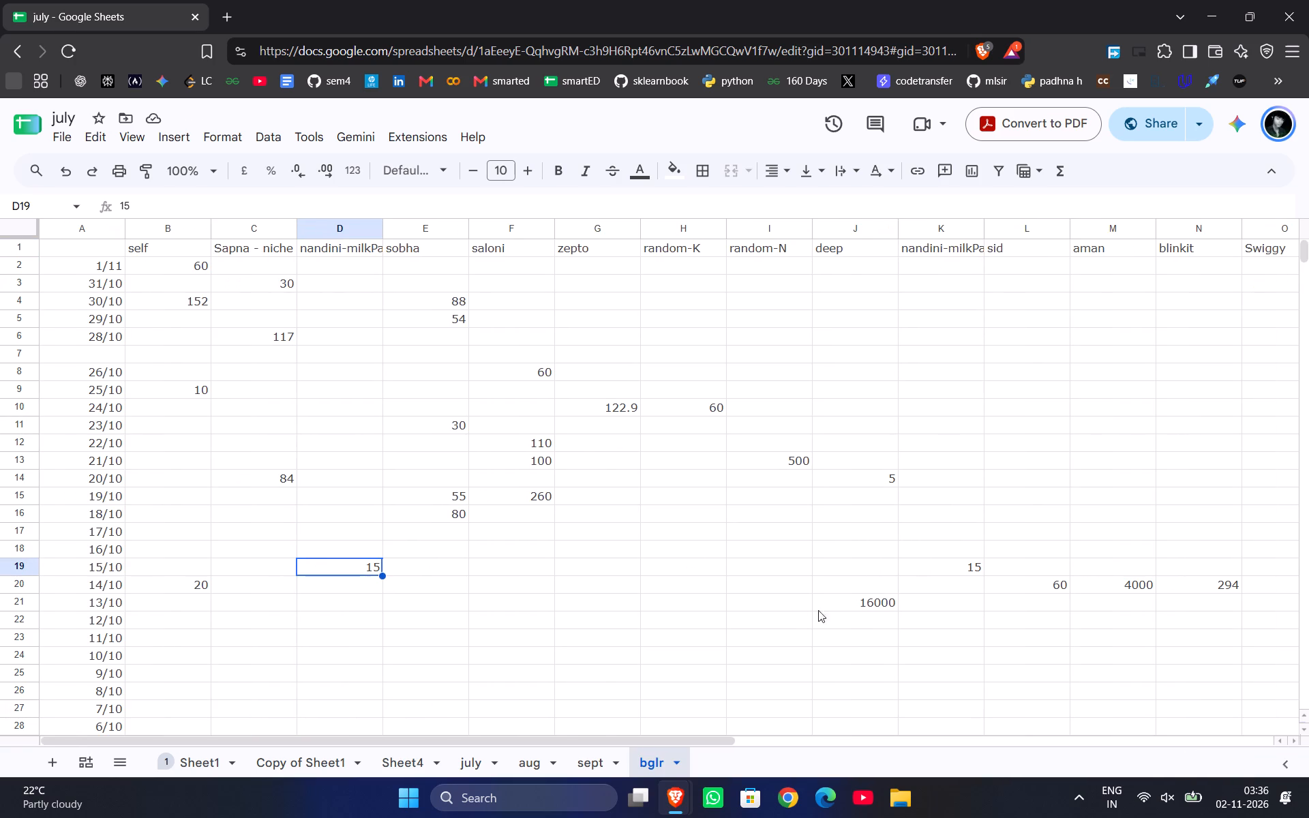
click(942, 566)
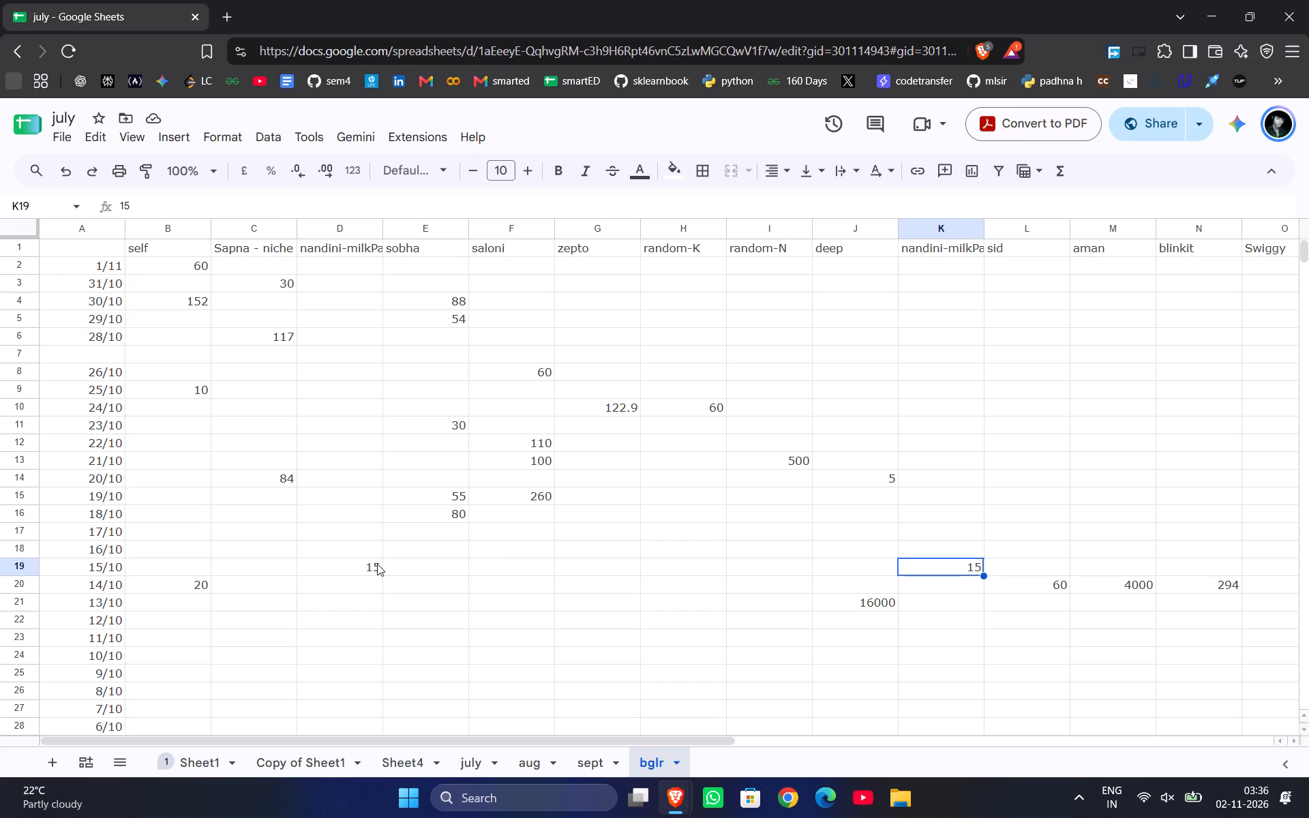
key(ctrl+Left)
key(ctrl+Down)
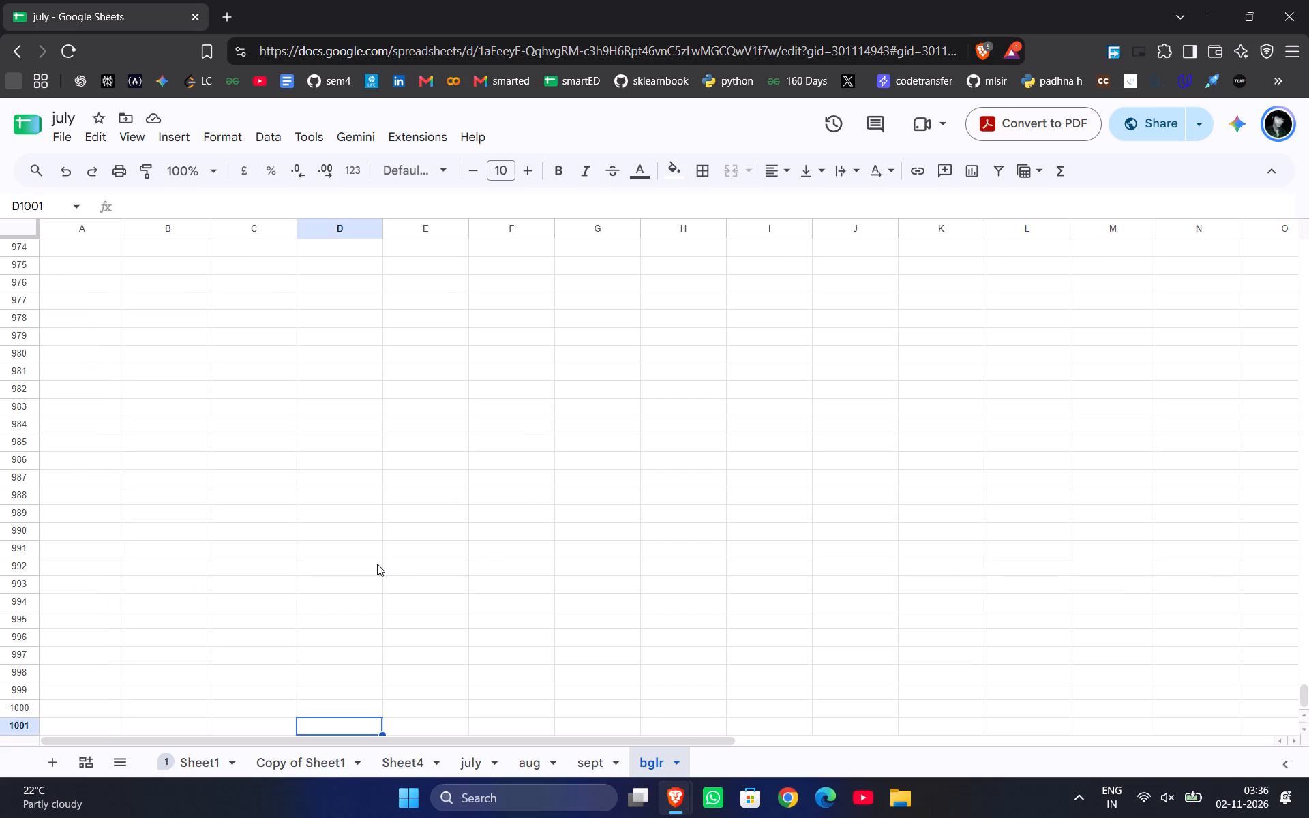
key(ctrl+Up)
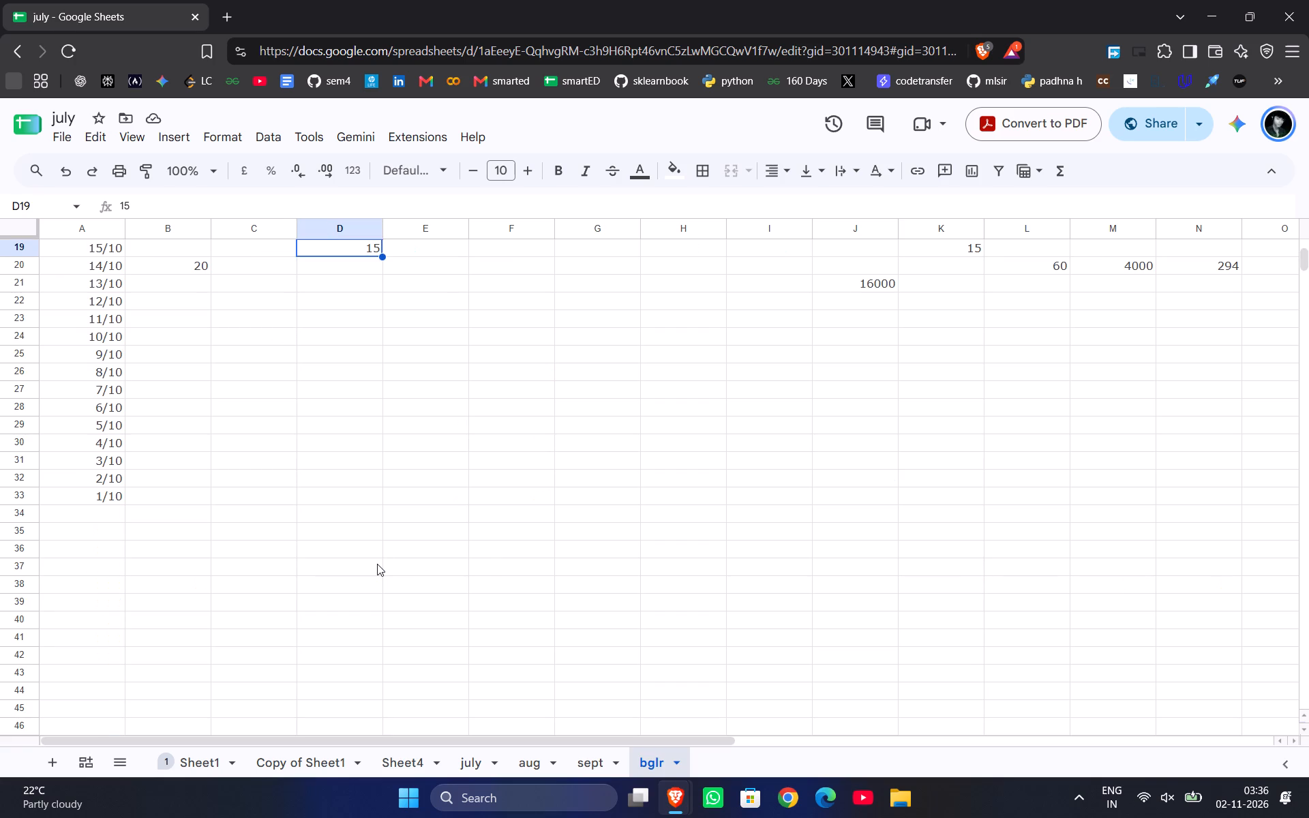
key(ctrl+Right)
key(ctrl+Left)
key(ctrl+Right)
key(ctrl+Left)
key(ctrl+Right)
scroll(377, 564, up, 6)
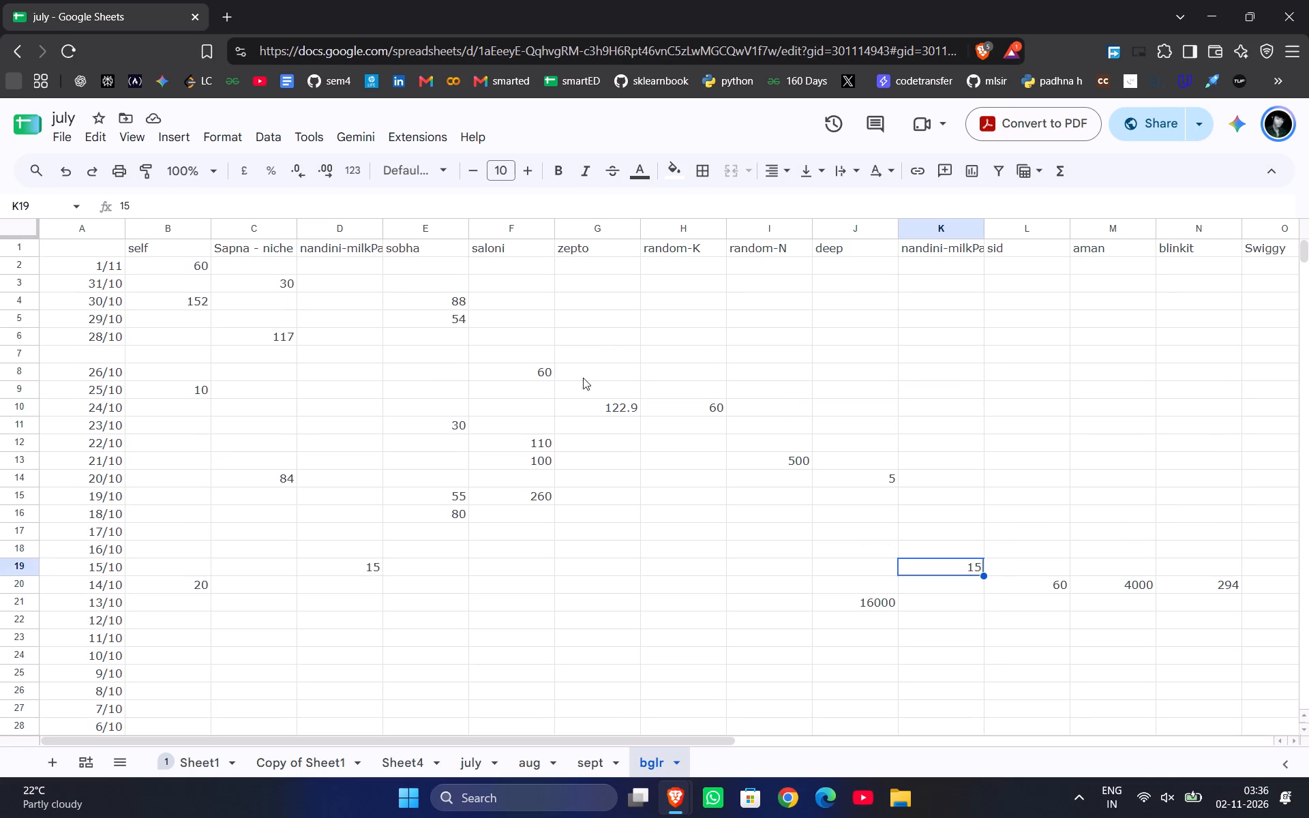
click(858, 359)
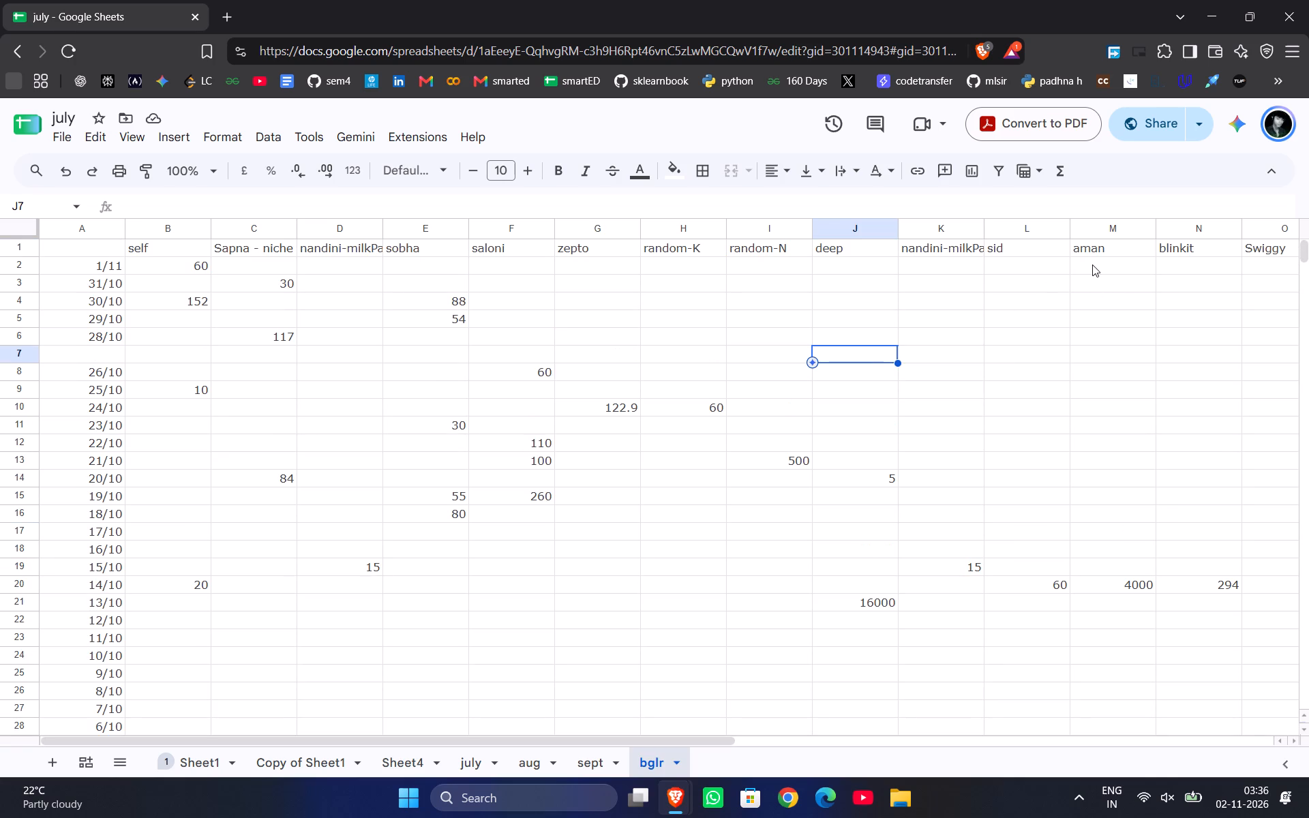
scroll(1204, 273, left, 2)
scroll(1204, 273, right, 1)
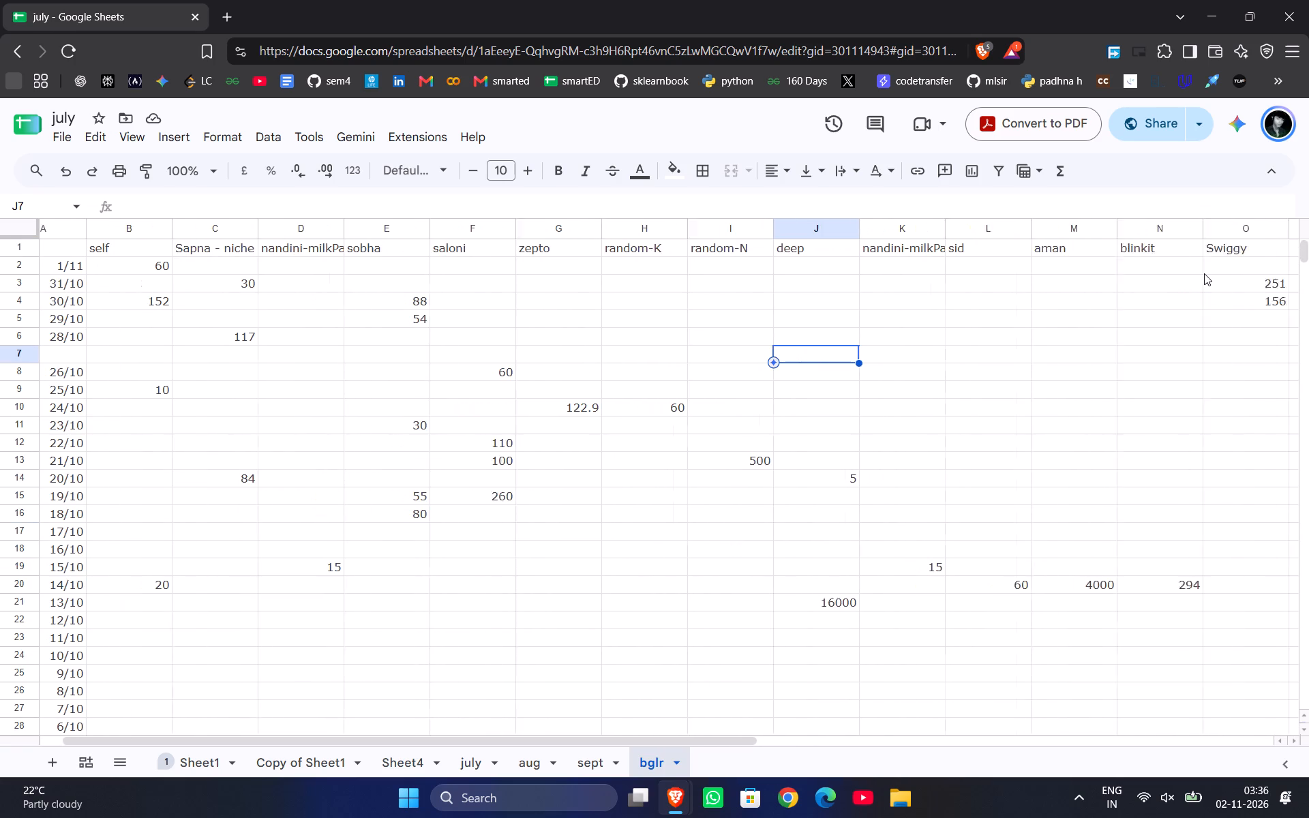
Rename the duplicate nandini-milkParlour header in column K as zomato.
scroll(1204, 273, right, 1)
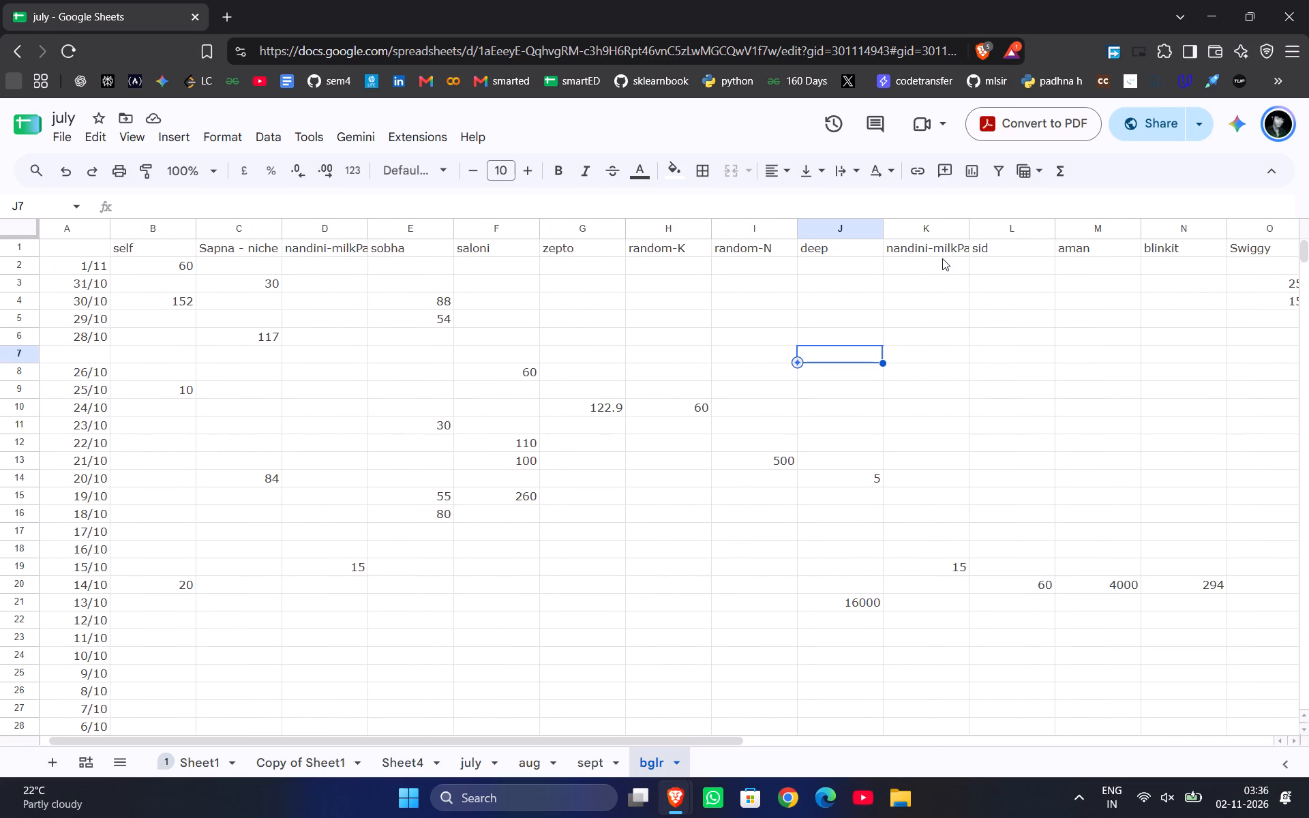
click(931, 257)
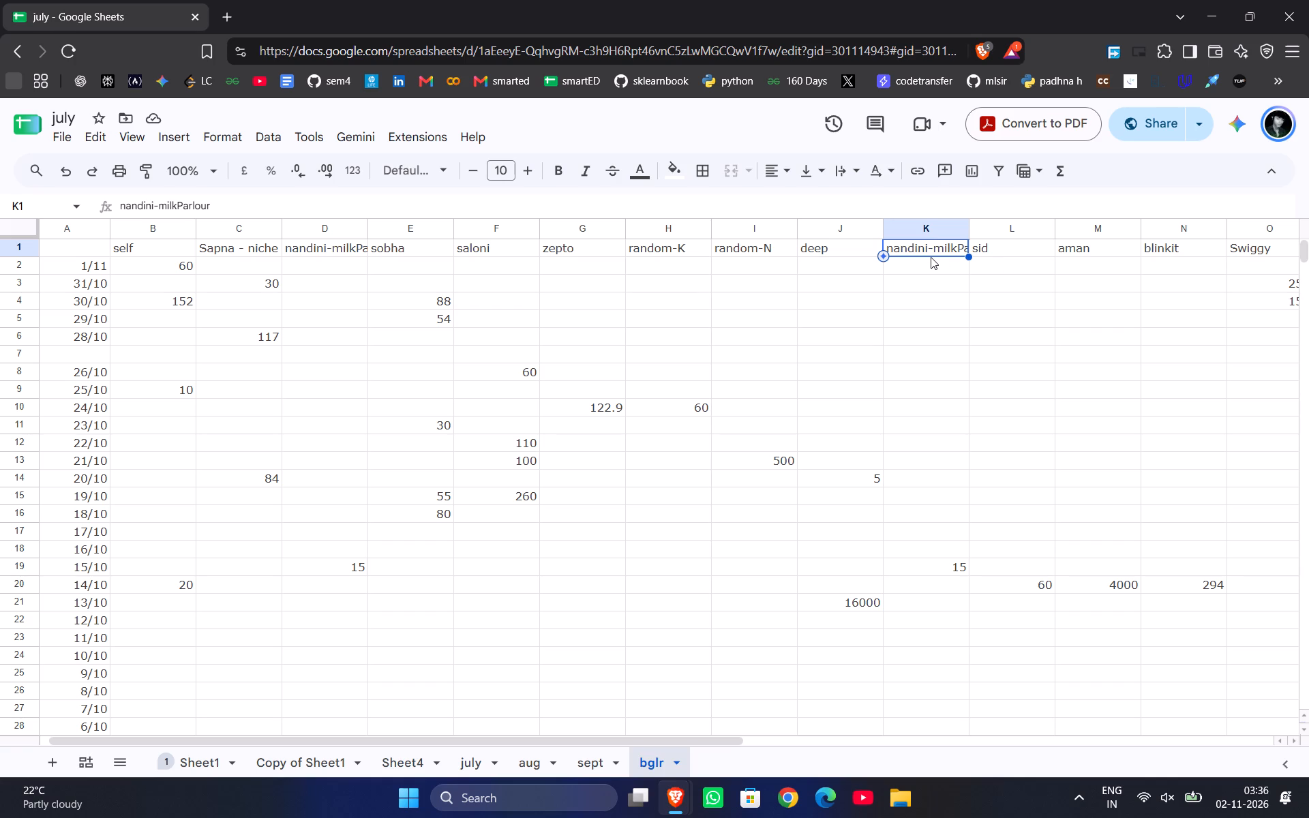
text(zomato)
key(Return)
key(Left)
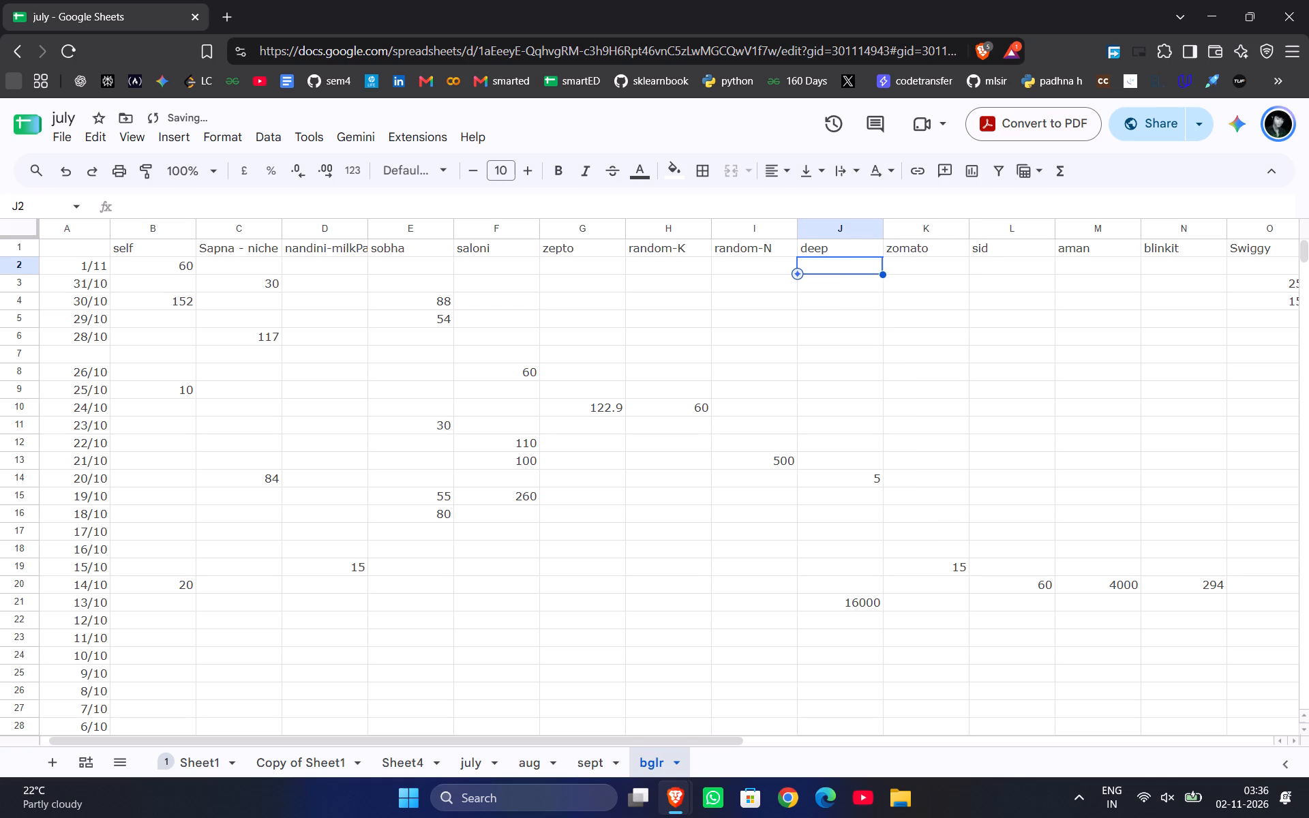
Clear the leftover 15 from the zomato column in the 15/10 row.
key(Down)
key(Right)
key(Up)
key(Down)
key(Down)
key(Down)
key(Down)
key(Down)
key(Down)
key(Down)
key(Down)
key(Down)
key(Down)
key(Down)
key(Down)
key(Down)
key(Down)
key(Down)
key(Down)
key(Down)
key(Down)
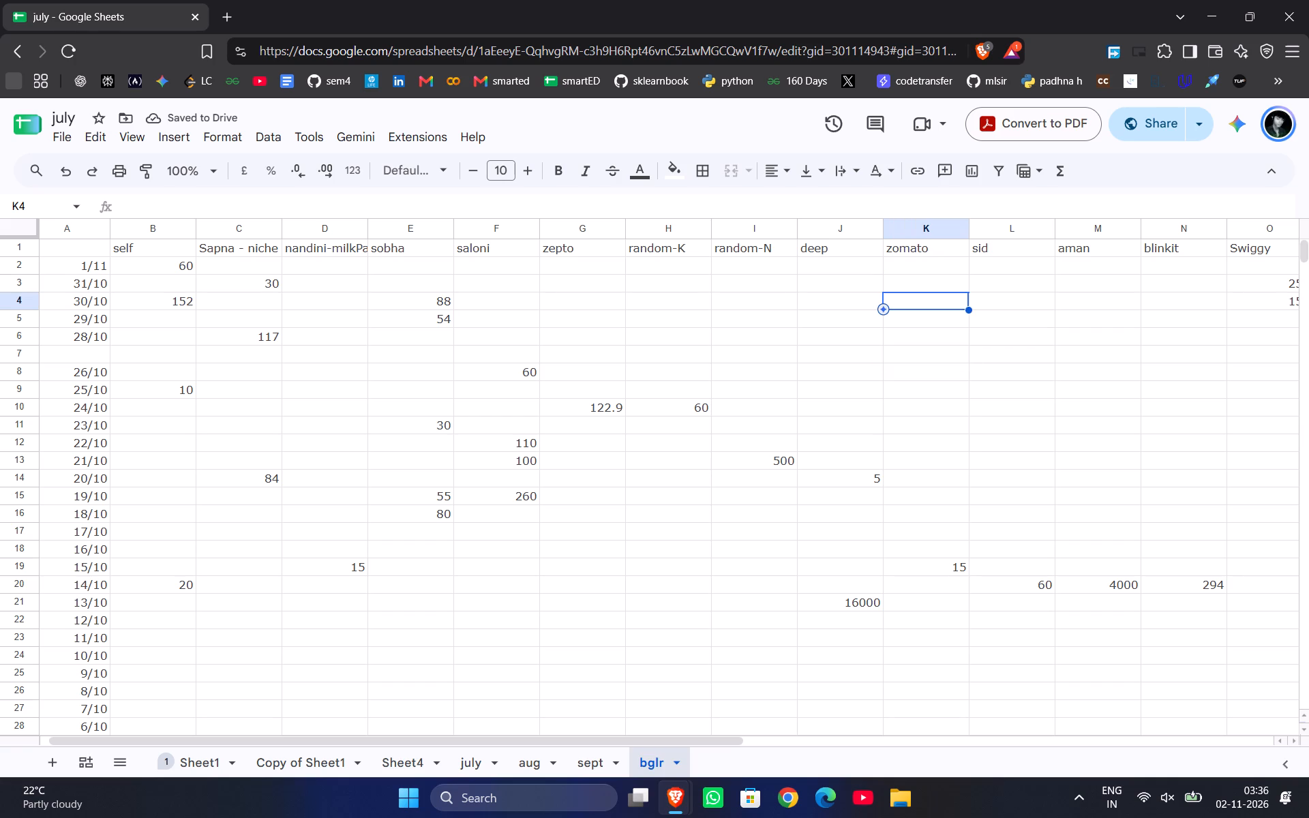
key(Down)
key(Up)
key(Up)
key(Delete)
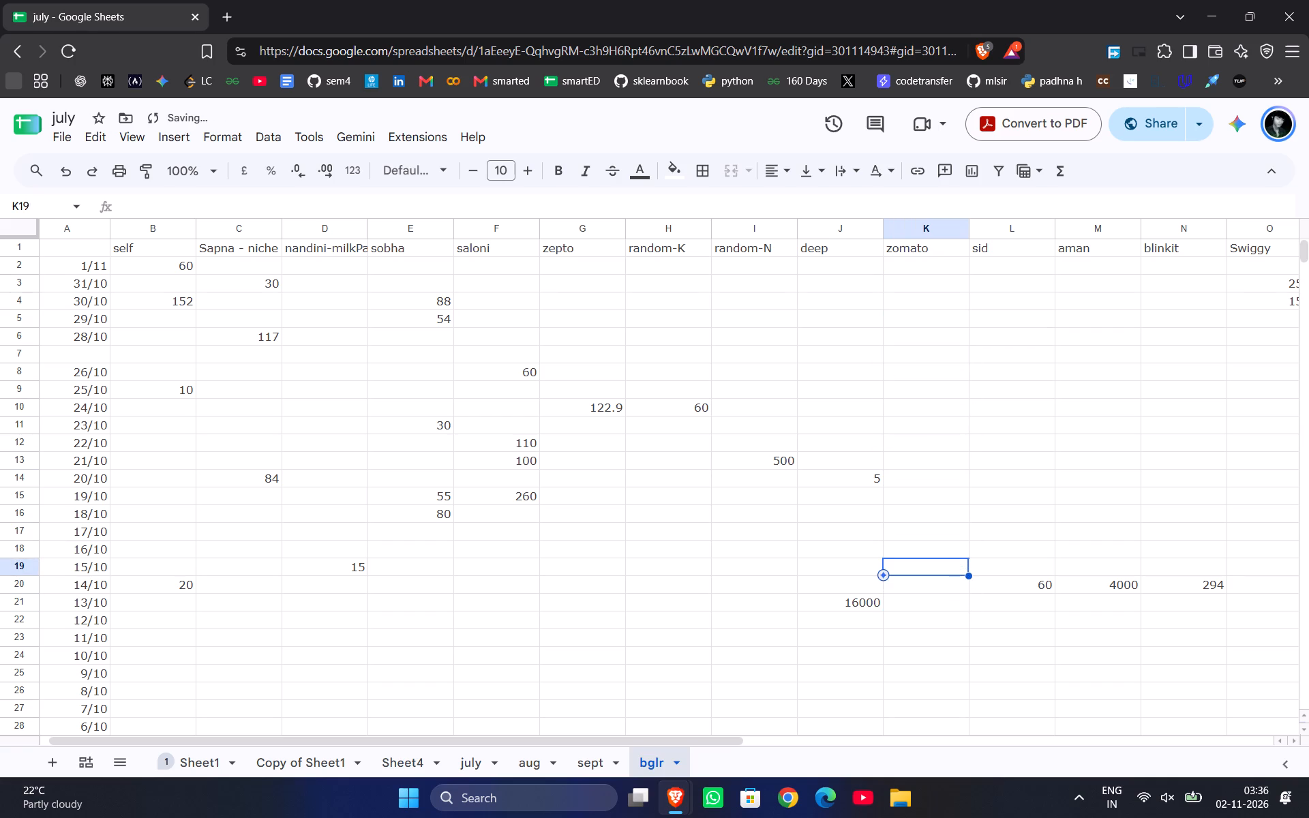
Enter 254 under the zomato header in the 13/10 row.
key(Down)
key(Down)
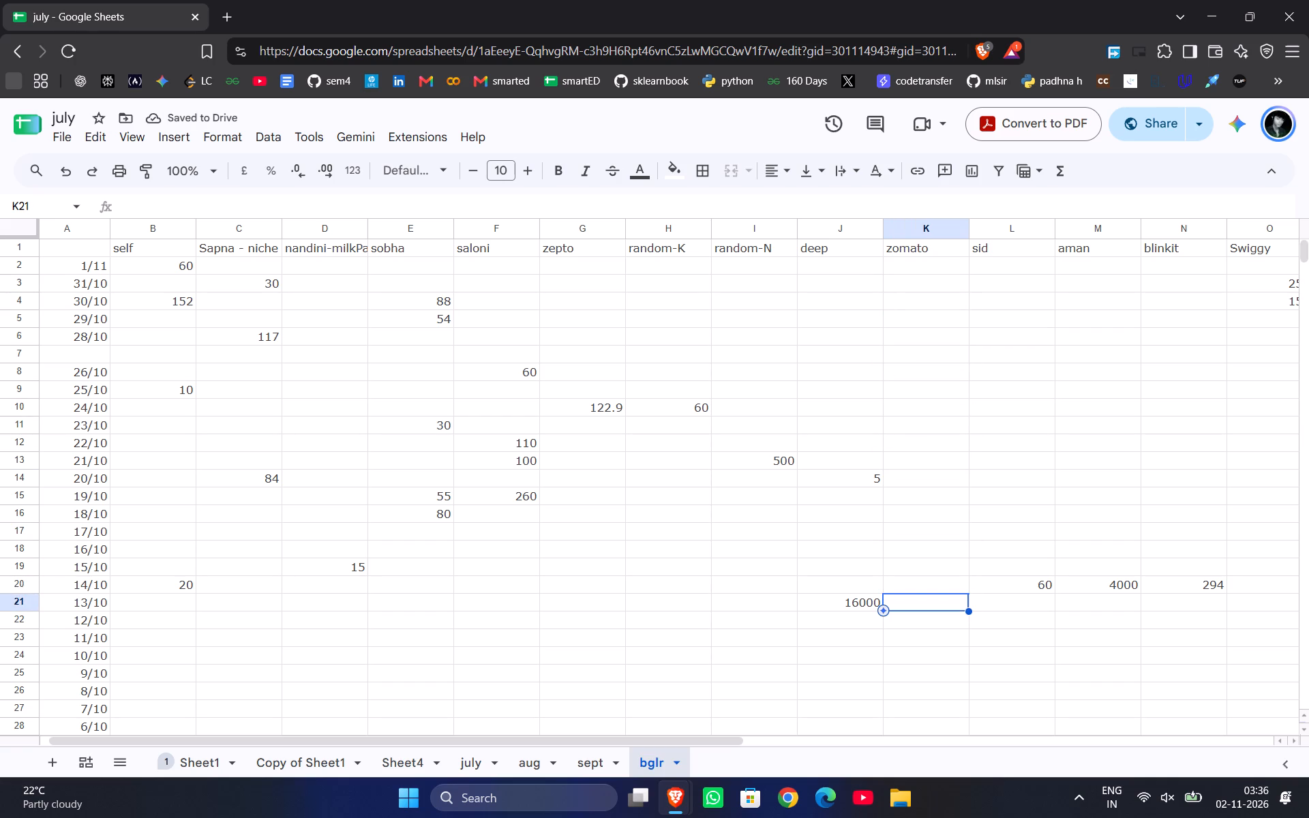
text(25)
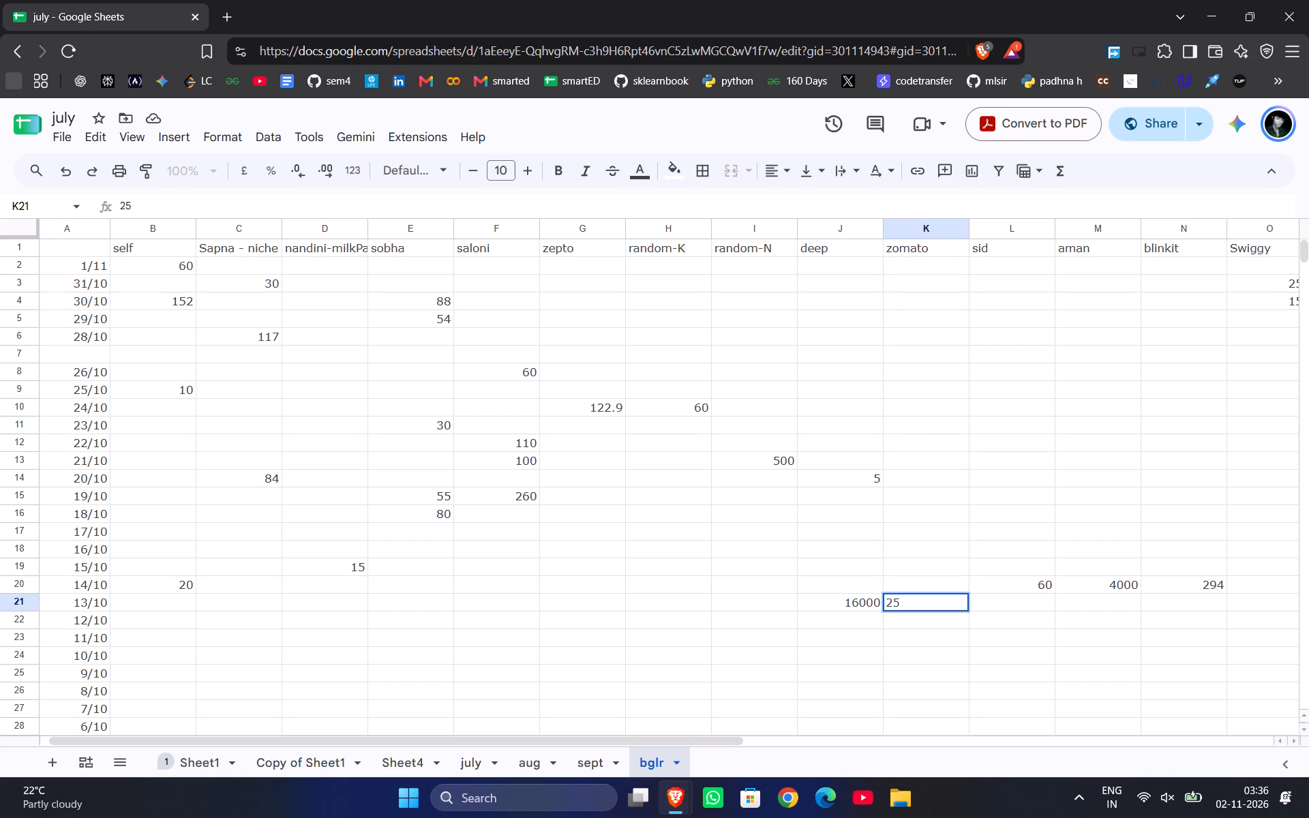
key(4)
key(Return)
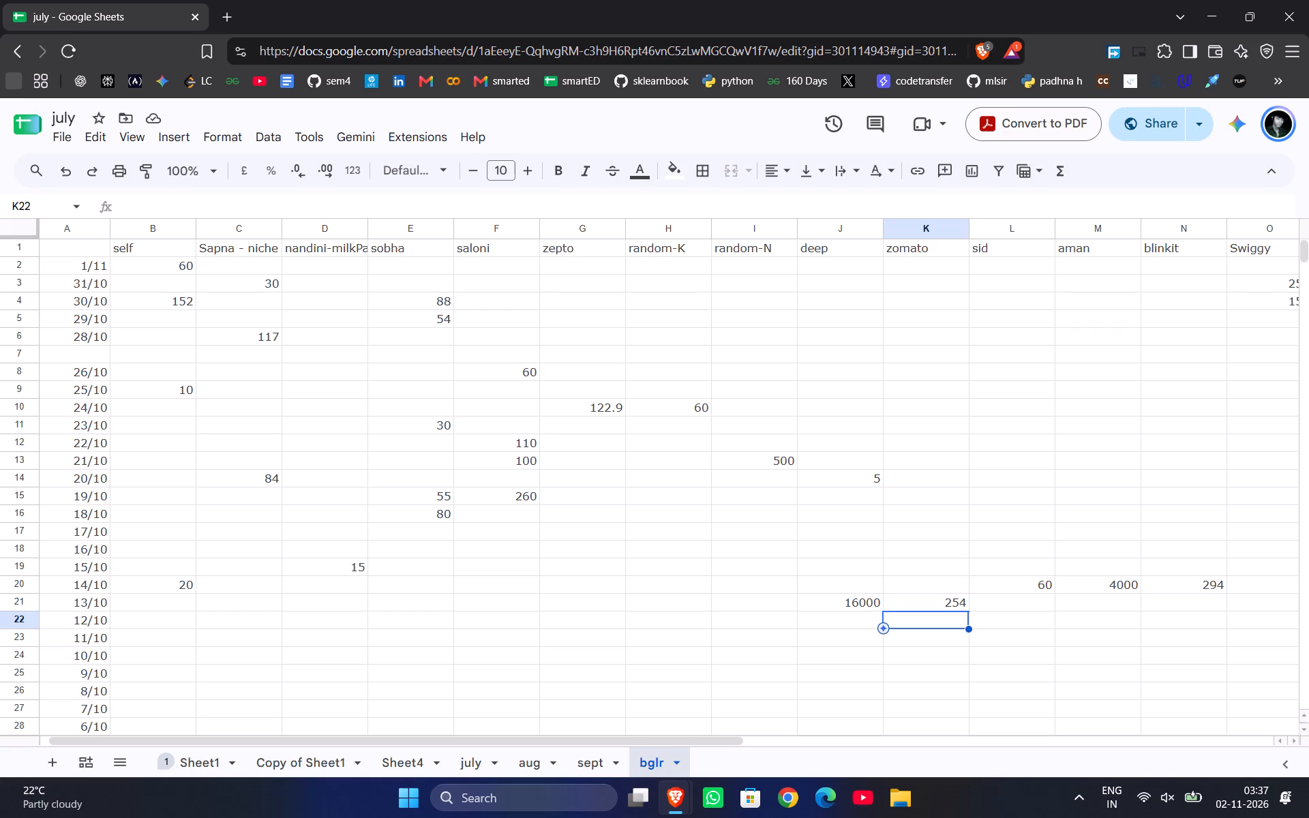
Add a cab header in the empty column P, directly after Swiggy.
scroll(931, 257, left, 2)
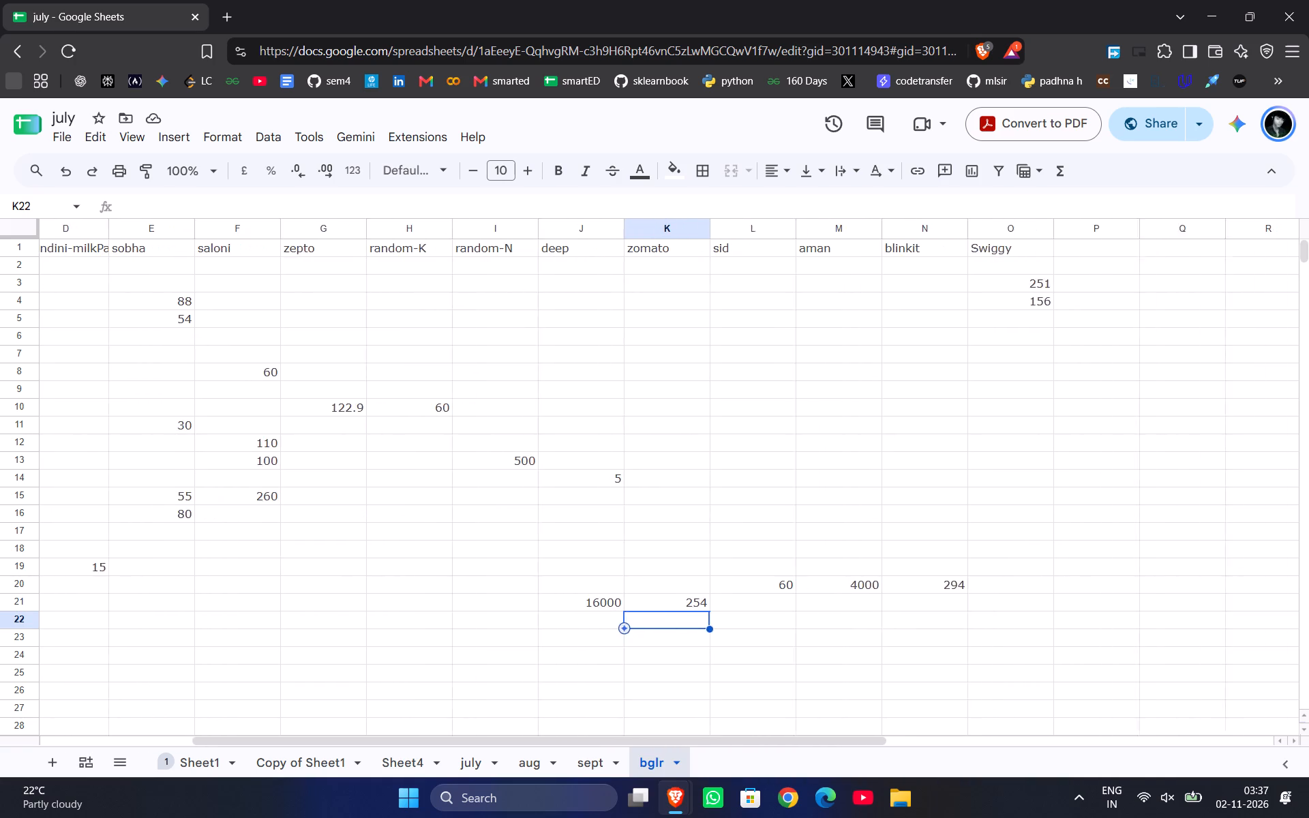
click(1038, 250)
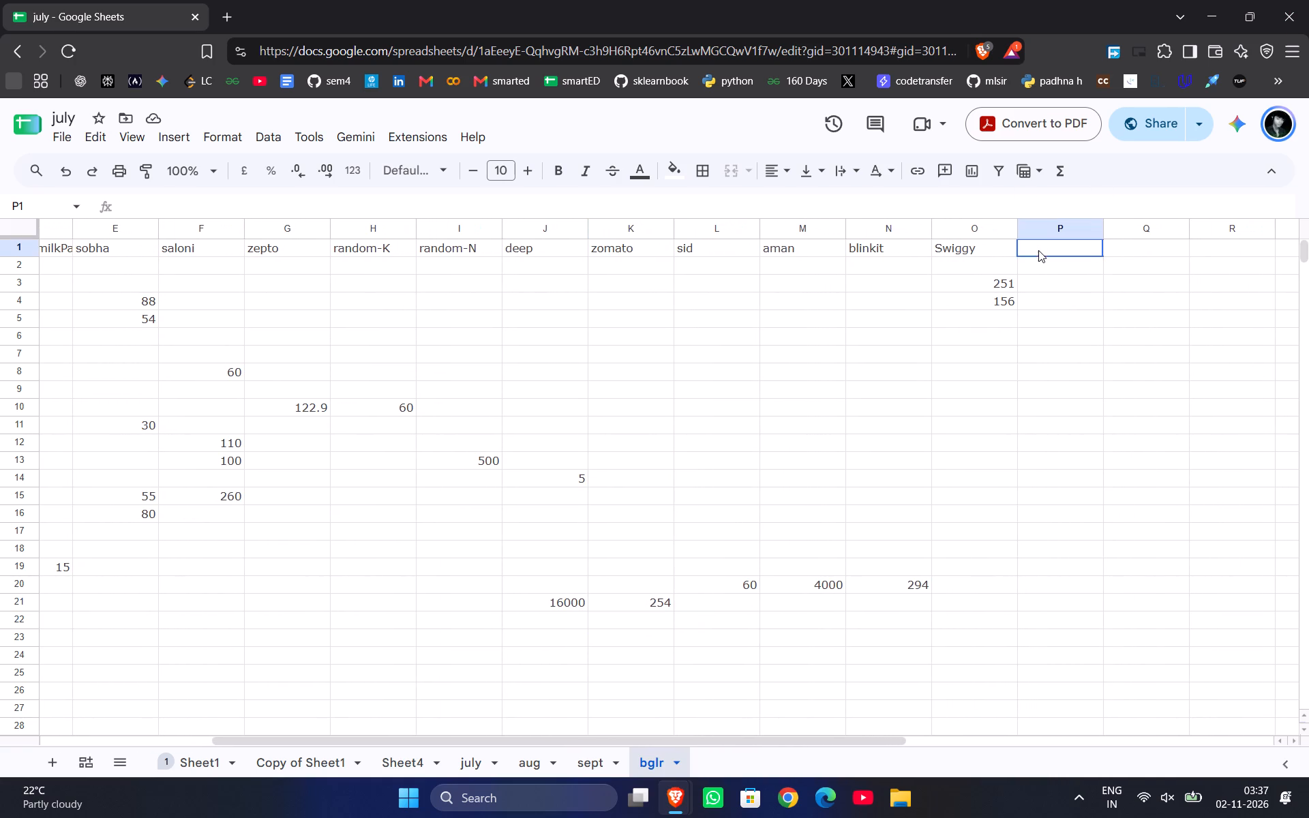
text(ca)
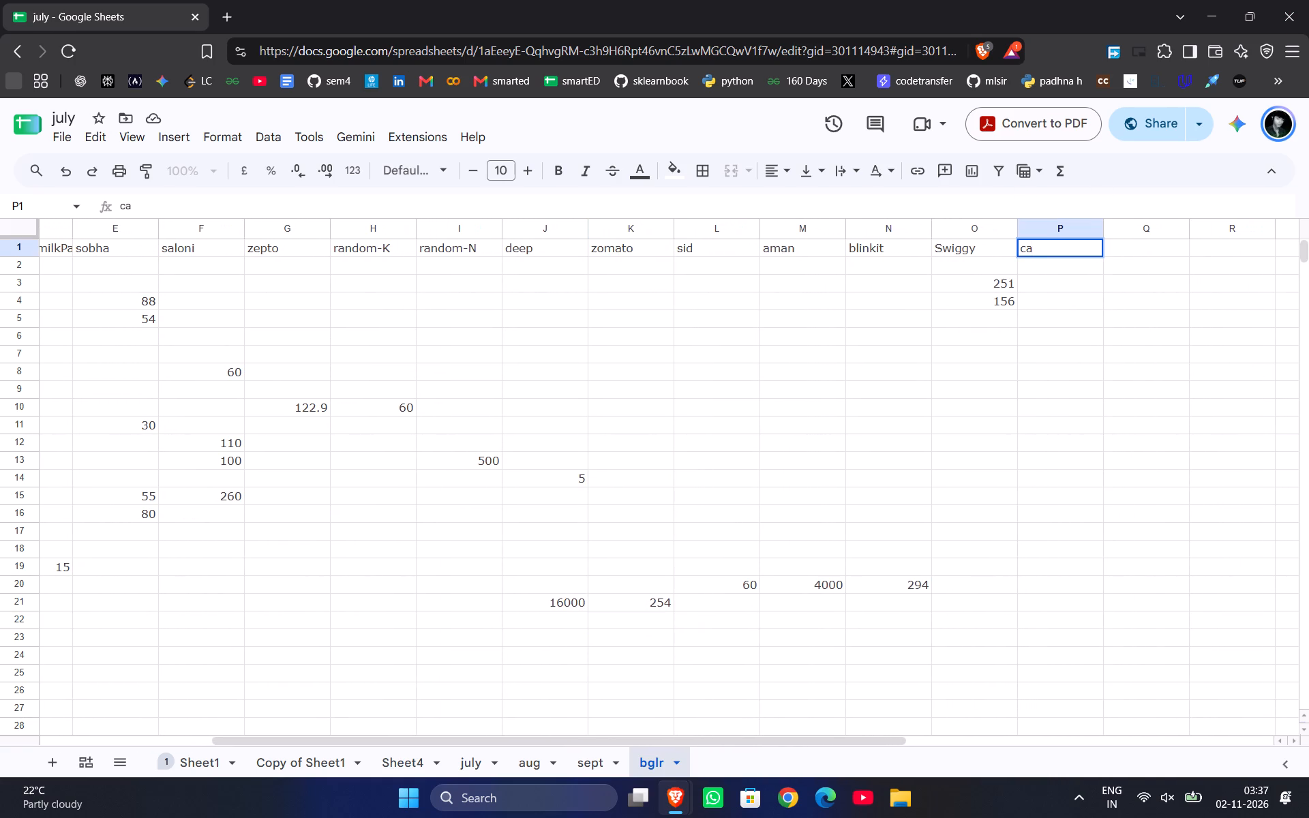
key(b)
key(Down)
Locate the cab column's cell for the 12/10 row by checking its row against the dates in column A.
key(Down)
key(Down)
key(Down)
key(Down)
key(Down)
key(Down)
key(Down)
key(Down)
key(Down)
key(Down)
key(Down)
key(Down)
key(Down)
key(Down)
key(Down)
key(Down)
key(Down)
key(Down)
key(Down)
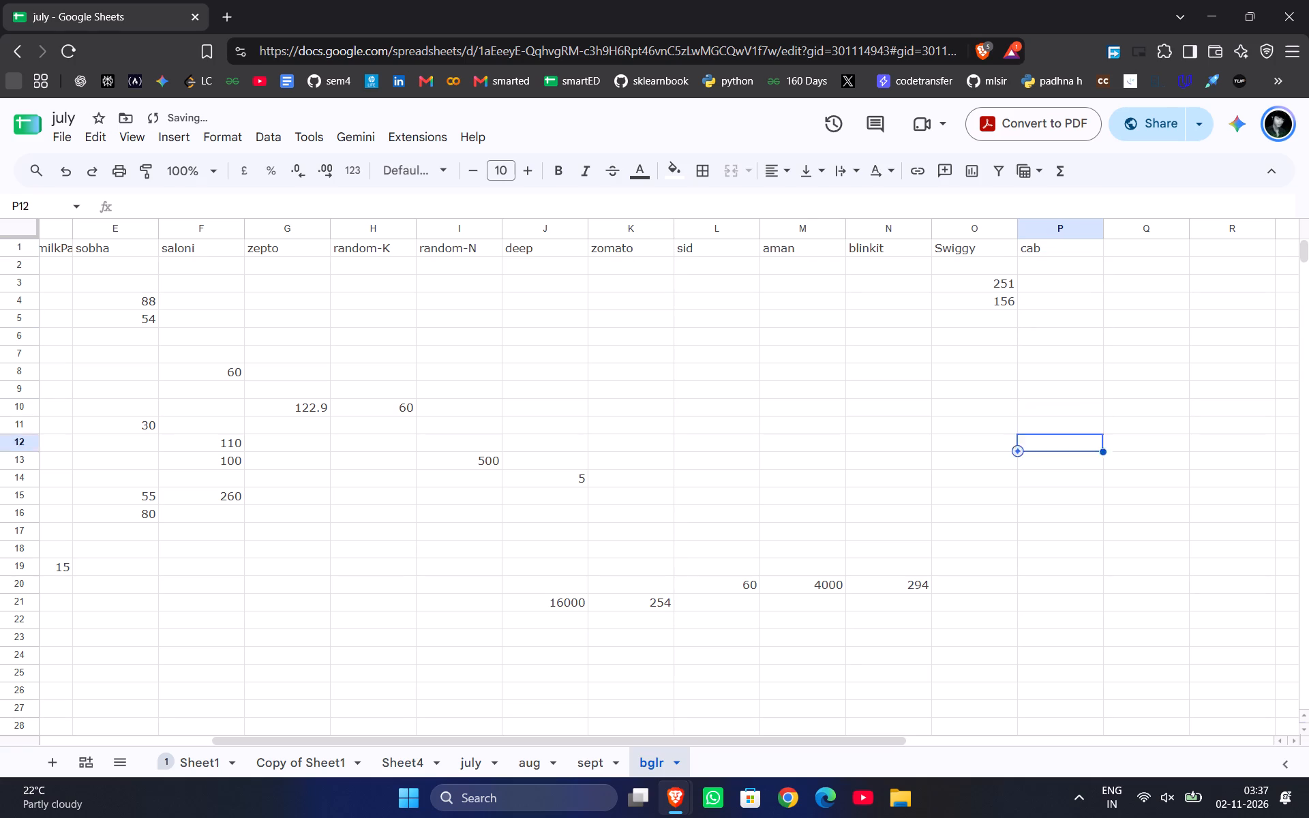
key(Up)
scroll(1038, 250, right, 5)
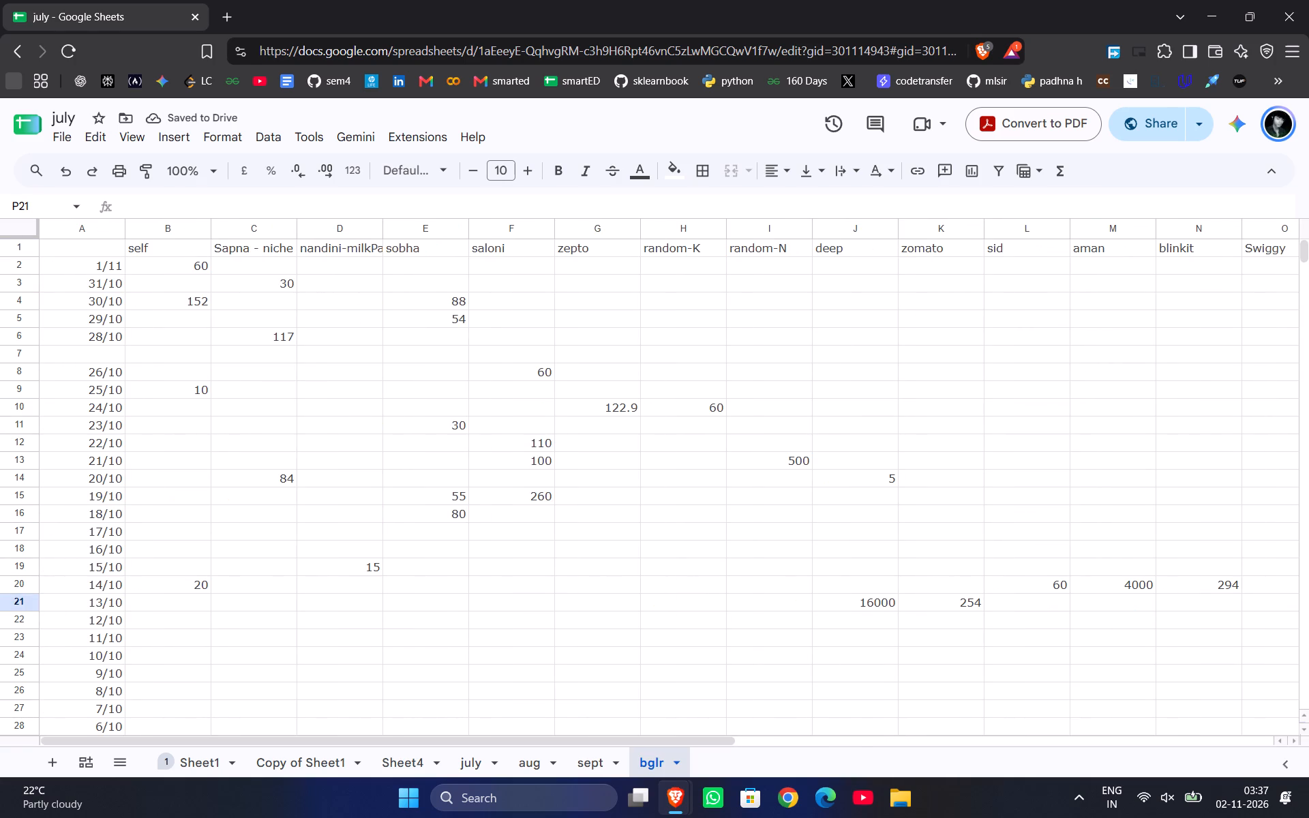
key(Down)
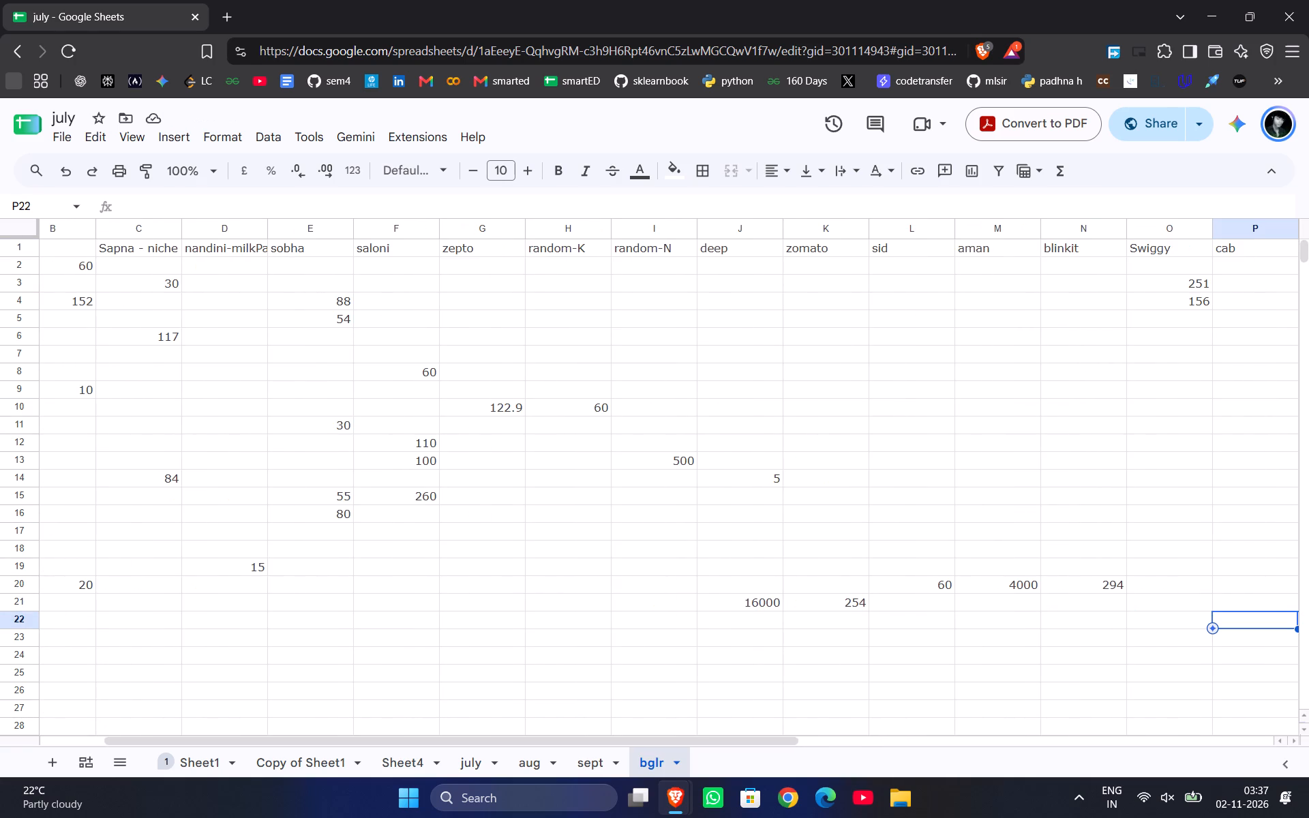
scroll(1038, 250, right, 4)
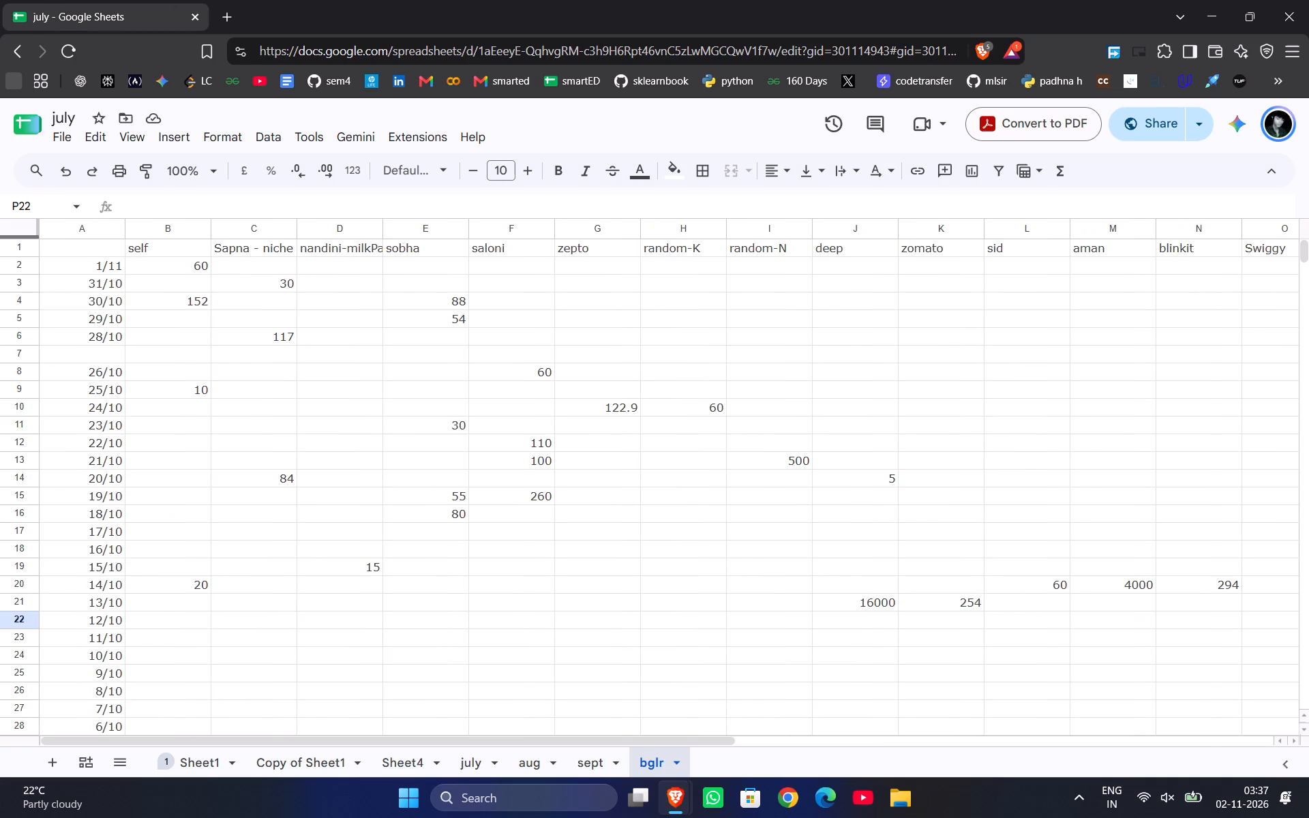
Freeze the sheet up to column A, which holds the dates.
click(87, 232)
right_click(87, 232)
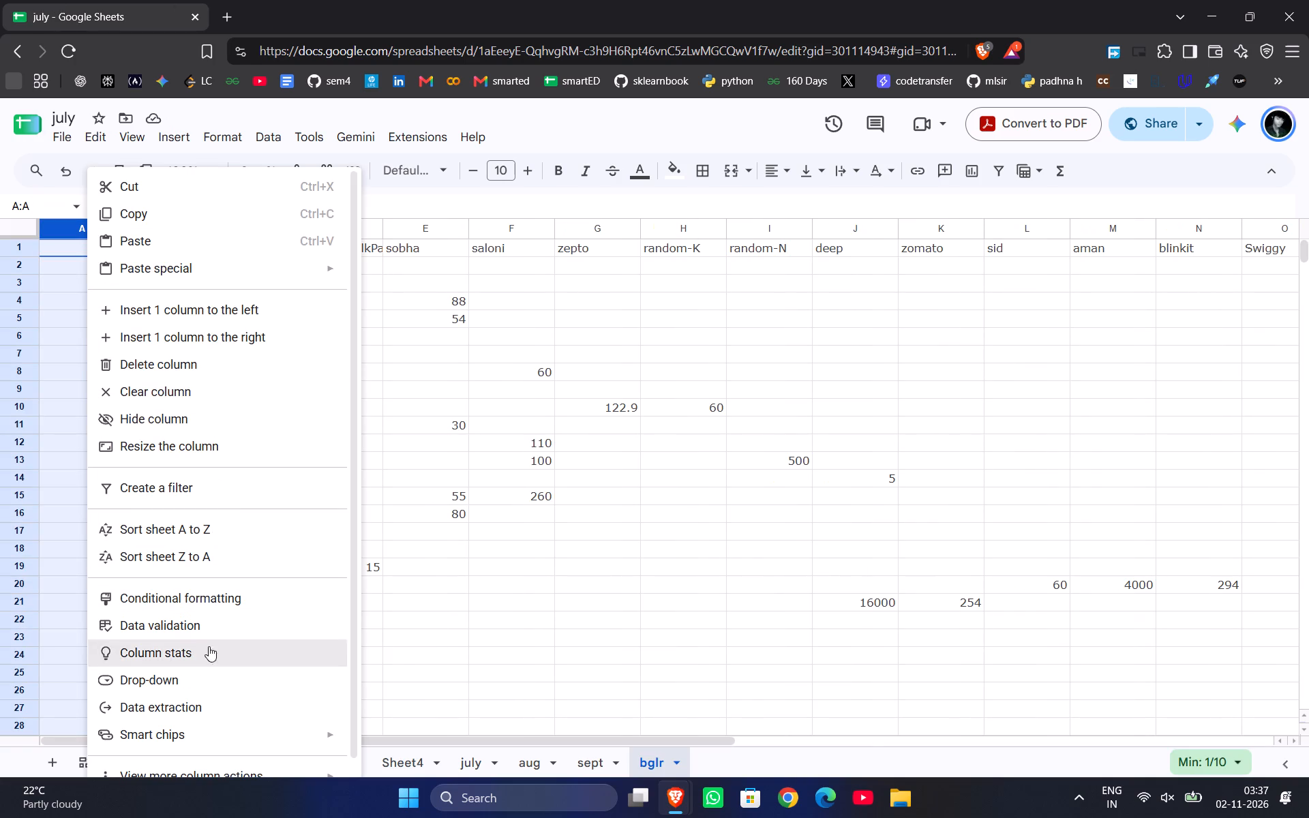
scroll(215, 691, down, 2)
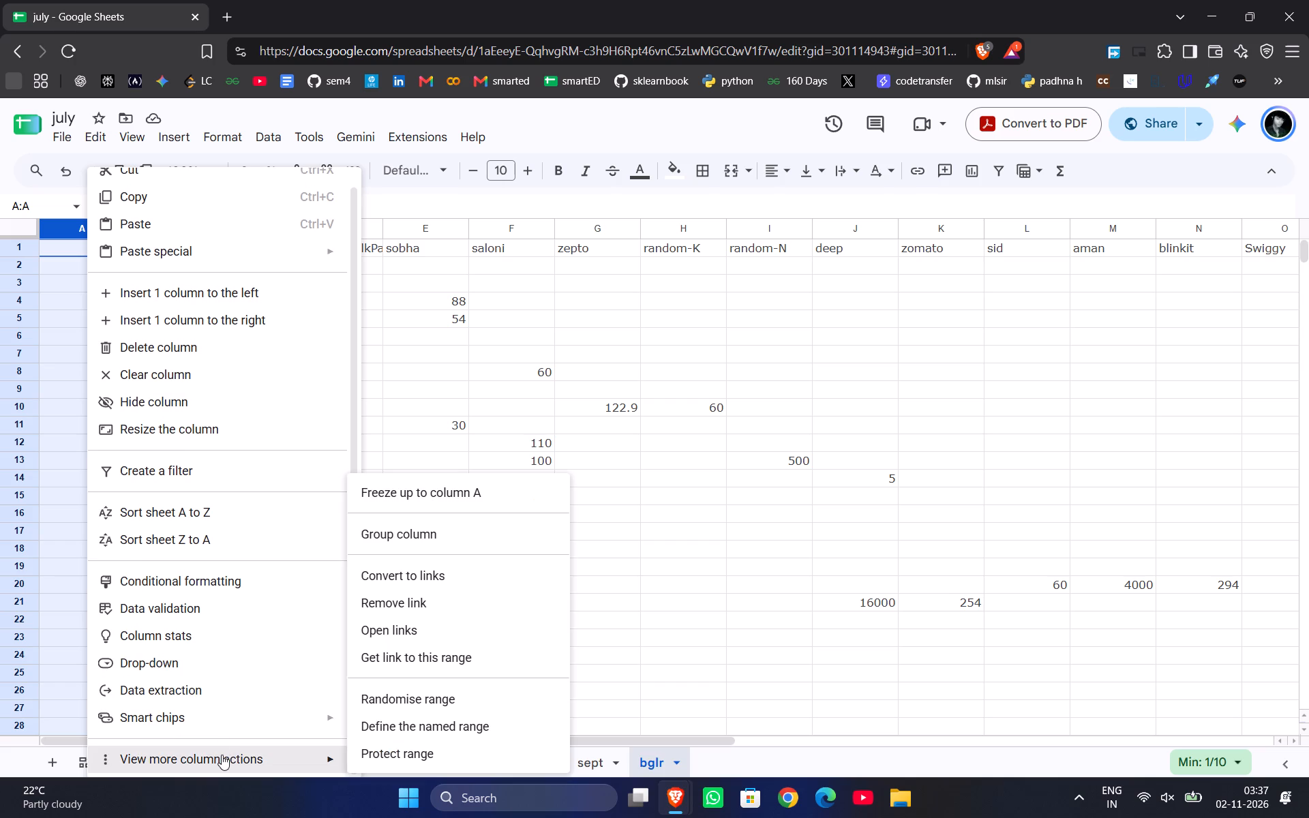
click(417, 486)
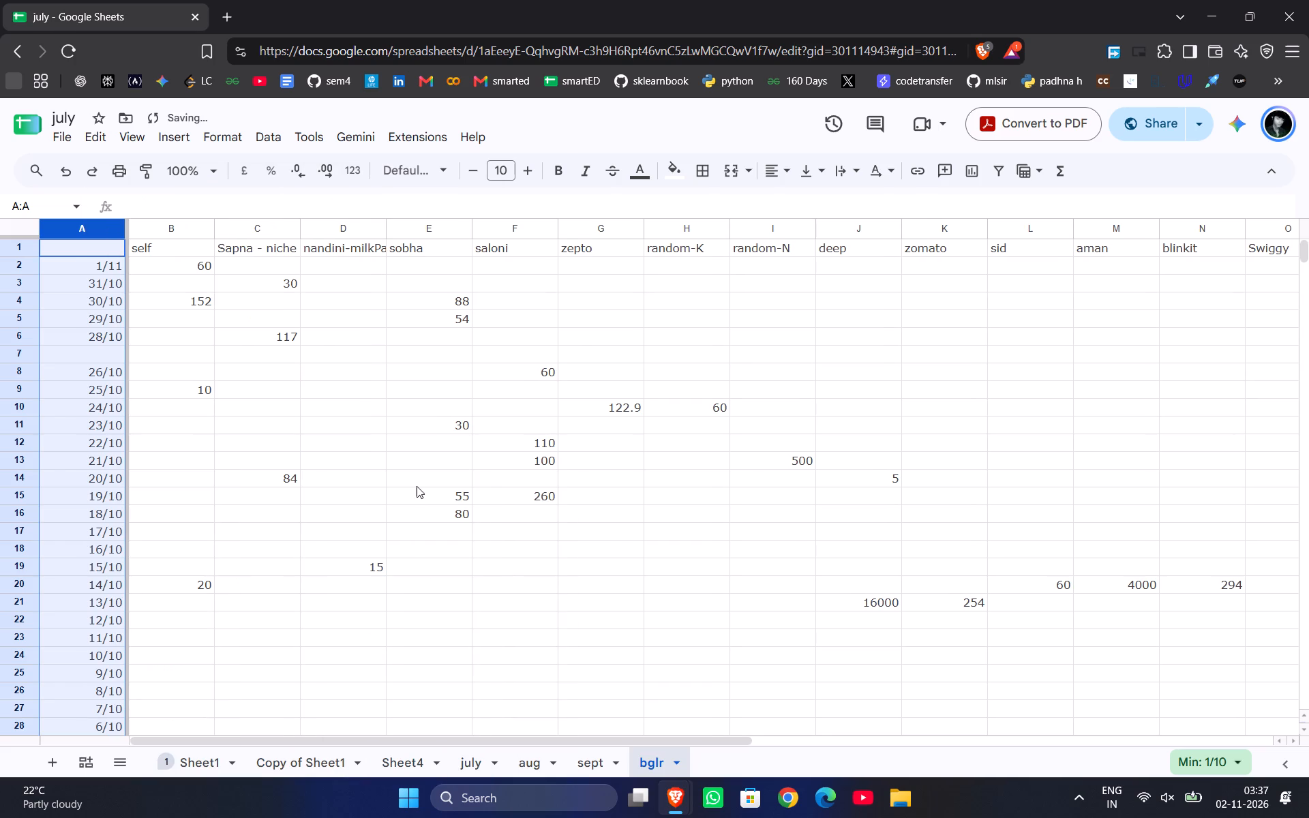
Freeze the sheet up to row 1, which holds the category headers.
click(18, 245)
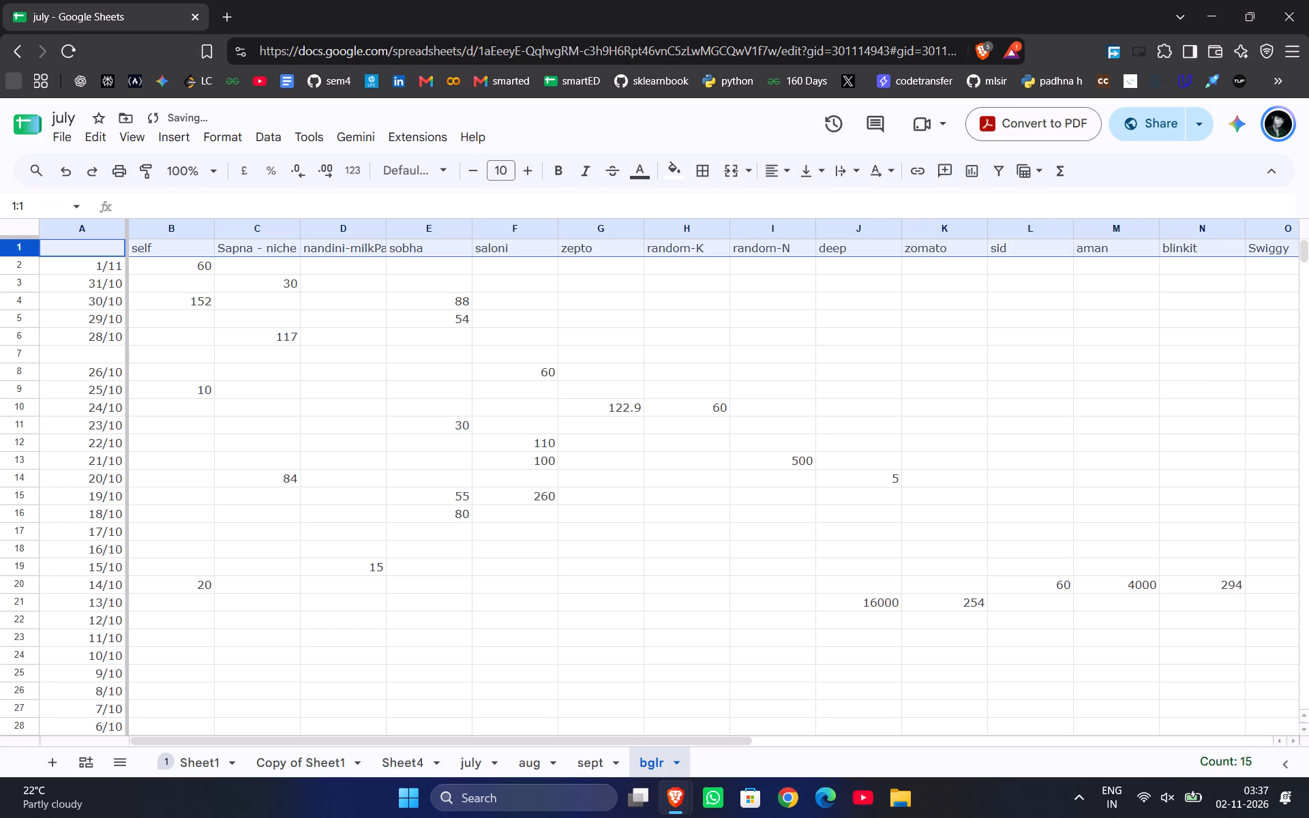
right_click(18, 245)
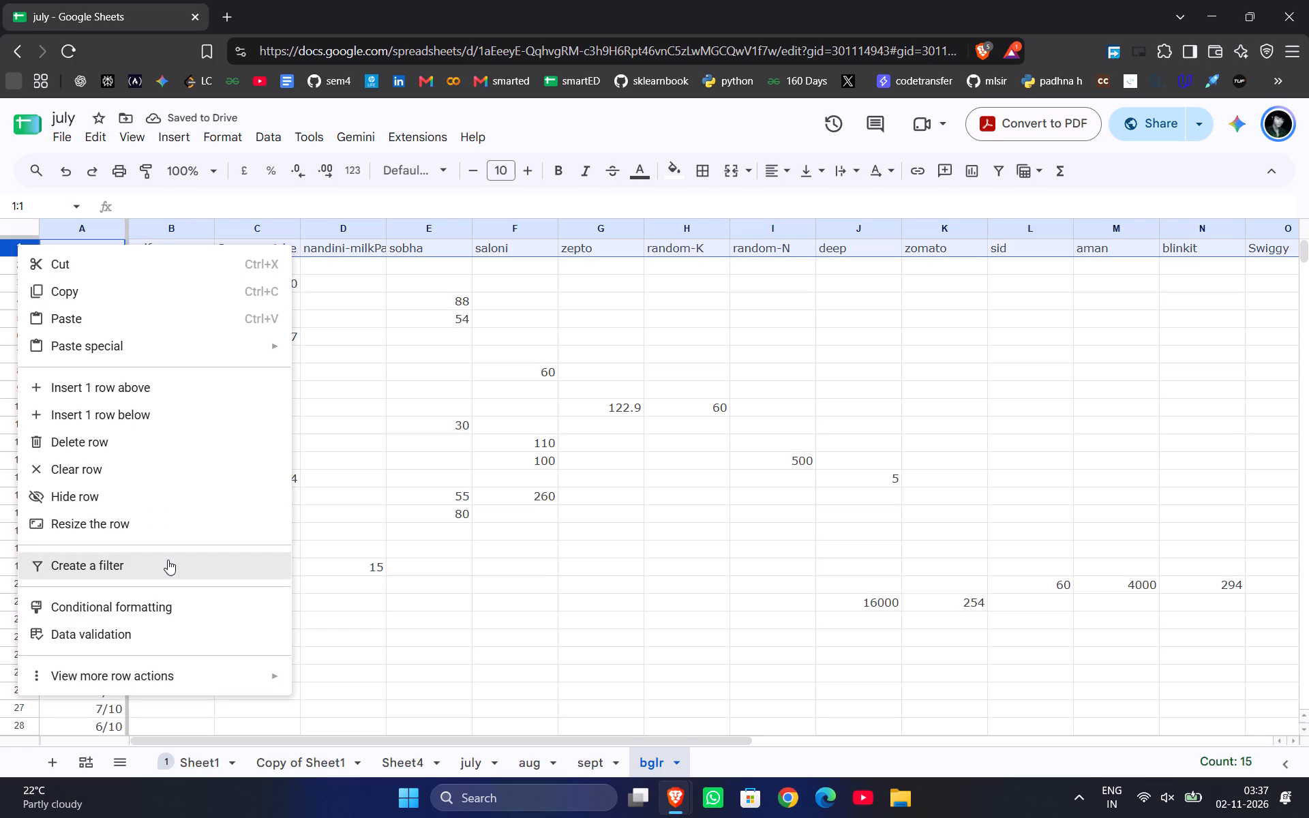
click(179, 665)
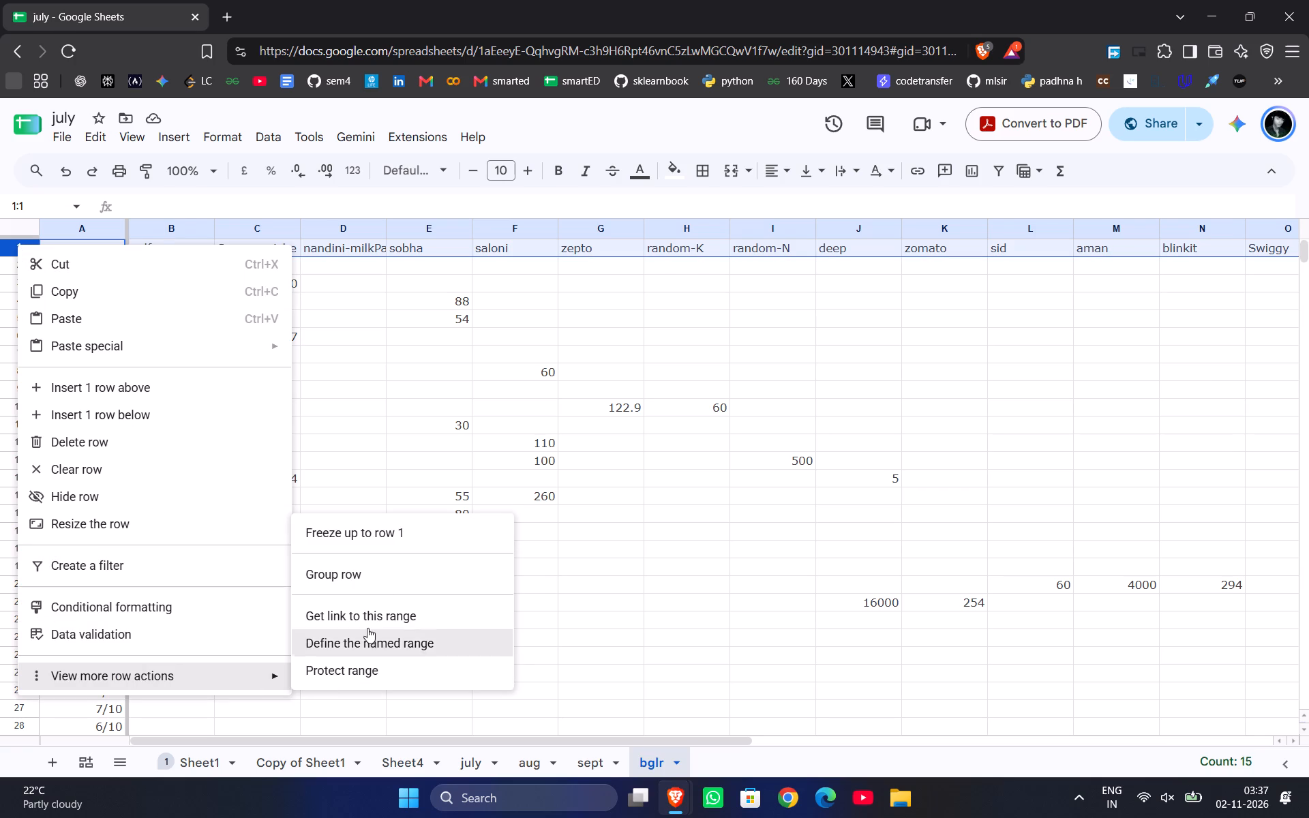
click(357, 536)
Enter 149 under the cab header in the 12/10 row.
scroll(357, 536, down, 1)
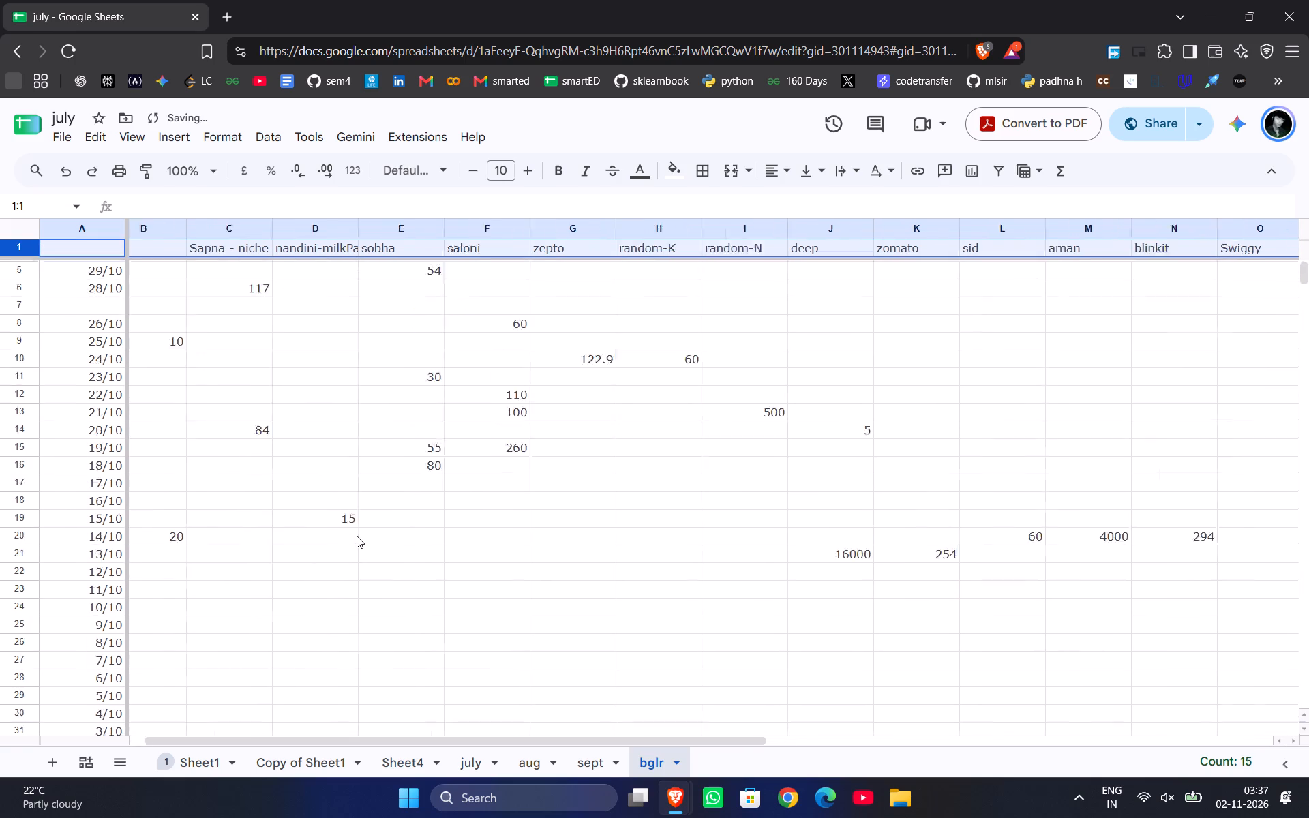
scroll(357, 536, down, 1)
scroll(357, 536, left, 3)
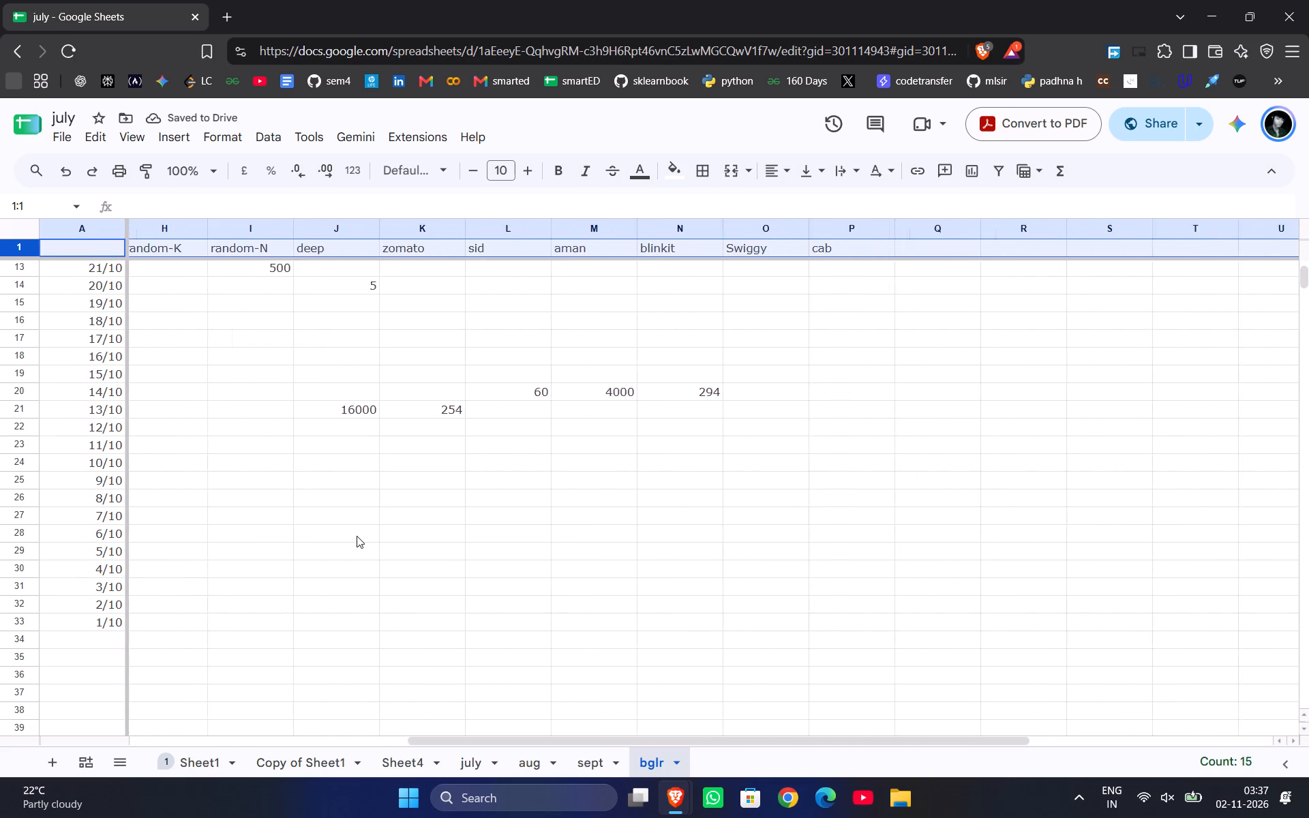
scroll(357, 536, left, 2)
scroll(357, 536, right, 2)
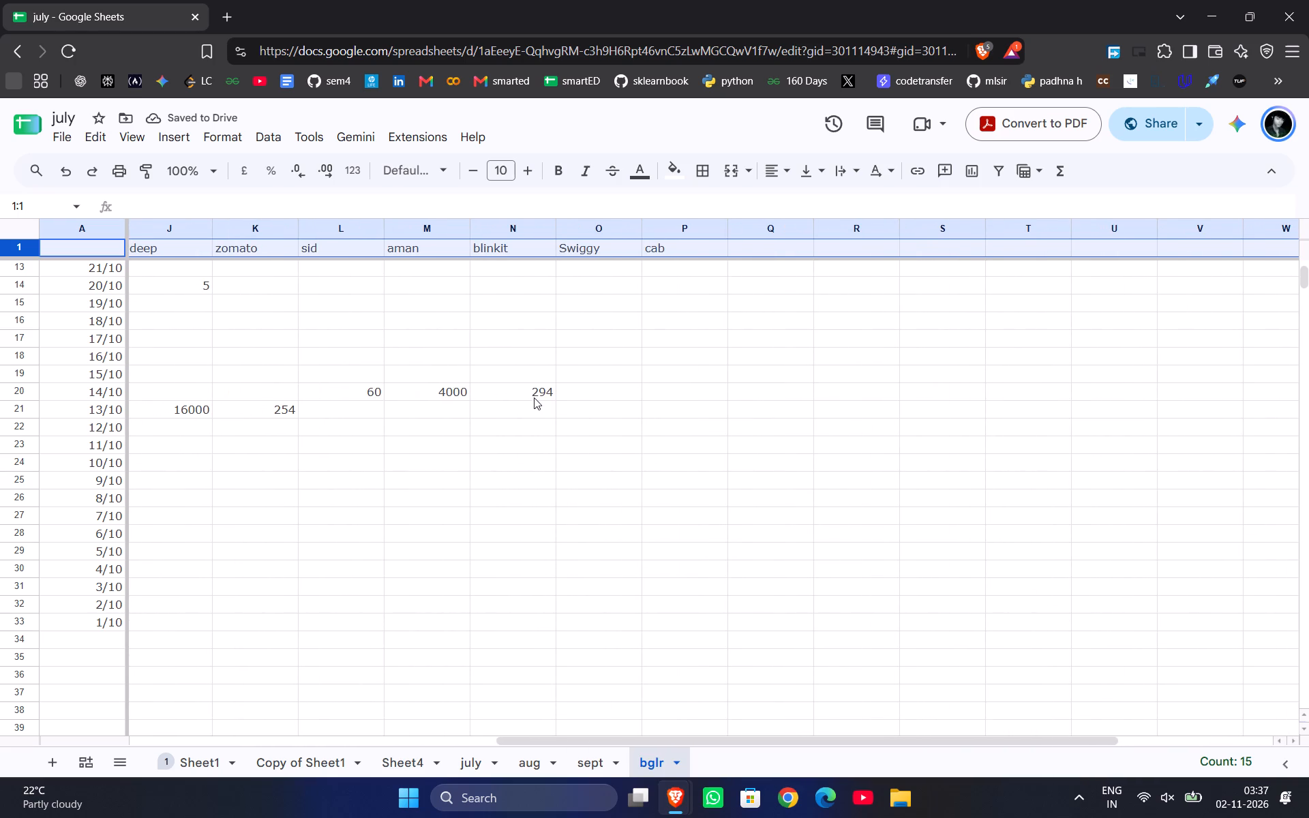
click(534, 395)
click(618, 477)
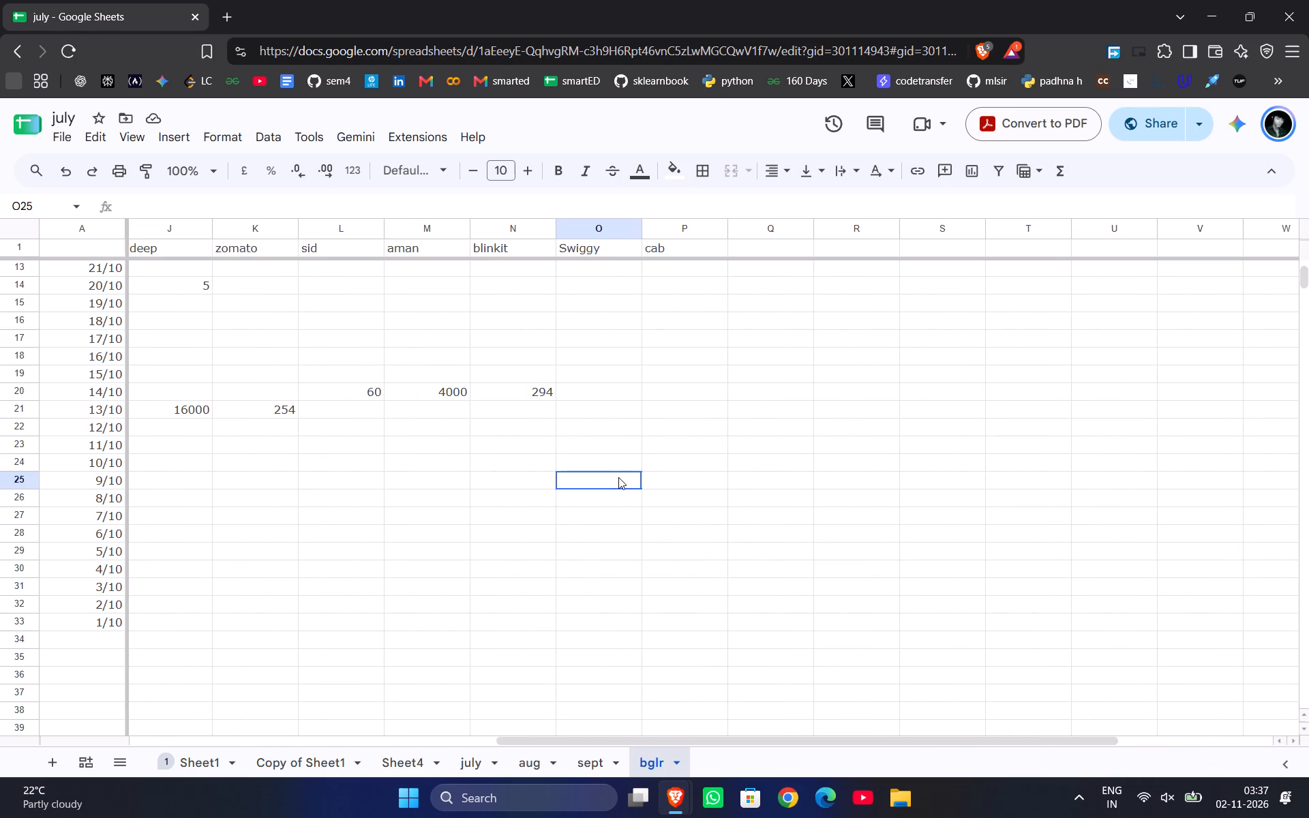
click(588, 412)
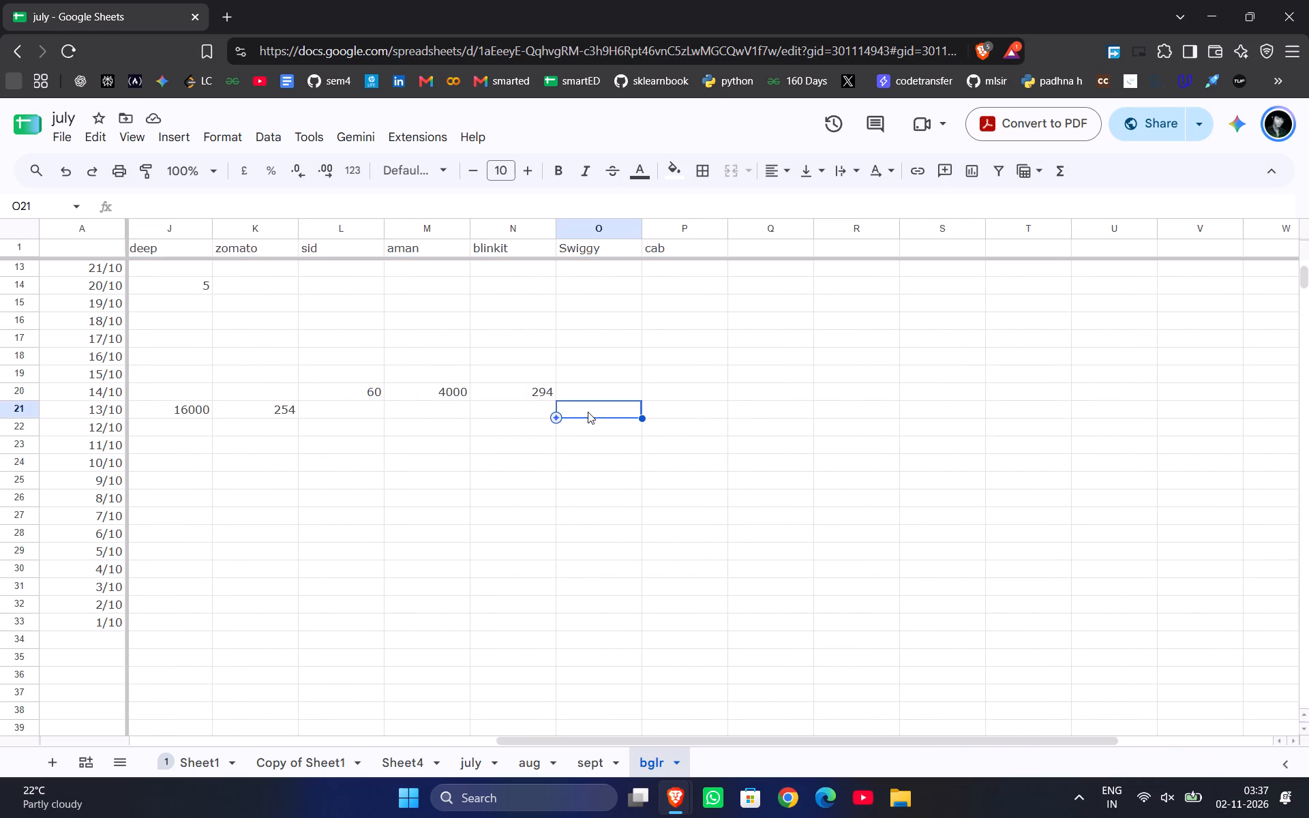
scroll(588, 412, up, 1)
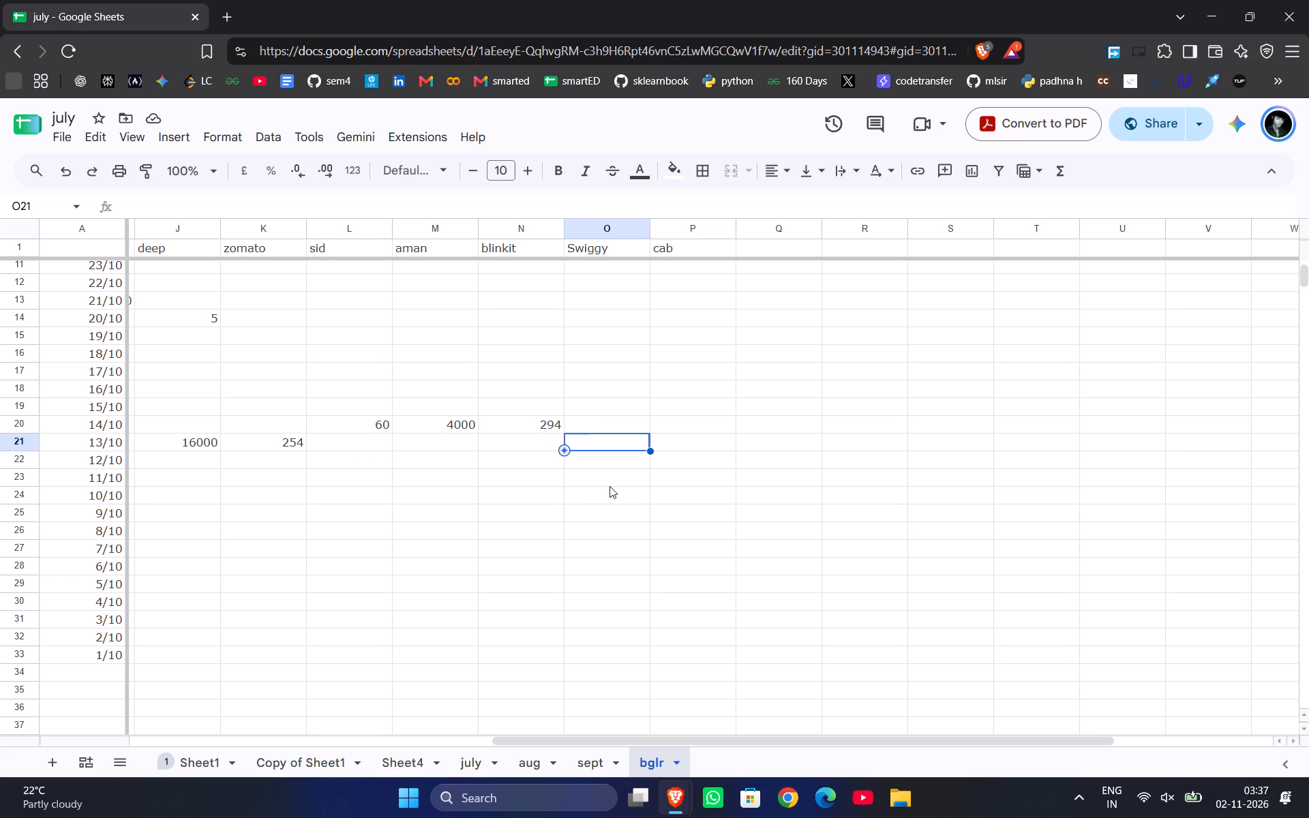
click(689, 463)
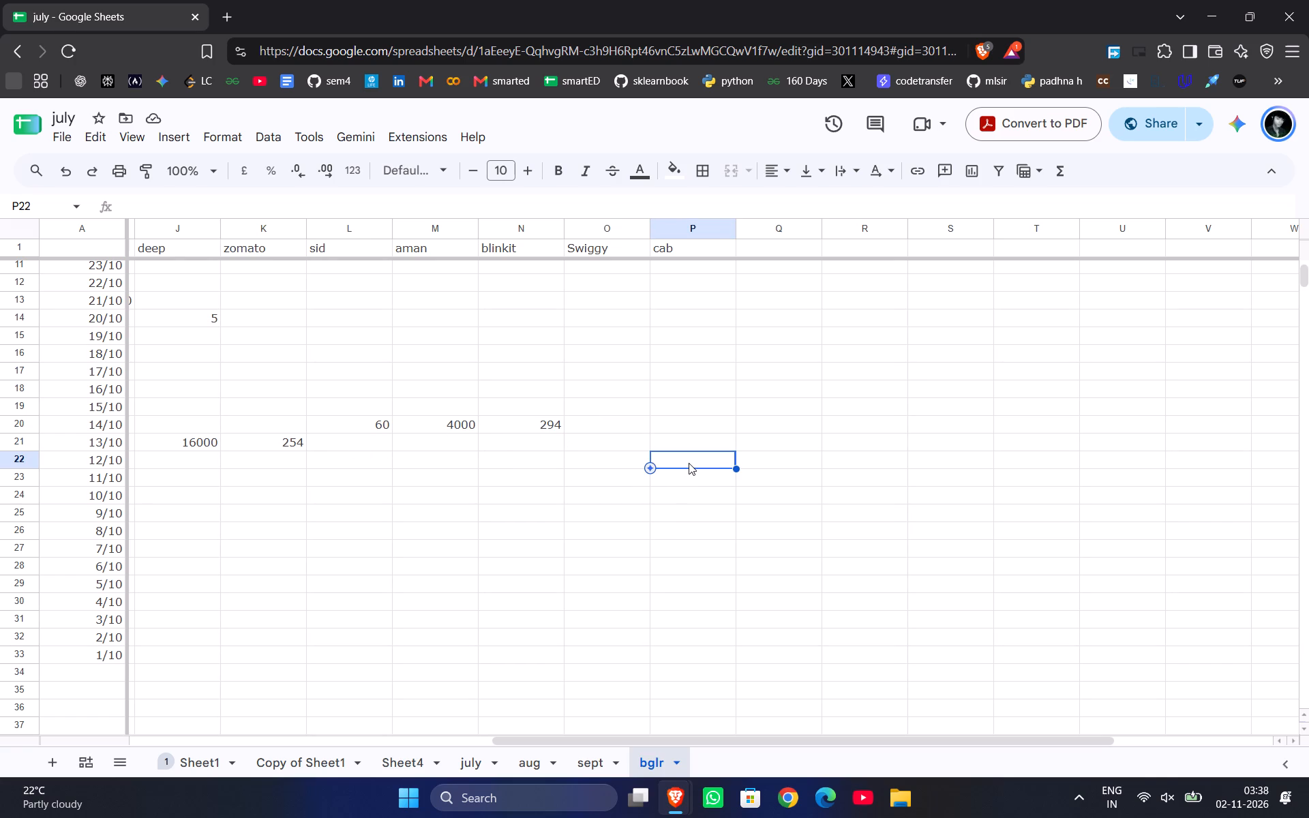
text(149)
key(Down)
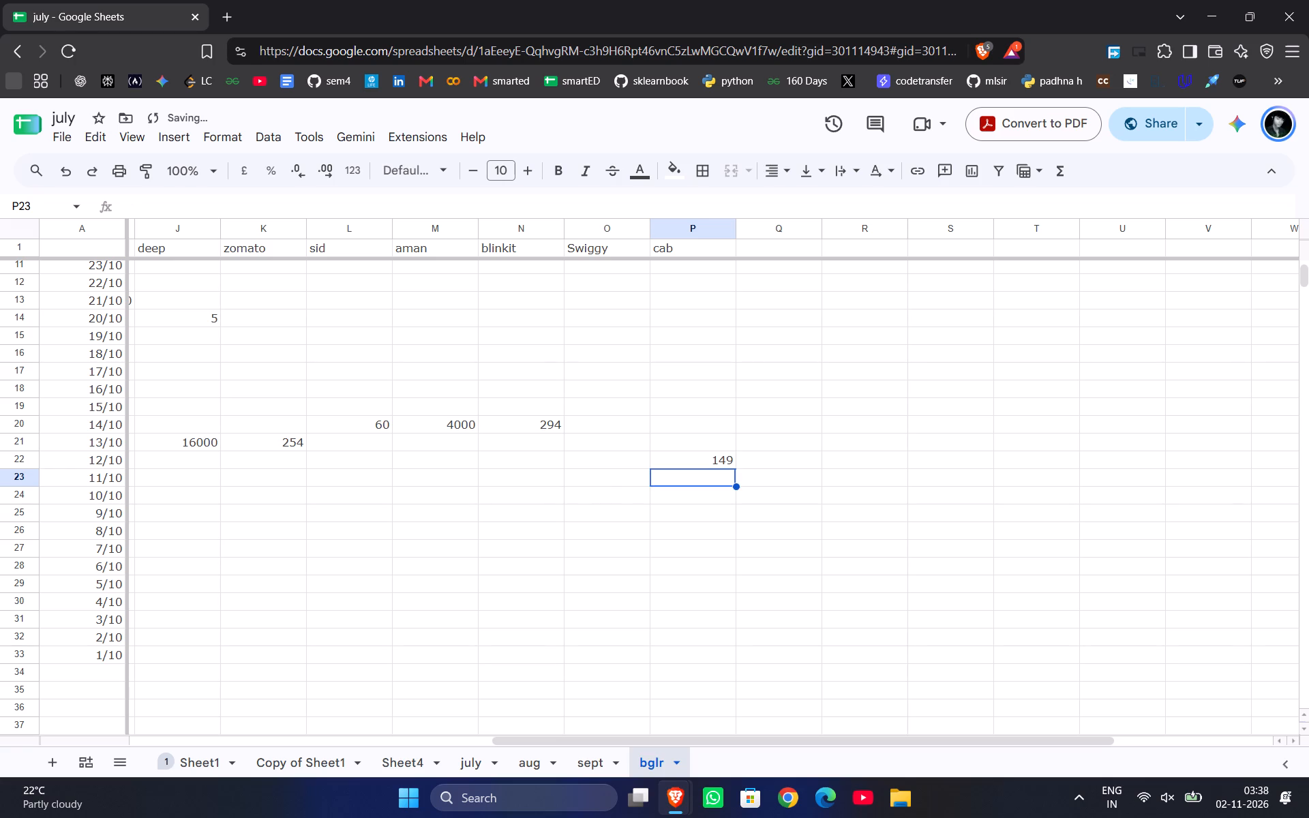
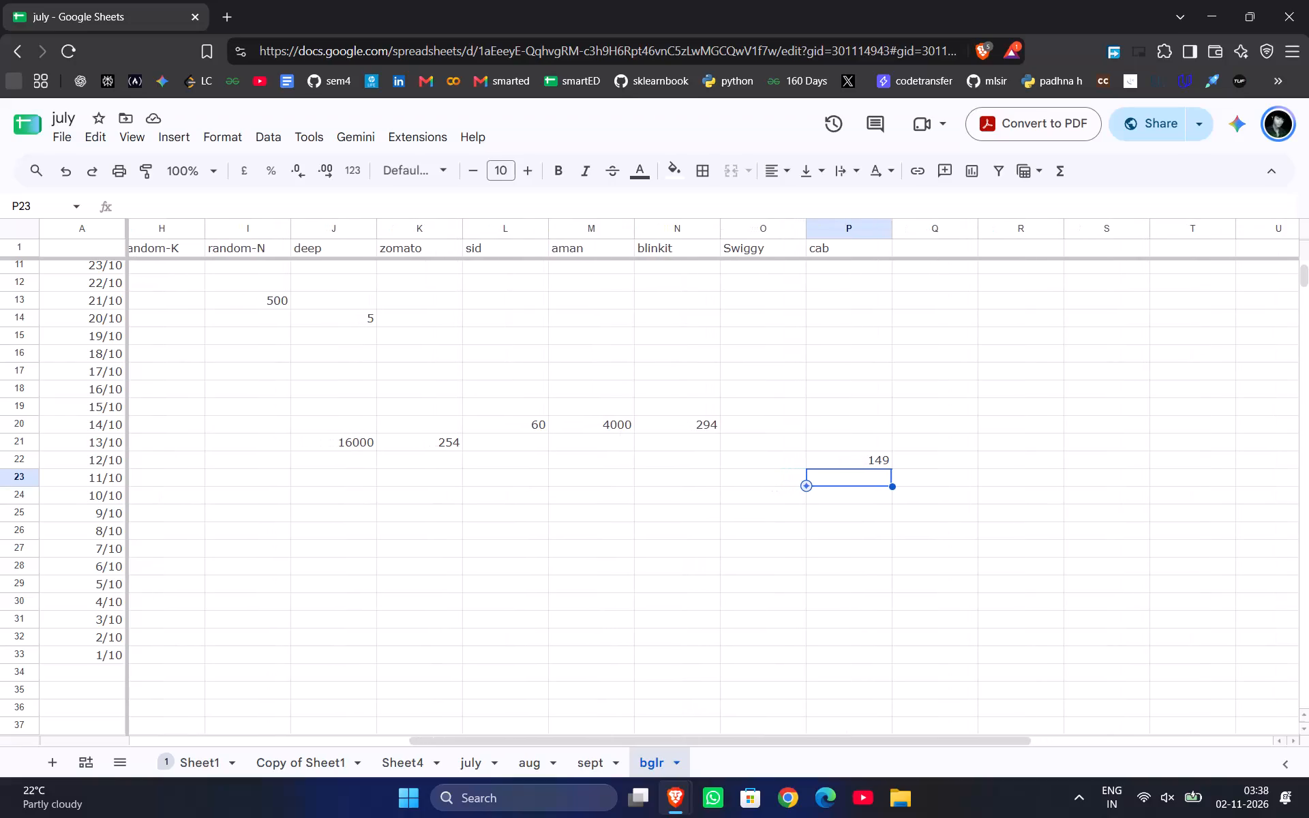
Enter the note "1035 to ayush for cc" under the self header in the 12/10 row.
click(846, 460)
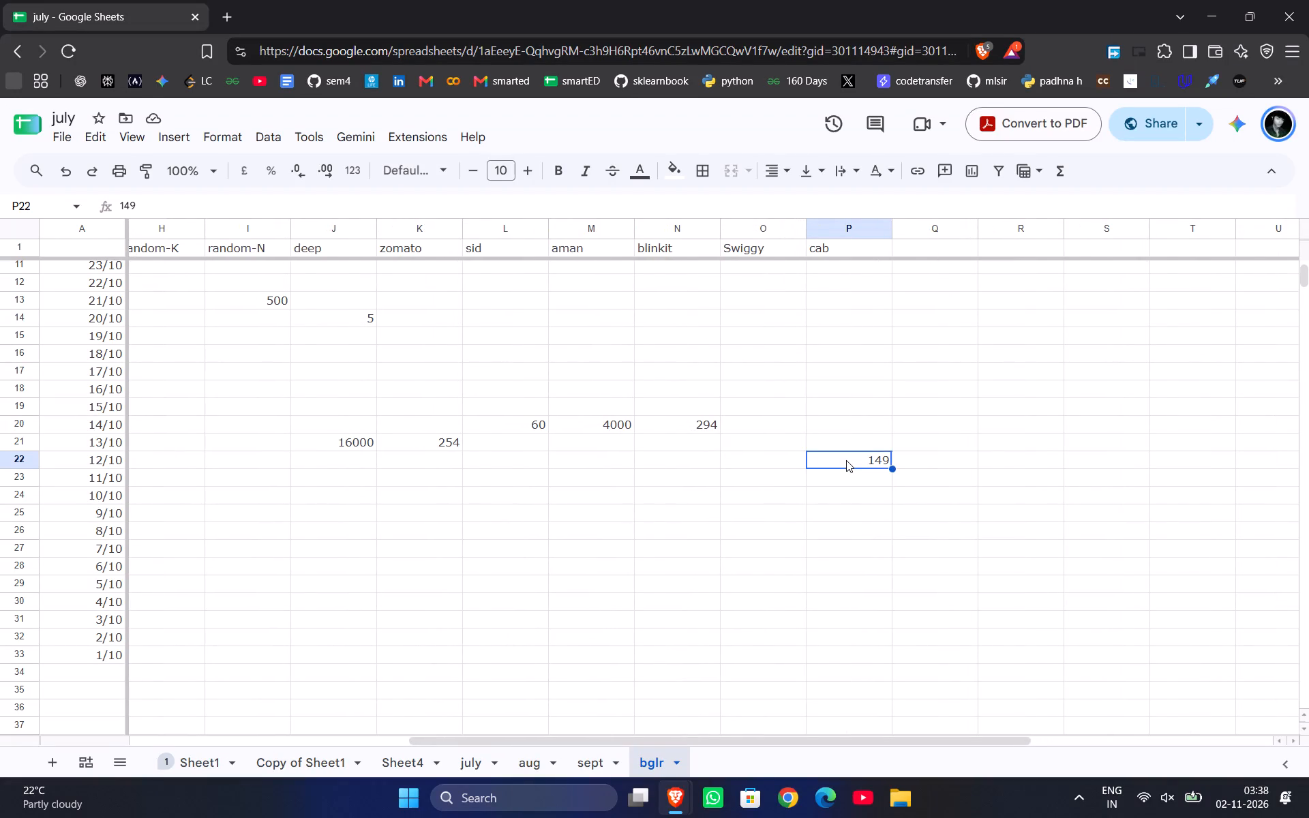
scroll(846, 460, right, 5)
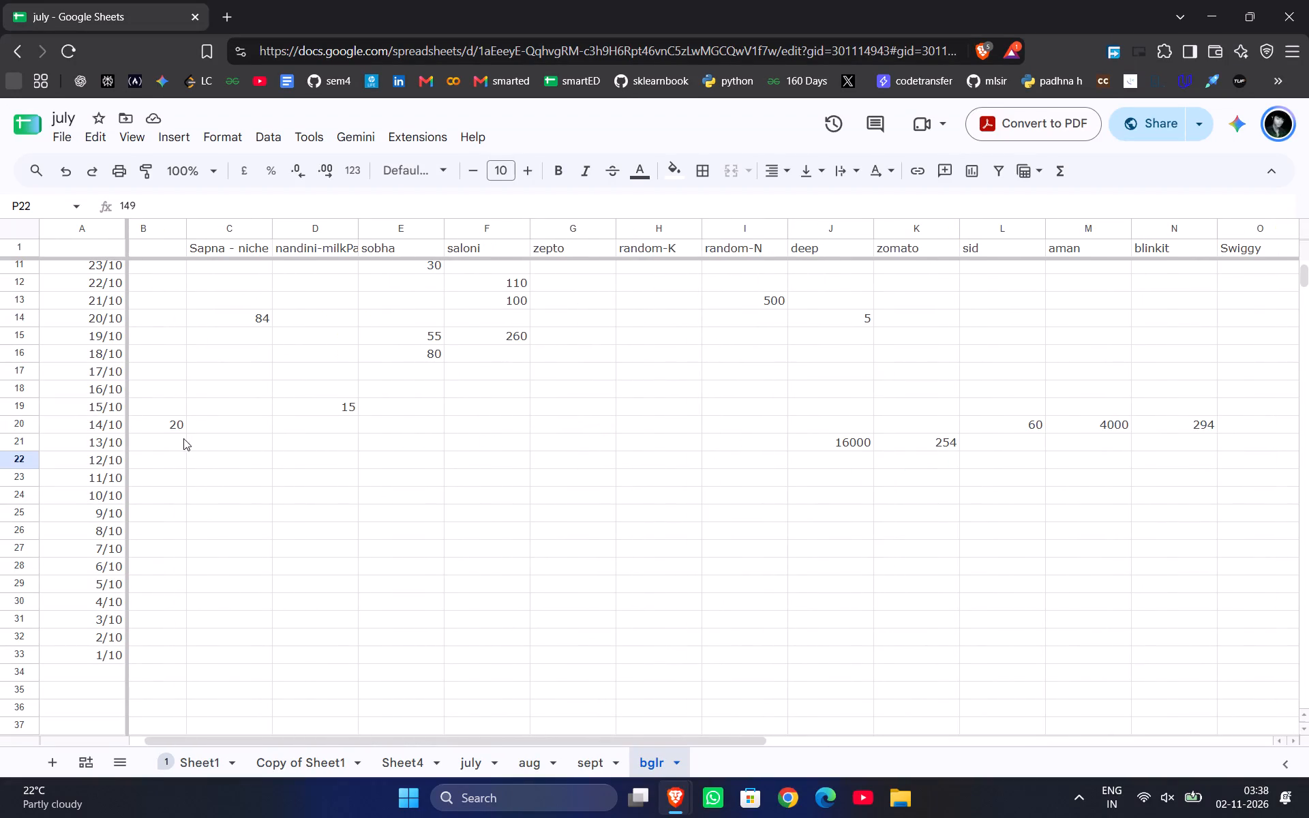
click(175, 462)
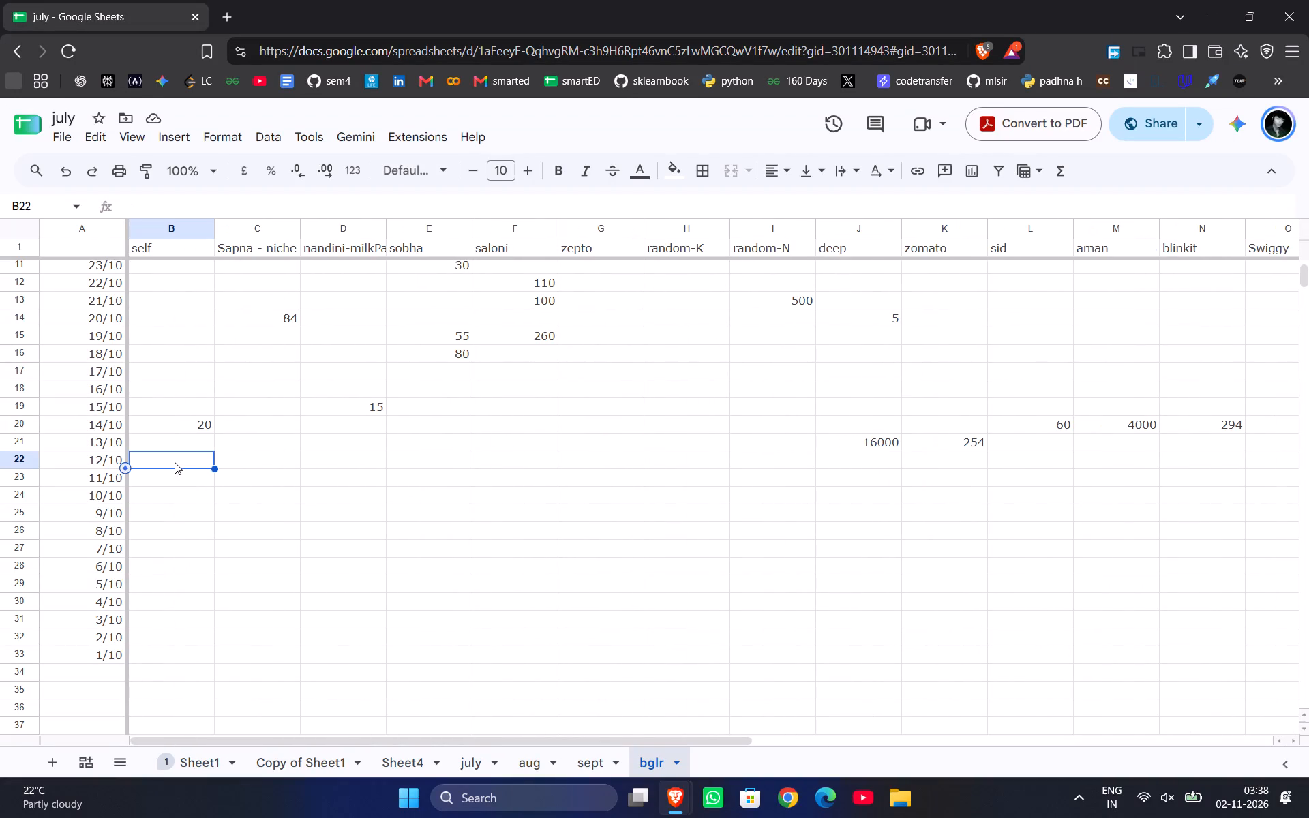
text(10)
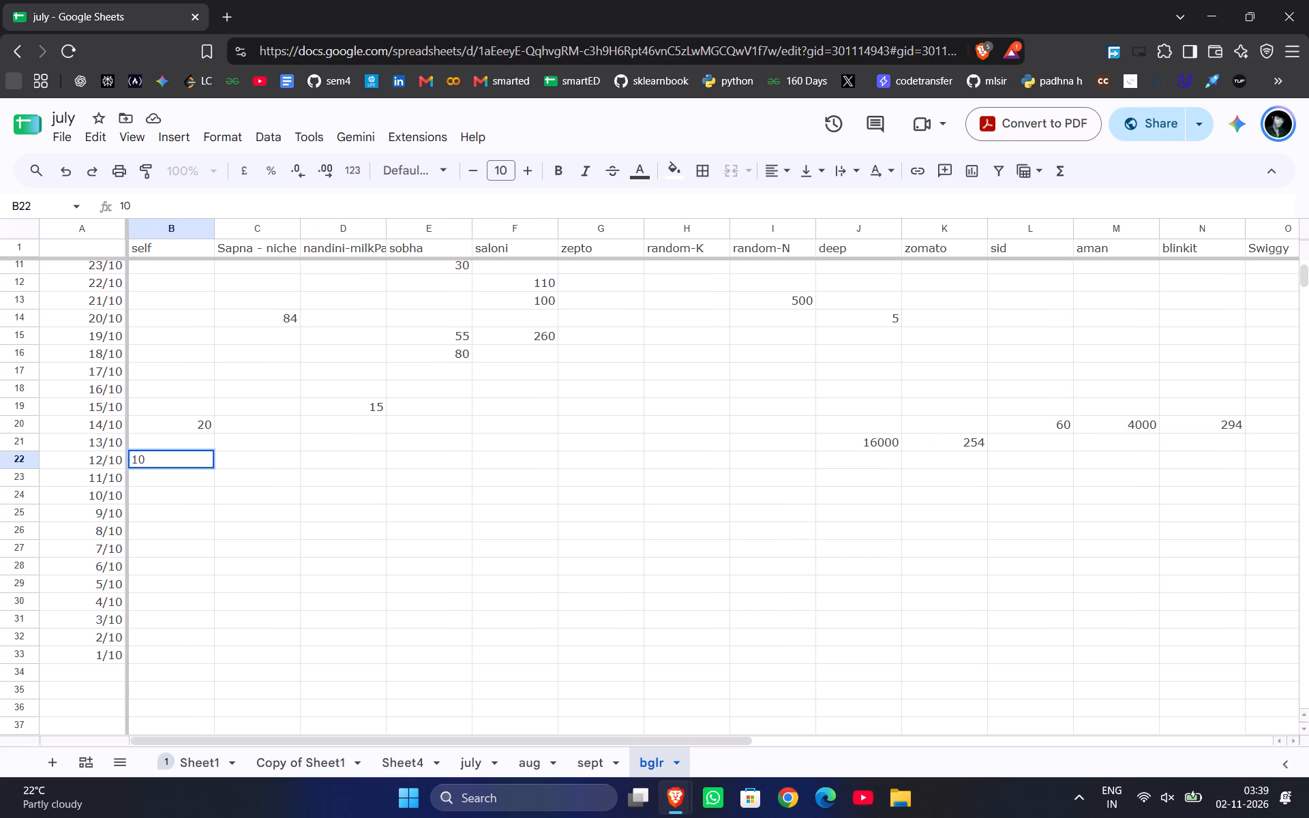
text(35)
key(space)
text(to)
key(space)
key(a)
text(yush)
key(space)
text(for cc)
key(Return)
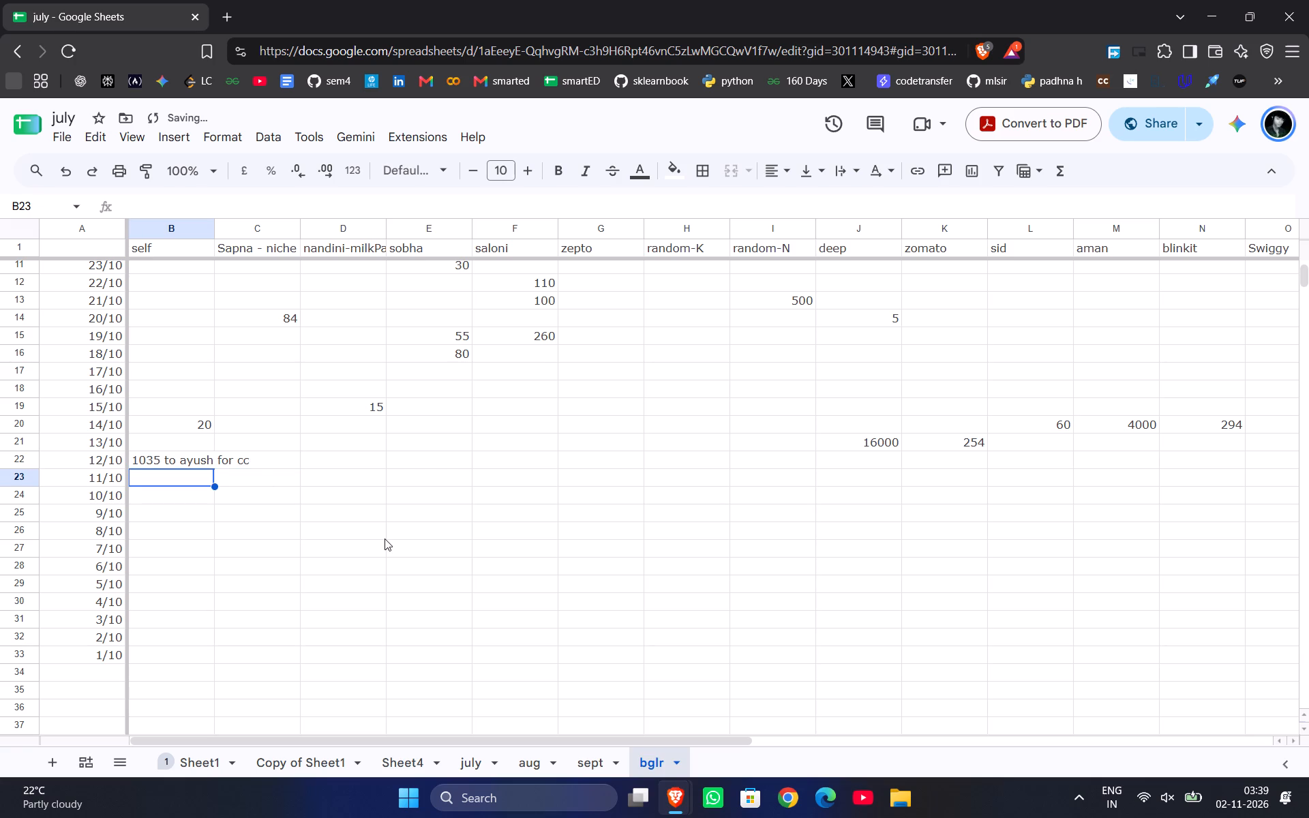
Enter 40 under the sobha header in the 11/10 row.
click(385, 539)
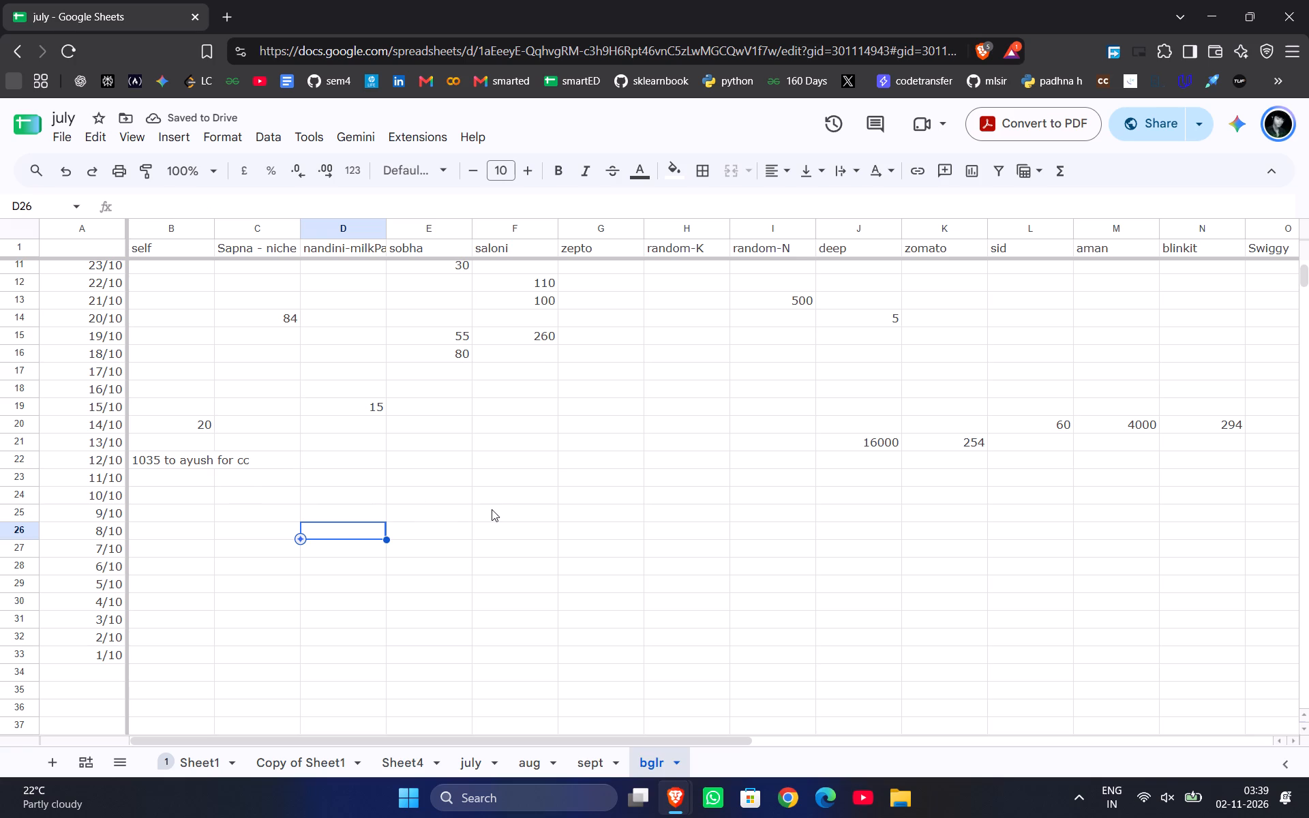
scroll(492, 509, right, 1)
click(453, 485)
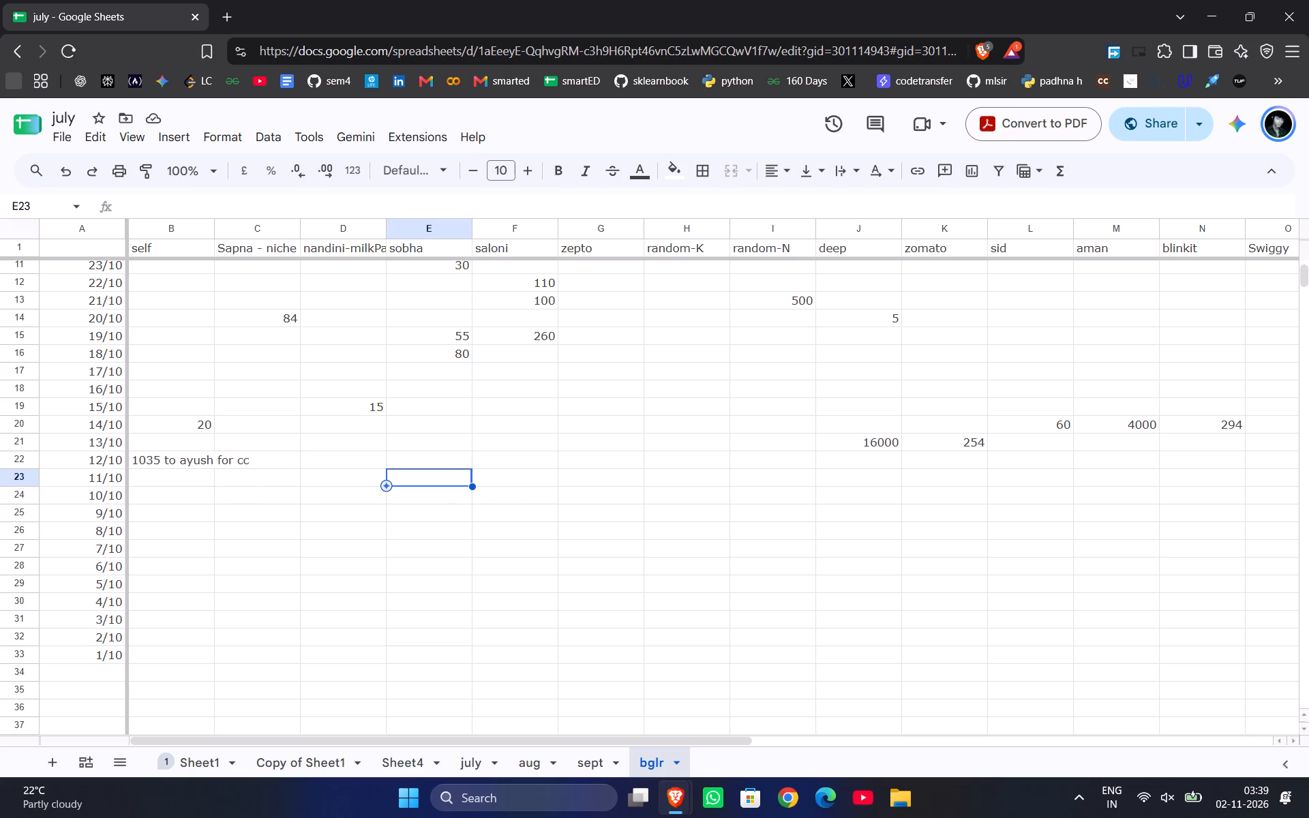
text(40)
key(Return)
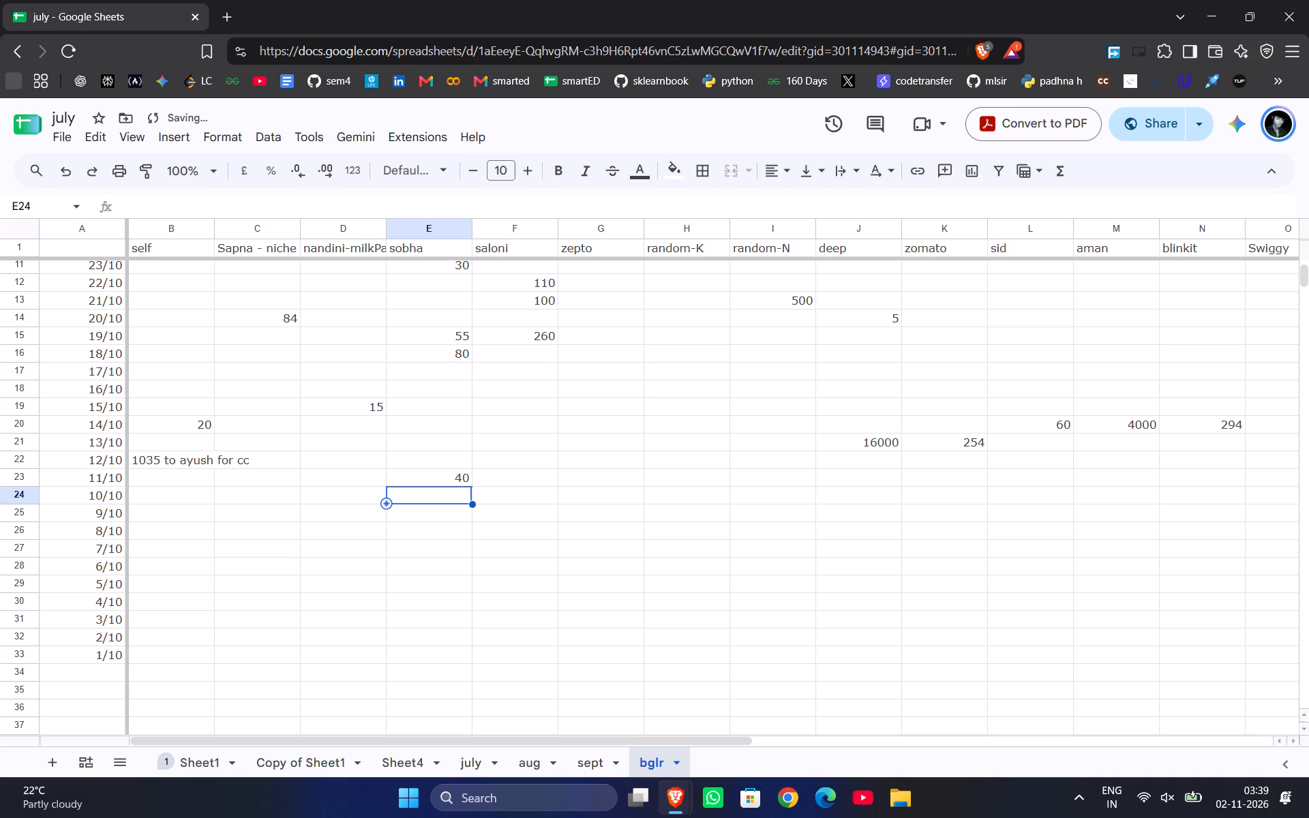
Enter 254 under the zomato header in the 10/10 row.
key(Right)
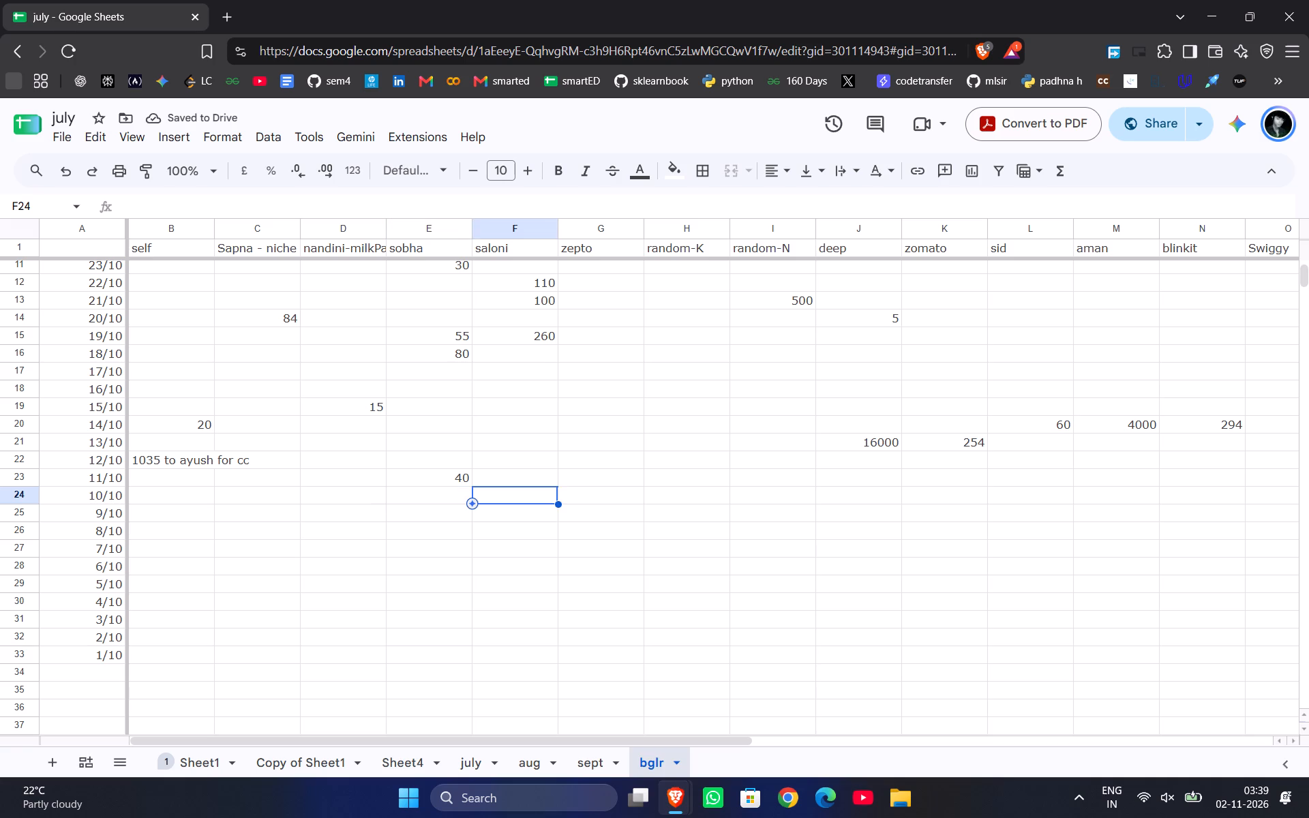
key(Right)
key(Right)
key(Right)
key(Right)
key(Right)
key(Right)
key(Right)
key(Right)
key(Right)
key(Right)
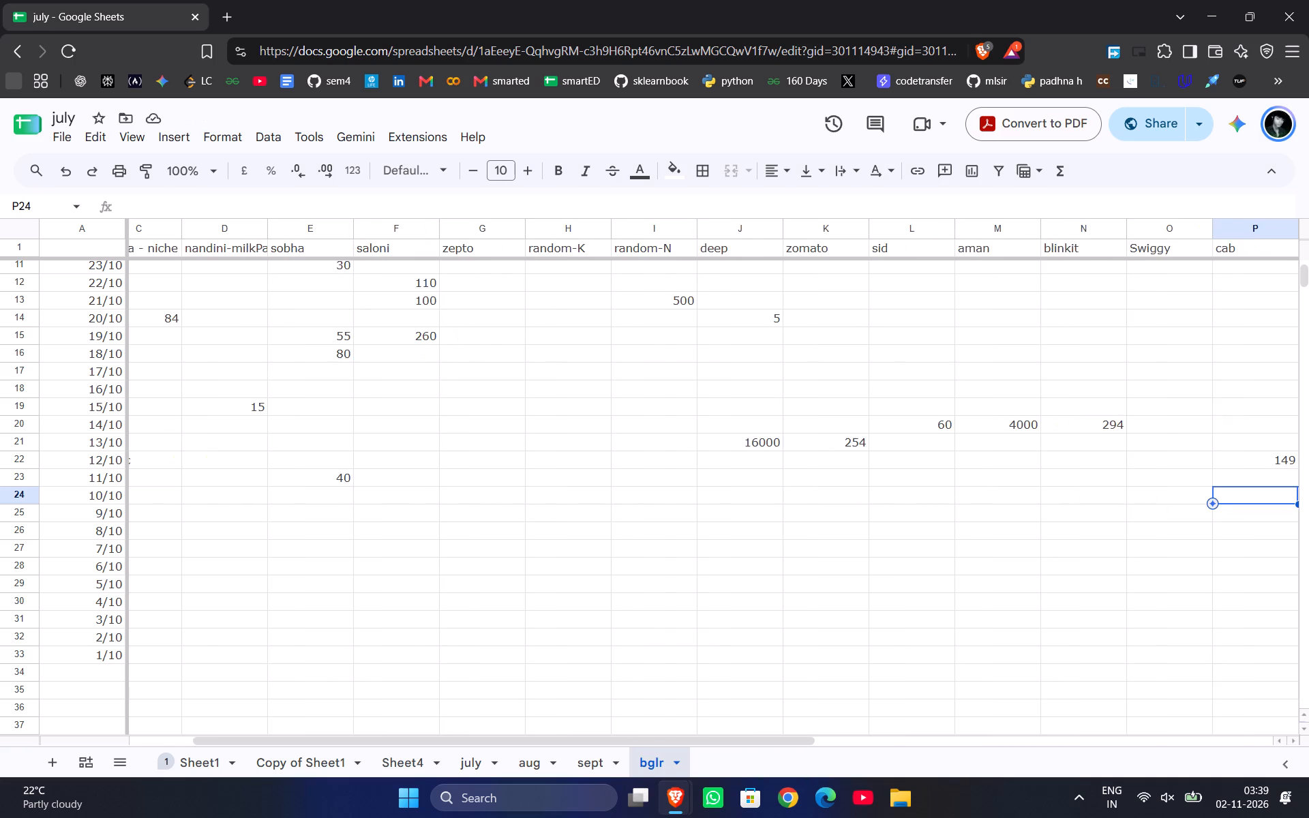
key(Right)
key(Right)
key(Left)
key(Left)
key(Left)
key(Left)
key(Left)
key(Left)
key(Left)
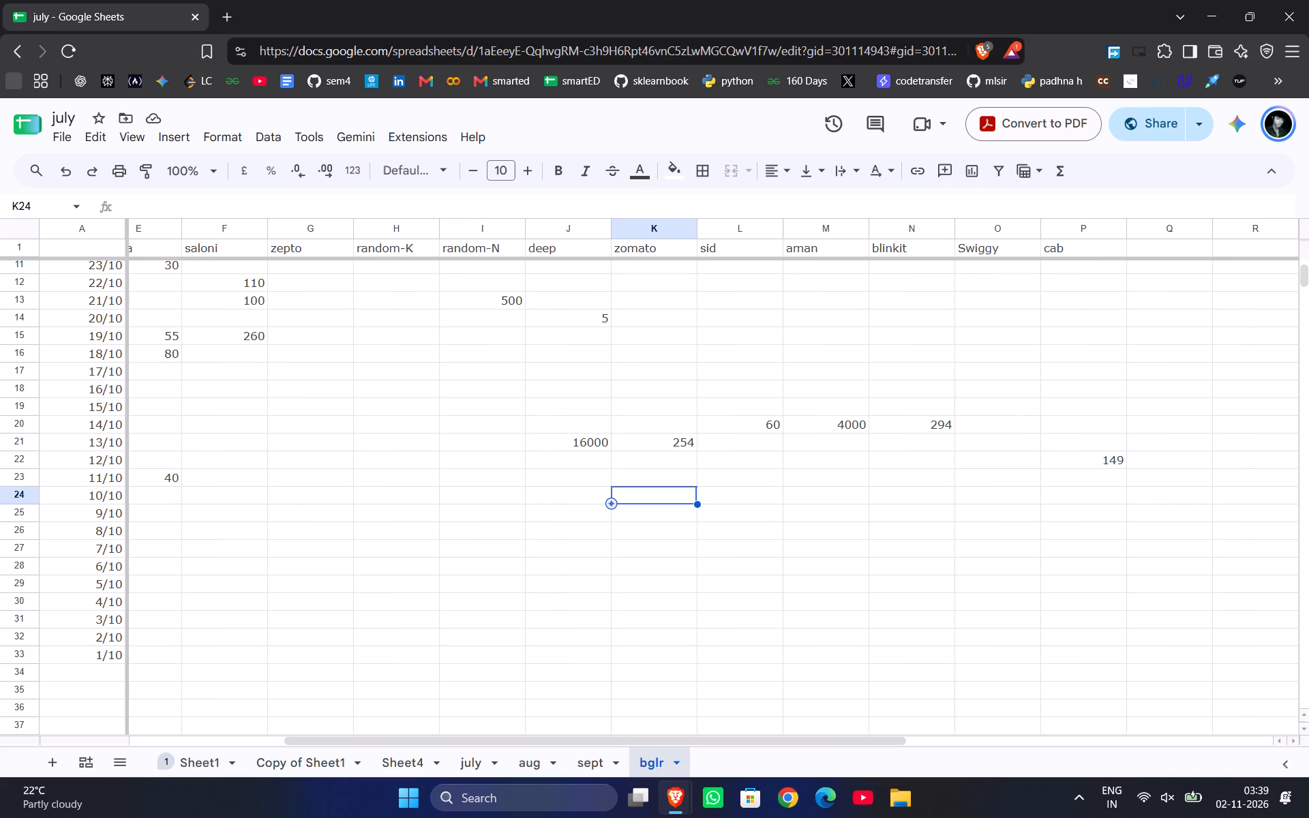
text(25)
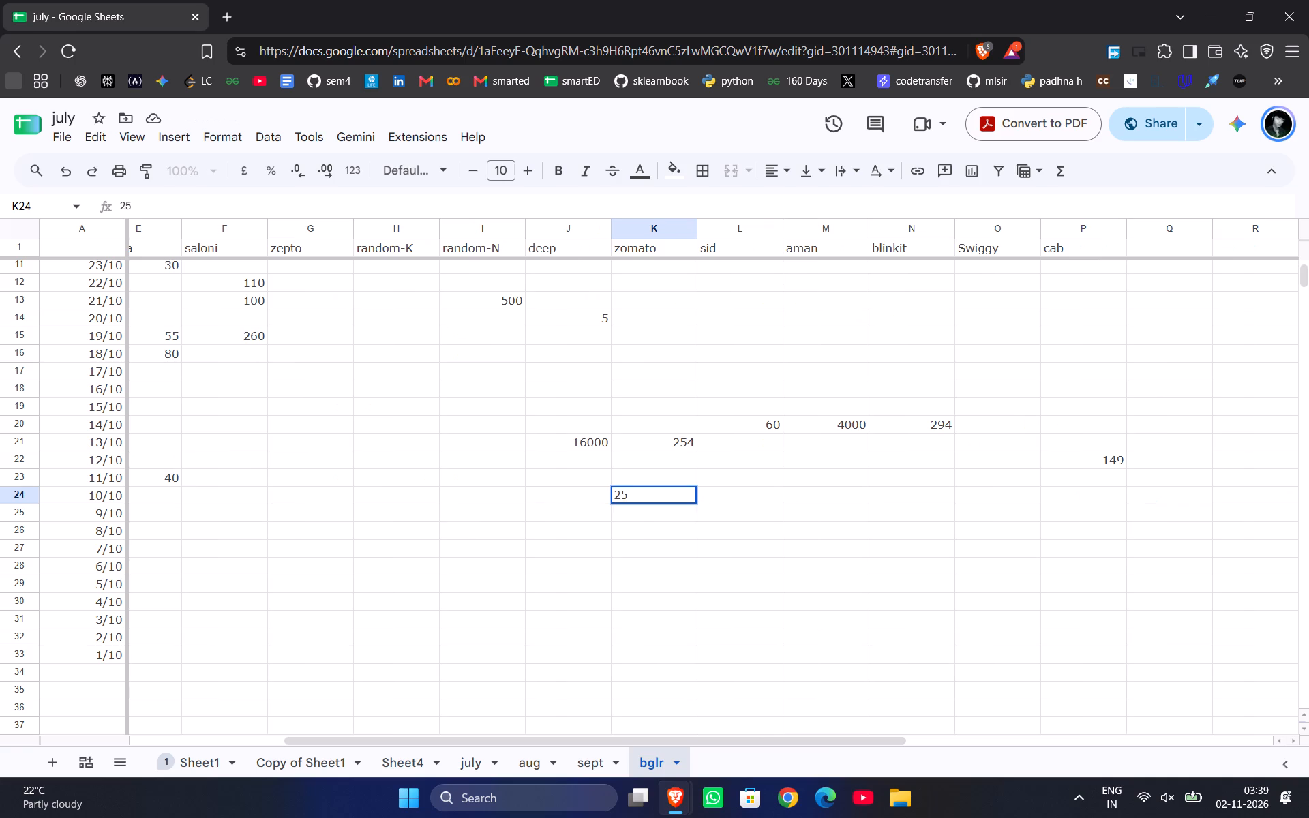
key(4)
key(Left)
Enter the formula =150*4 under the saloni header in the 10/10 row.
key(Left)
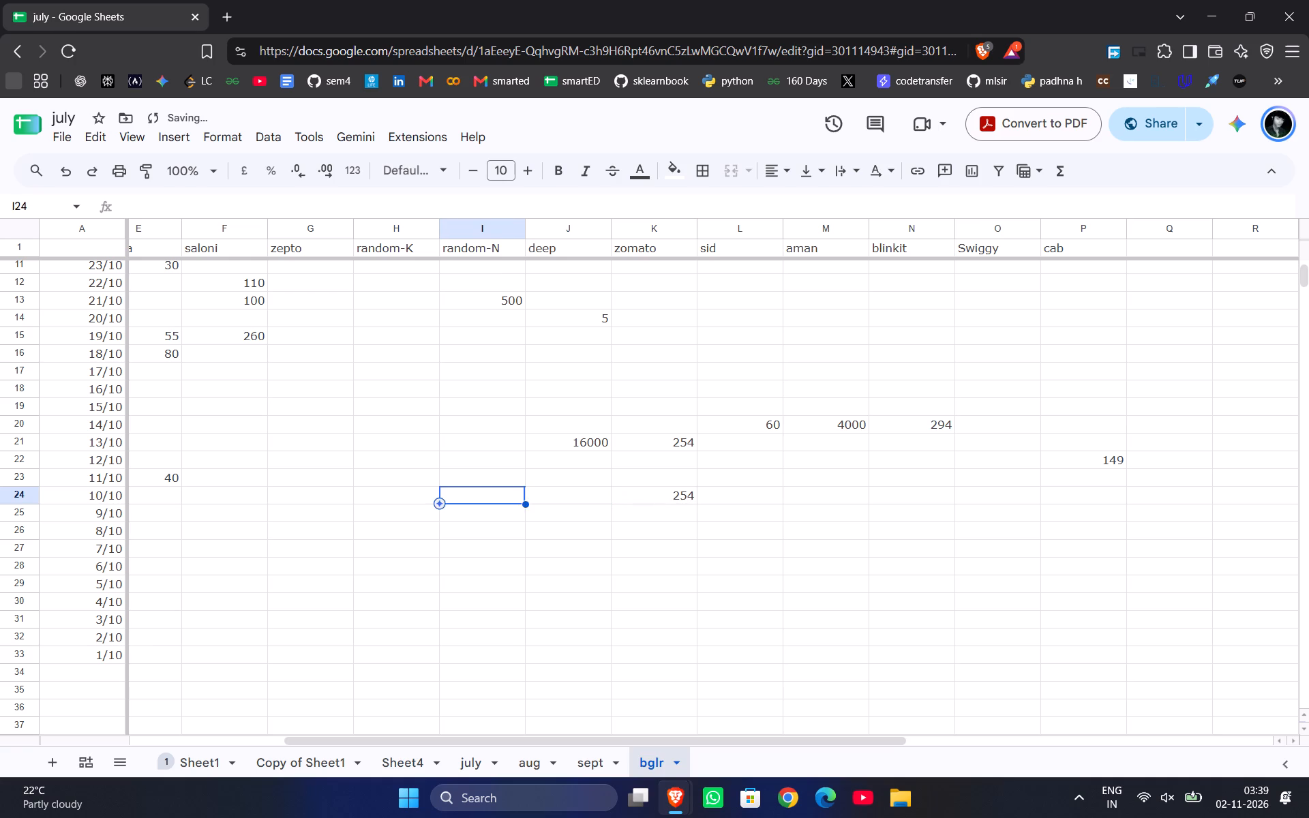
key(Left)
key(Left)
key(Left)
key(Left)
key(Right)
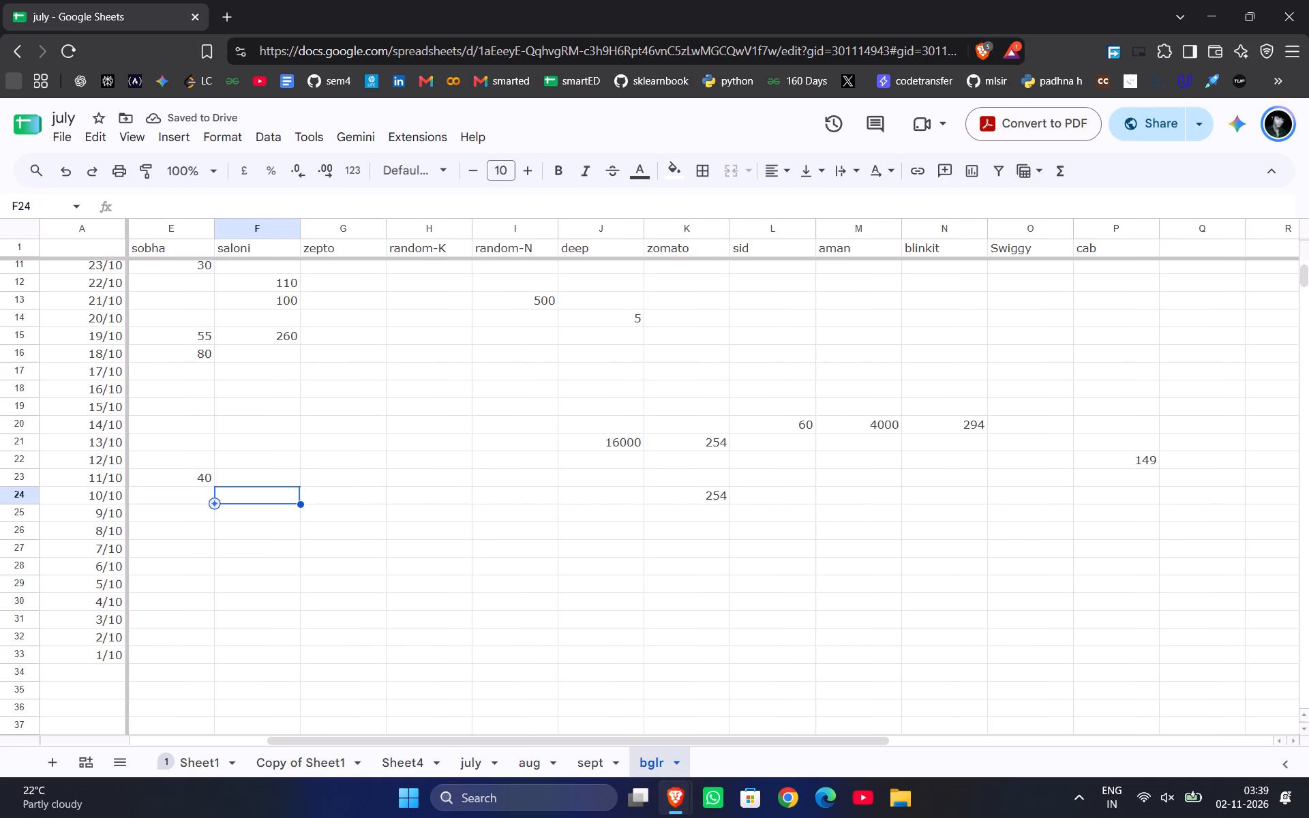
key(Return)
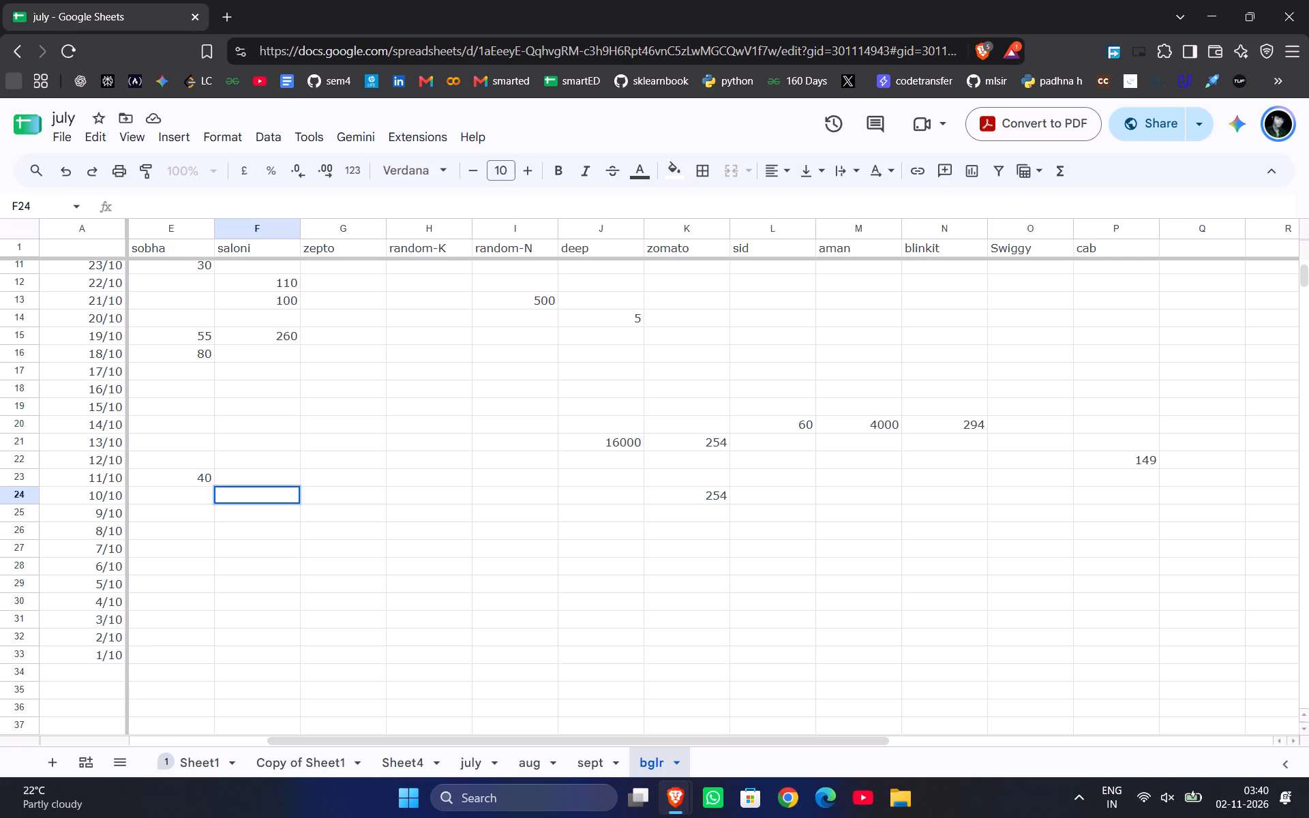
text(15)
key(0)
key(Up)
key(equal)
key(Down)
key(asterisk)
key(4)
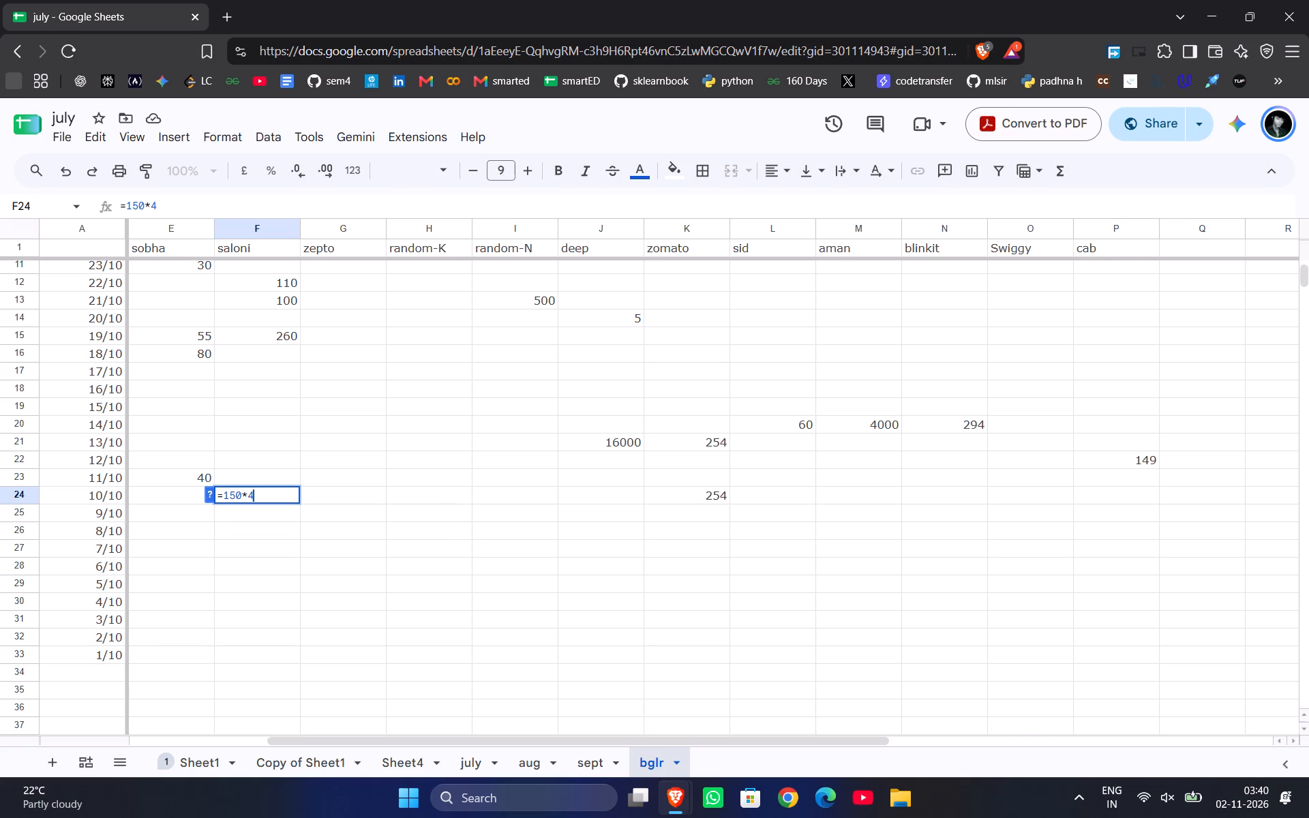
key(Return)
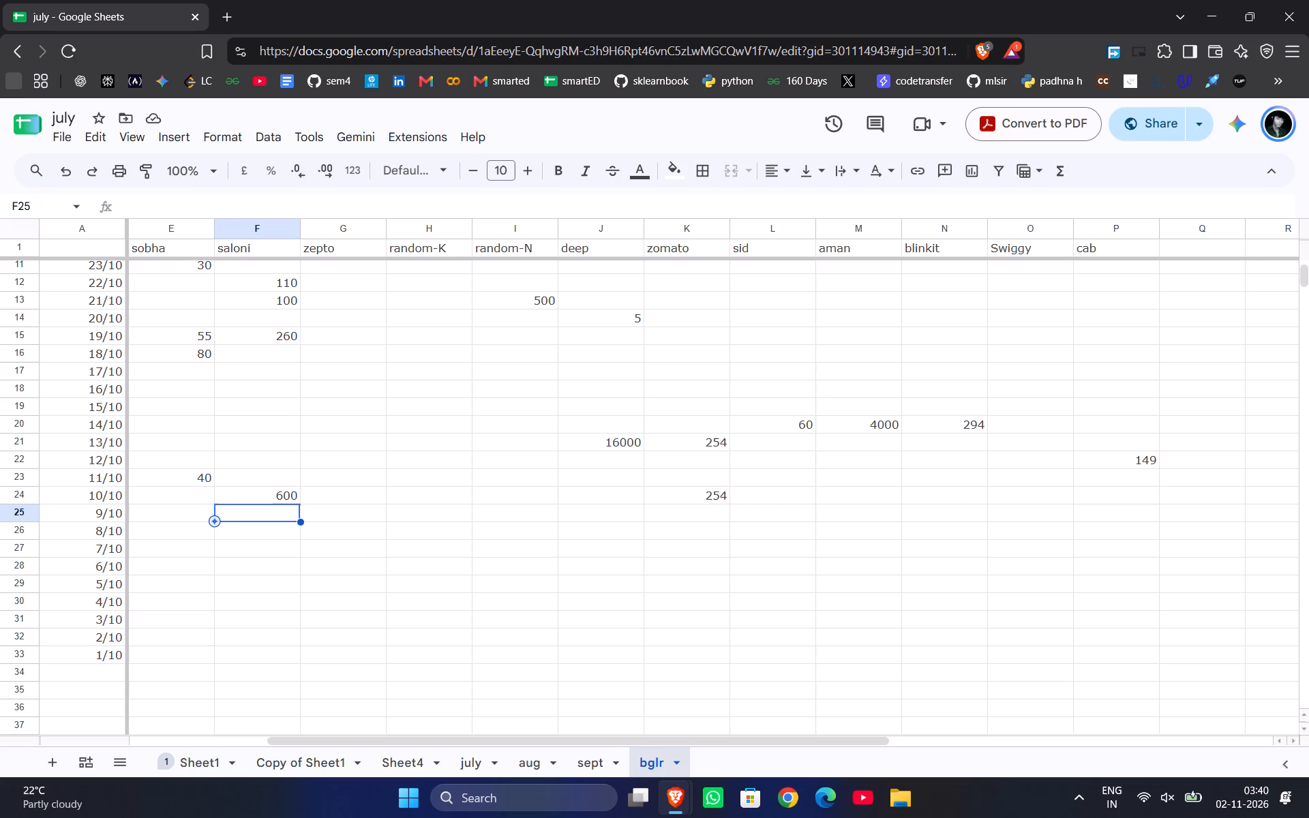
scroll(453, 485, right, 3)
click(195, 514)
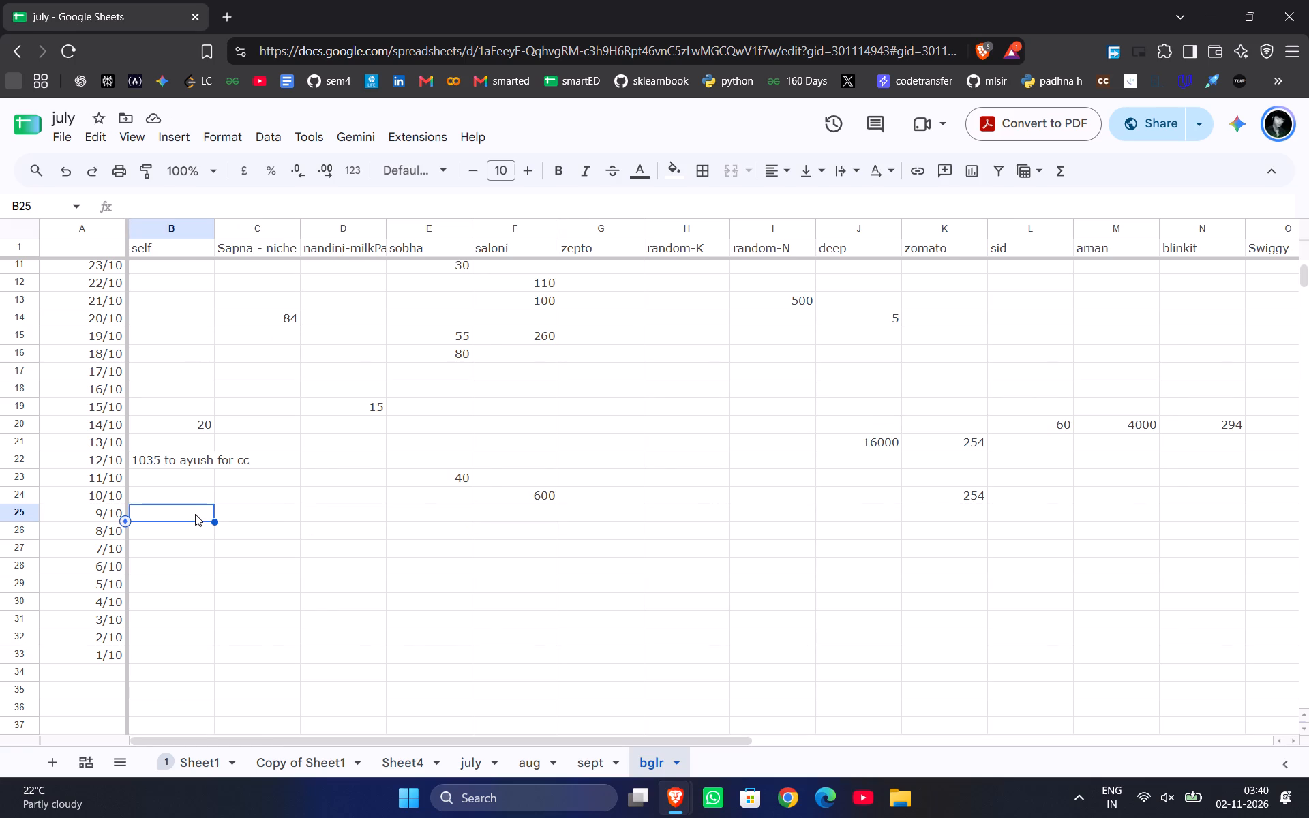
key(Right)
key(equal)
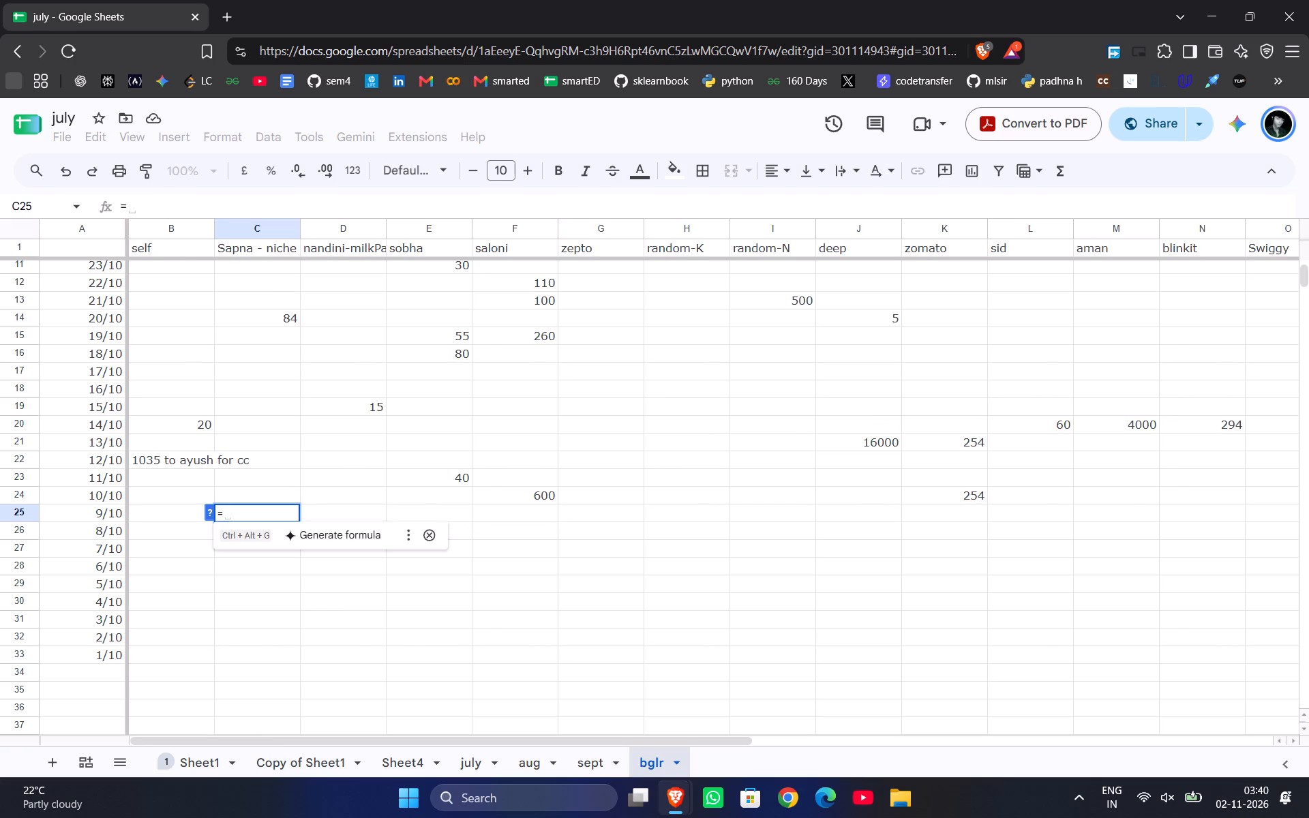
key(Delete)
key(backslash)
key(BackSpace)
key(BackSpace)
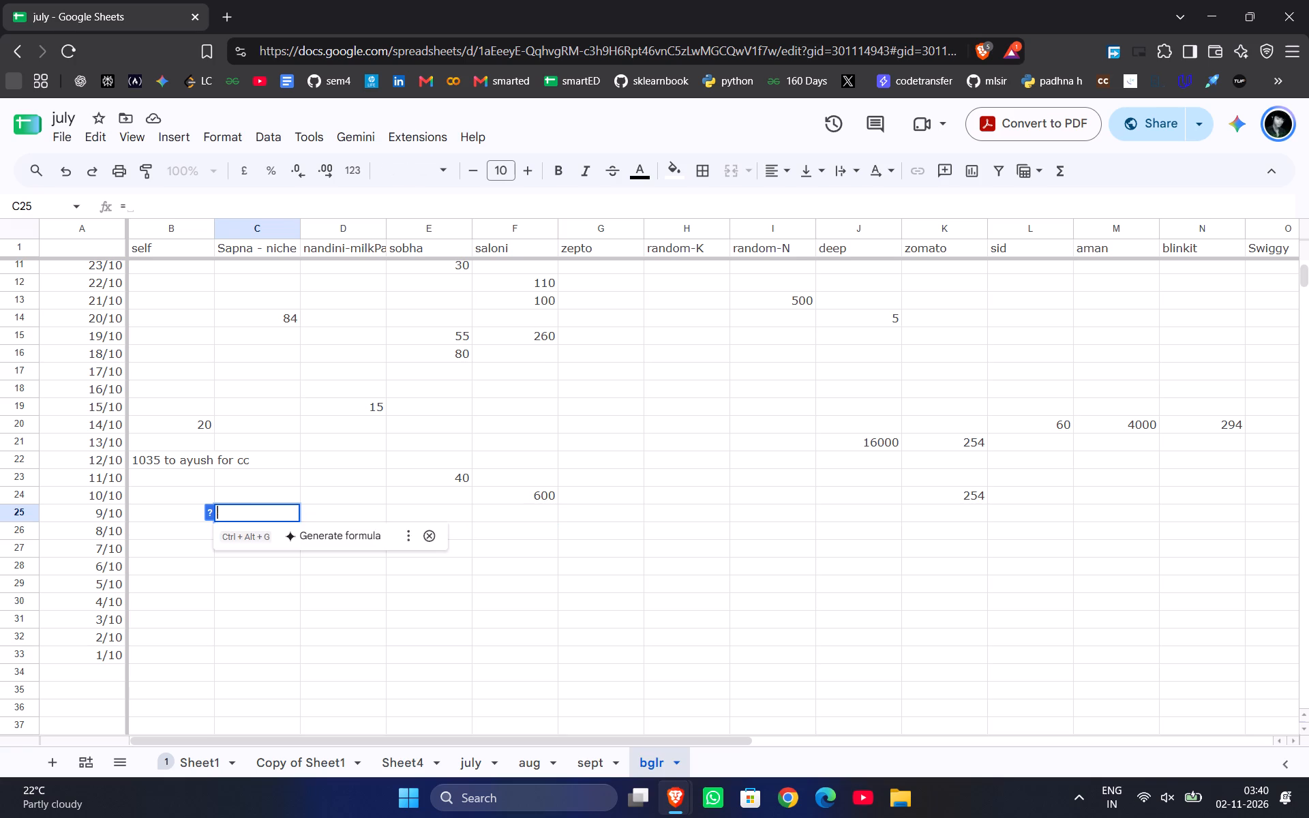
Enter the formula =140/3 under the self header in the 9/10 row.
key(Left)
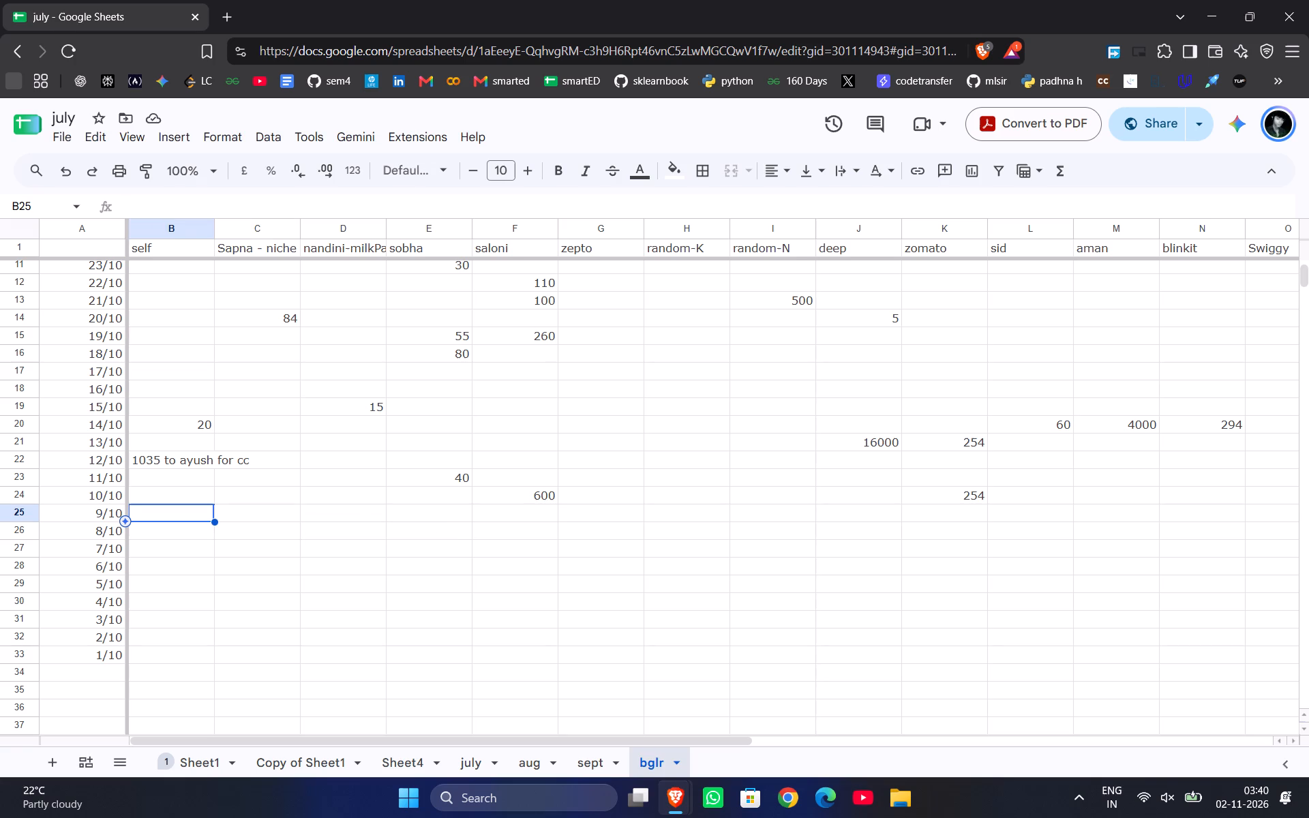
text(=140/3)
key(Return)
Copy the =140/3 formula from the self cell of the 9/10 row into the same row's sid cell.
key(Up)
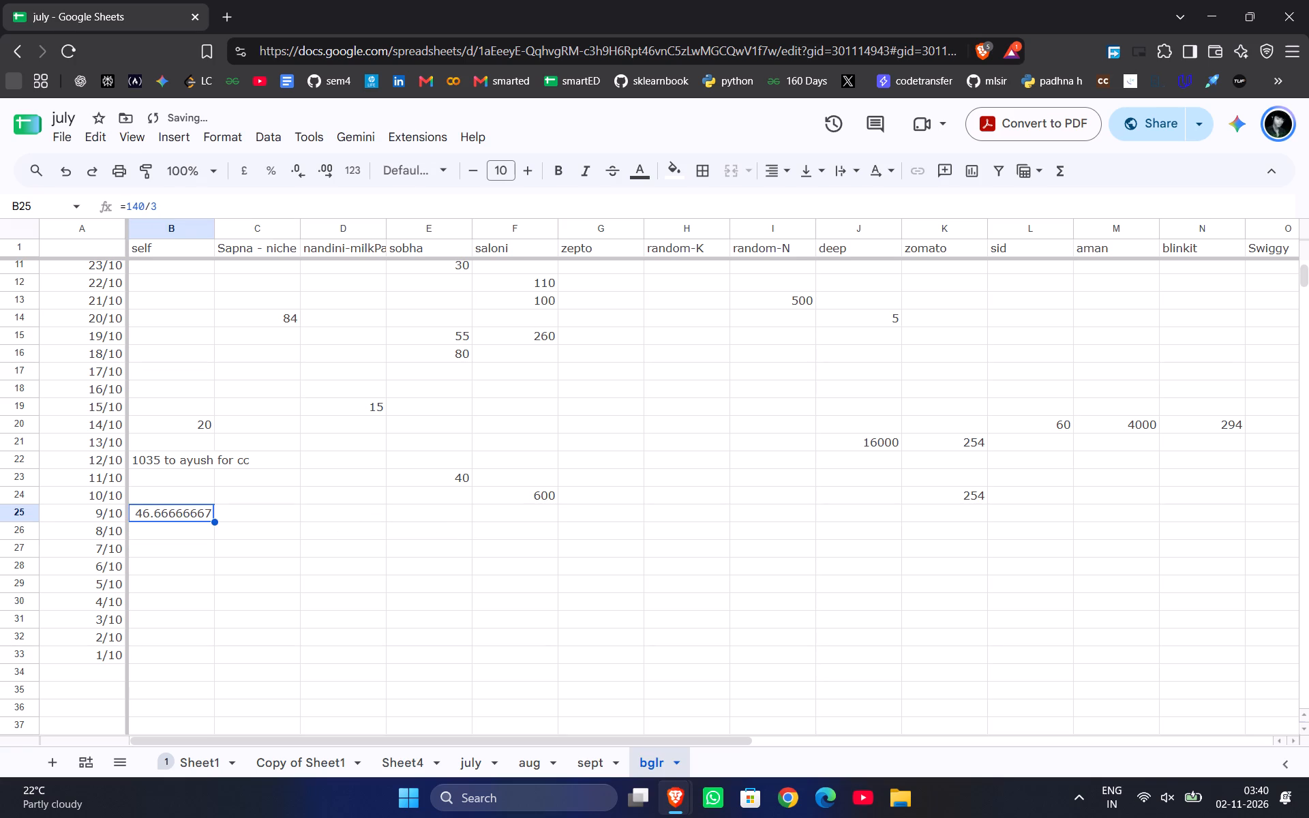
key(Return)
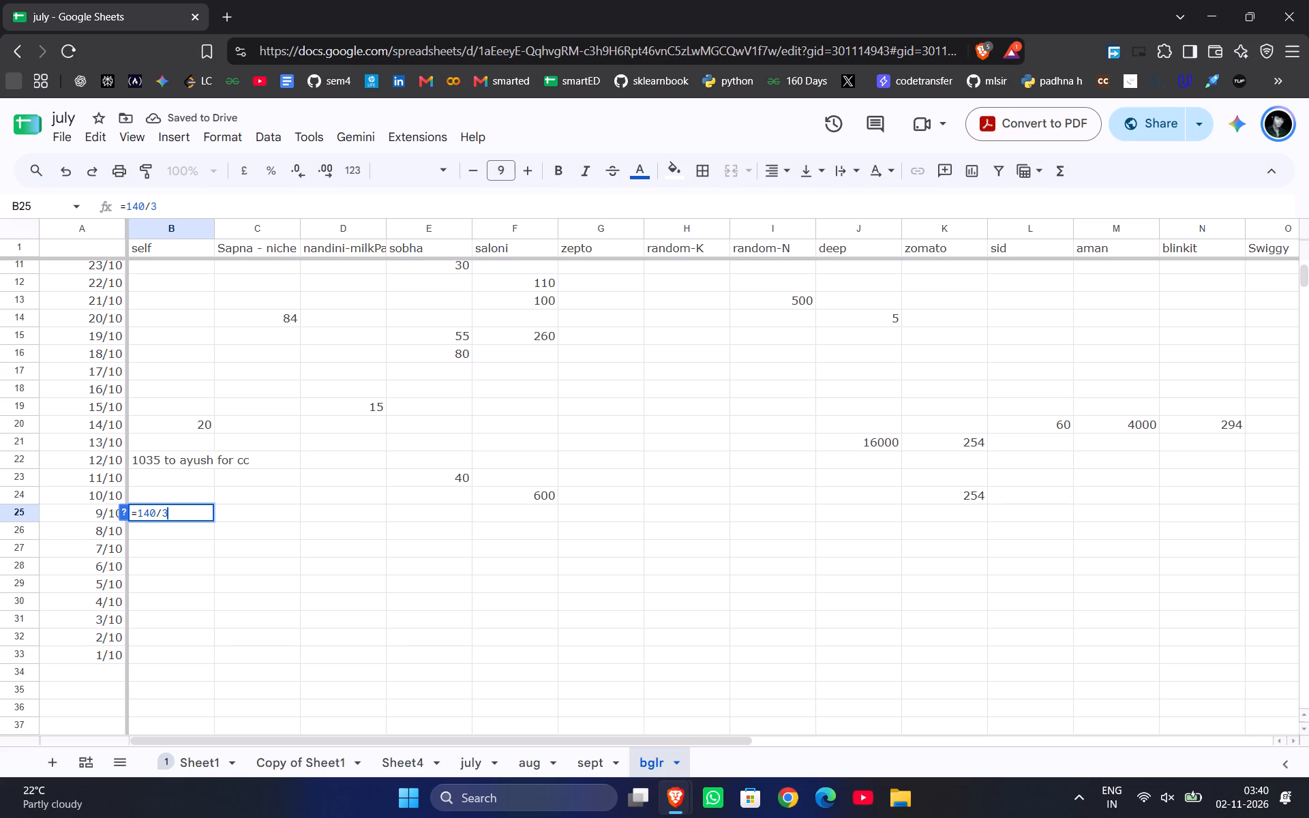
key(ctrl+a)
key(ctrl+c)
key(Return)
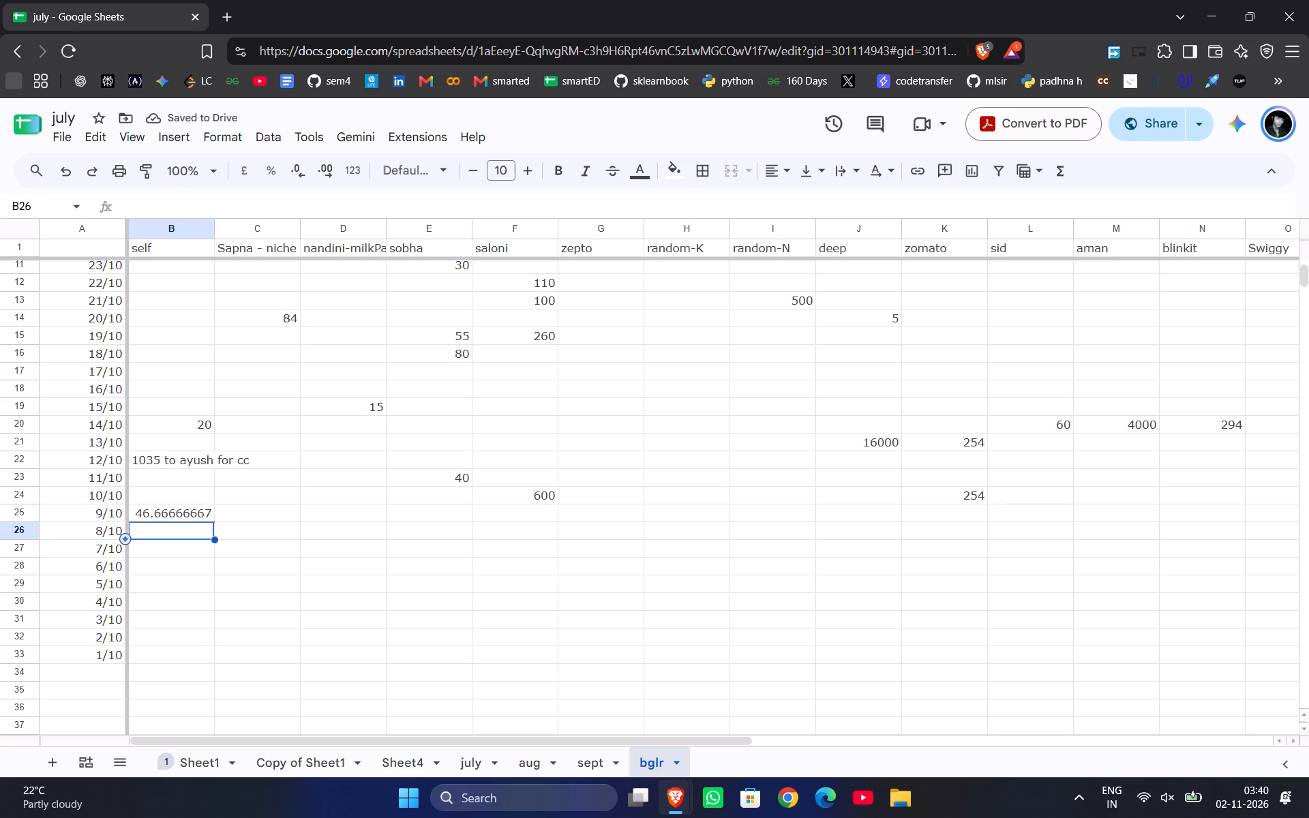
key(Right)
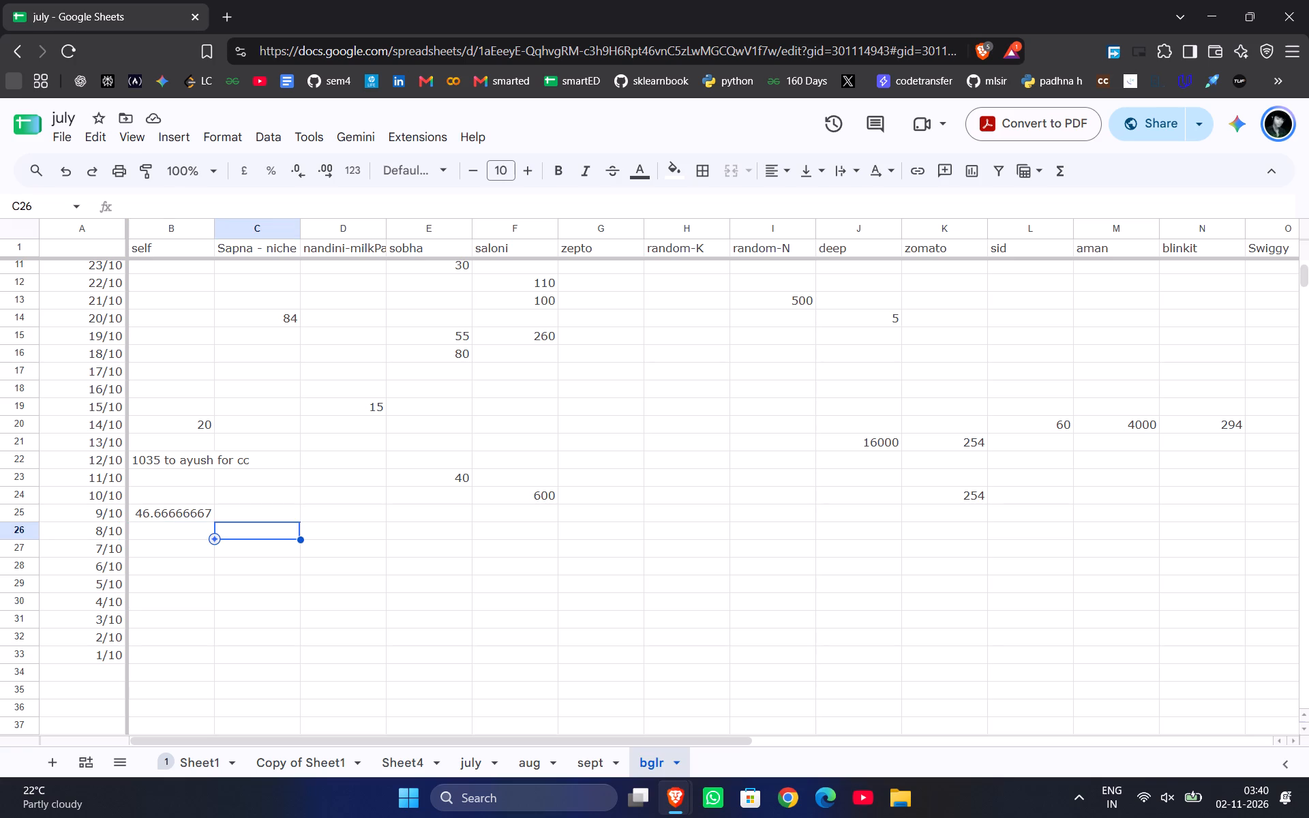
key(Up)
key(Right)
key(Right)
key(Right)
key(Right)
key(Right)
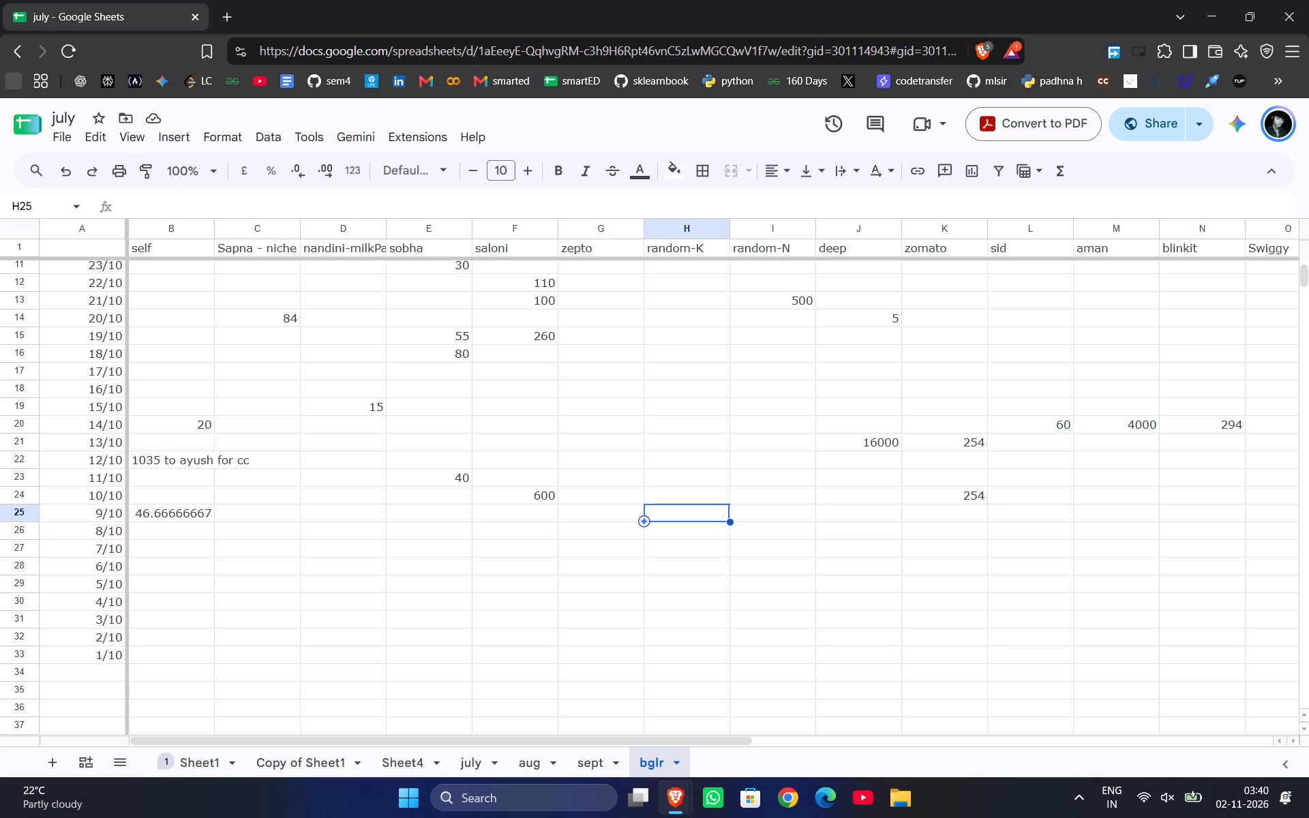
key(Right)
key(Right)
key(Right)
key(Right)
key(Right)
key(Left)
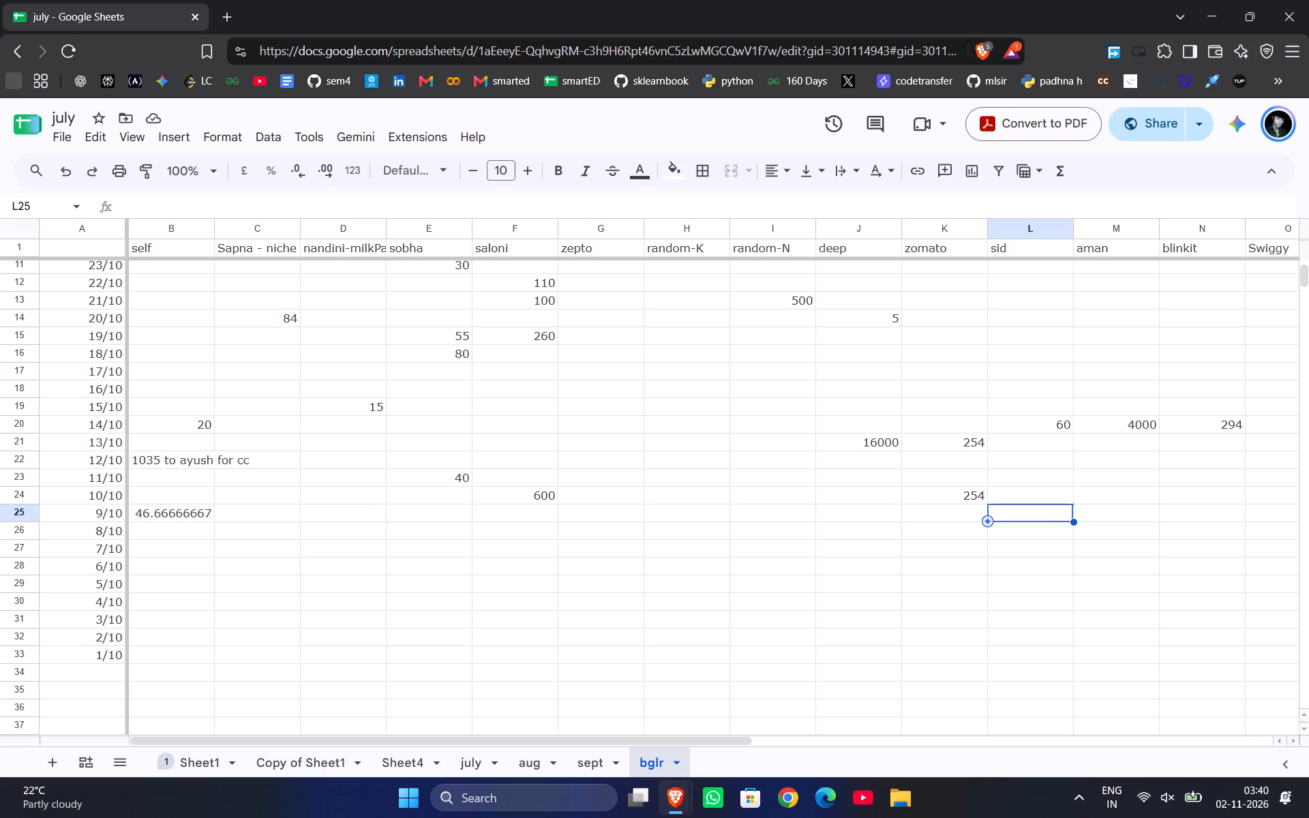
key(Return)
key(ctrl+v)
key(Return)
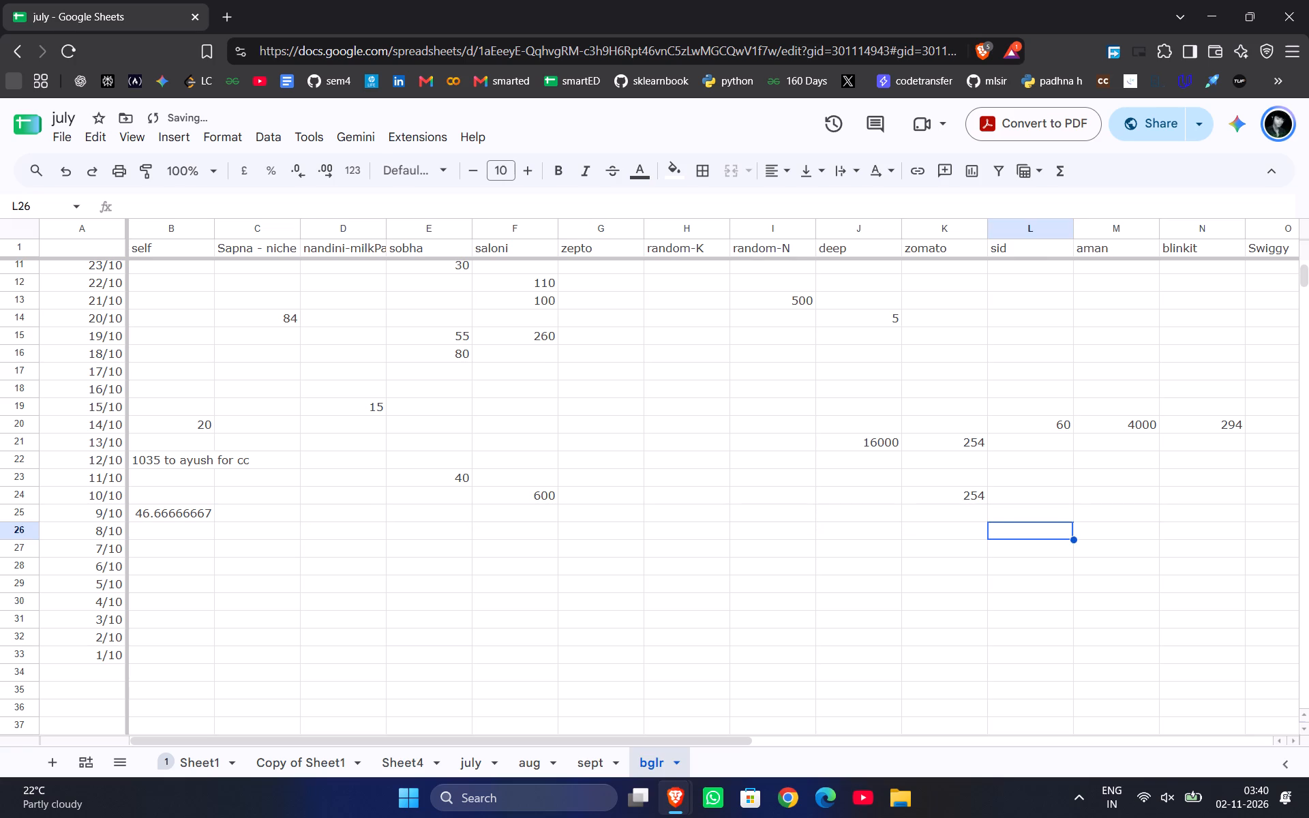
Paste the copied =140/3 formula into the 9/10 row of the first unlabelled column after cab.
key(Up)
key(Right)
key(Right)
key(Right)
key(Right)
key(Right)
key(Right)
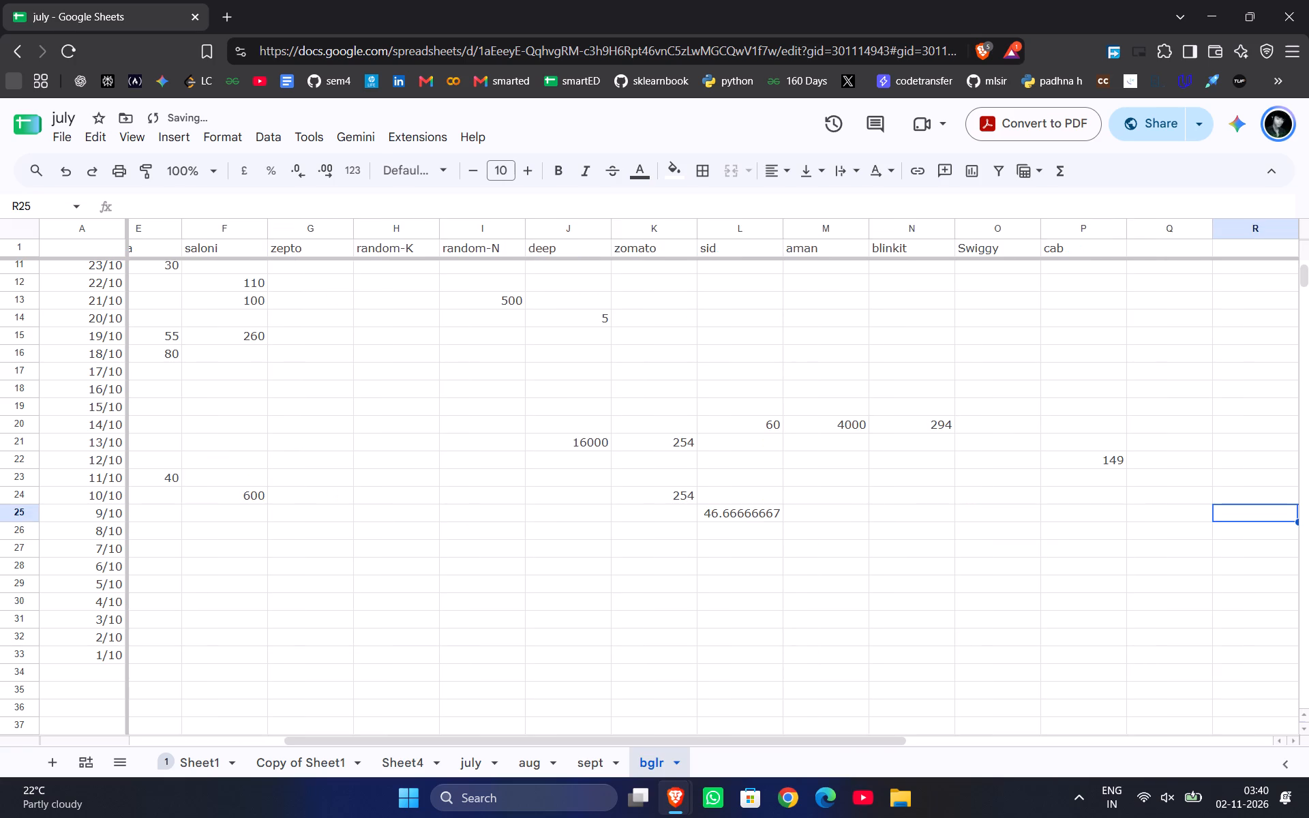
key(Left)
key(Left)
key(Right)
key(ctrl+v)
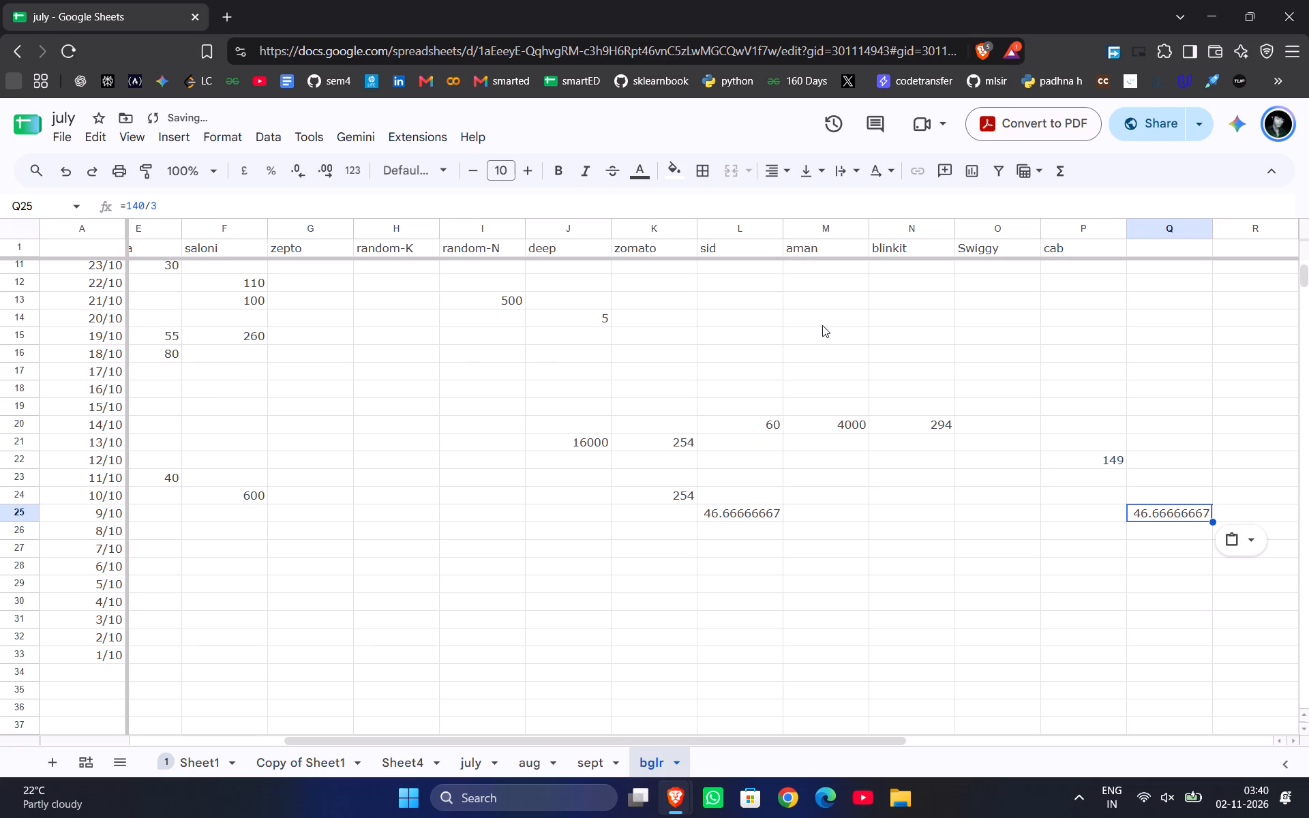
Label the column after cab with the header sumit.
click(1170, 252)
text(sumit)
key(Return)
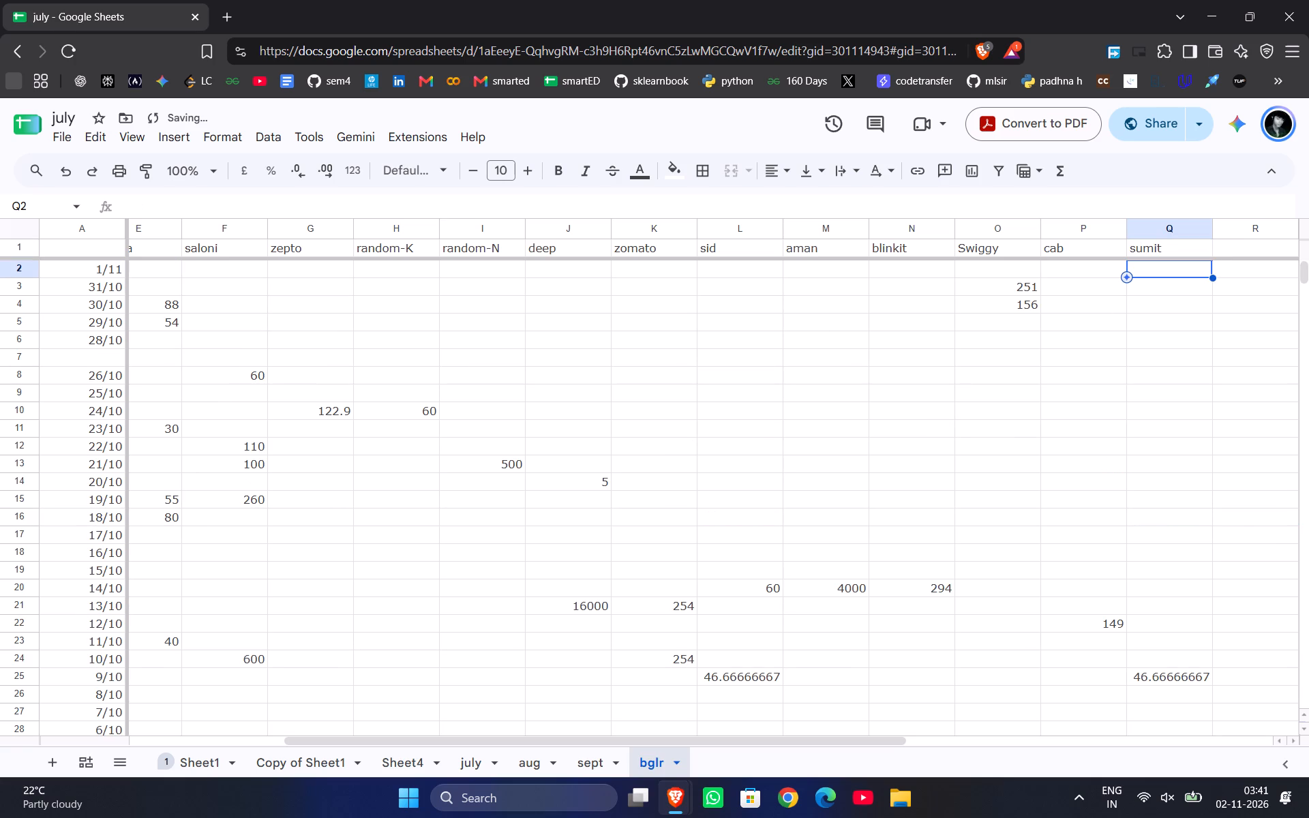
Enter 40 under the self header in the 6/10 row.
scroll(1167, 365, down, 1)
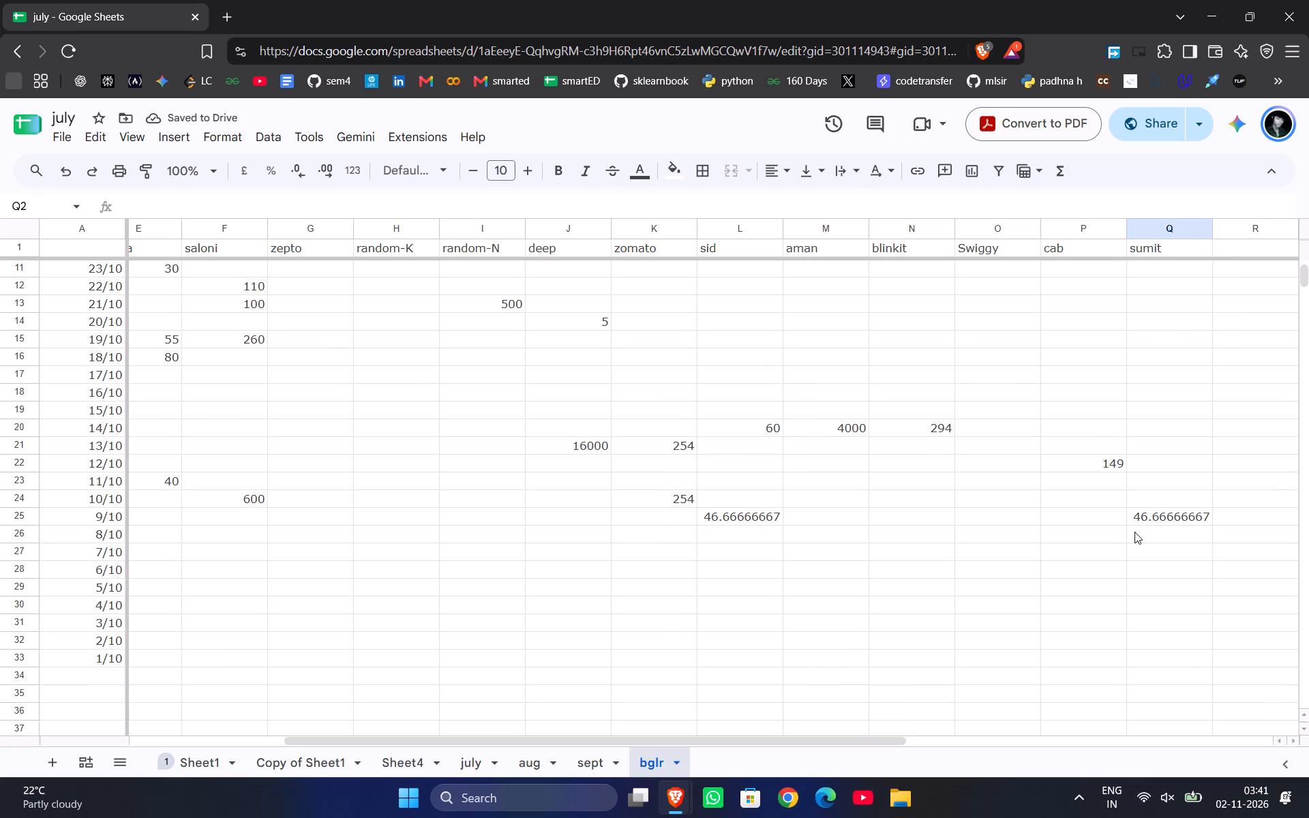
click(1134, 532)
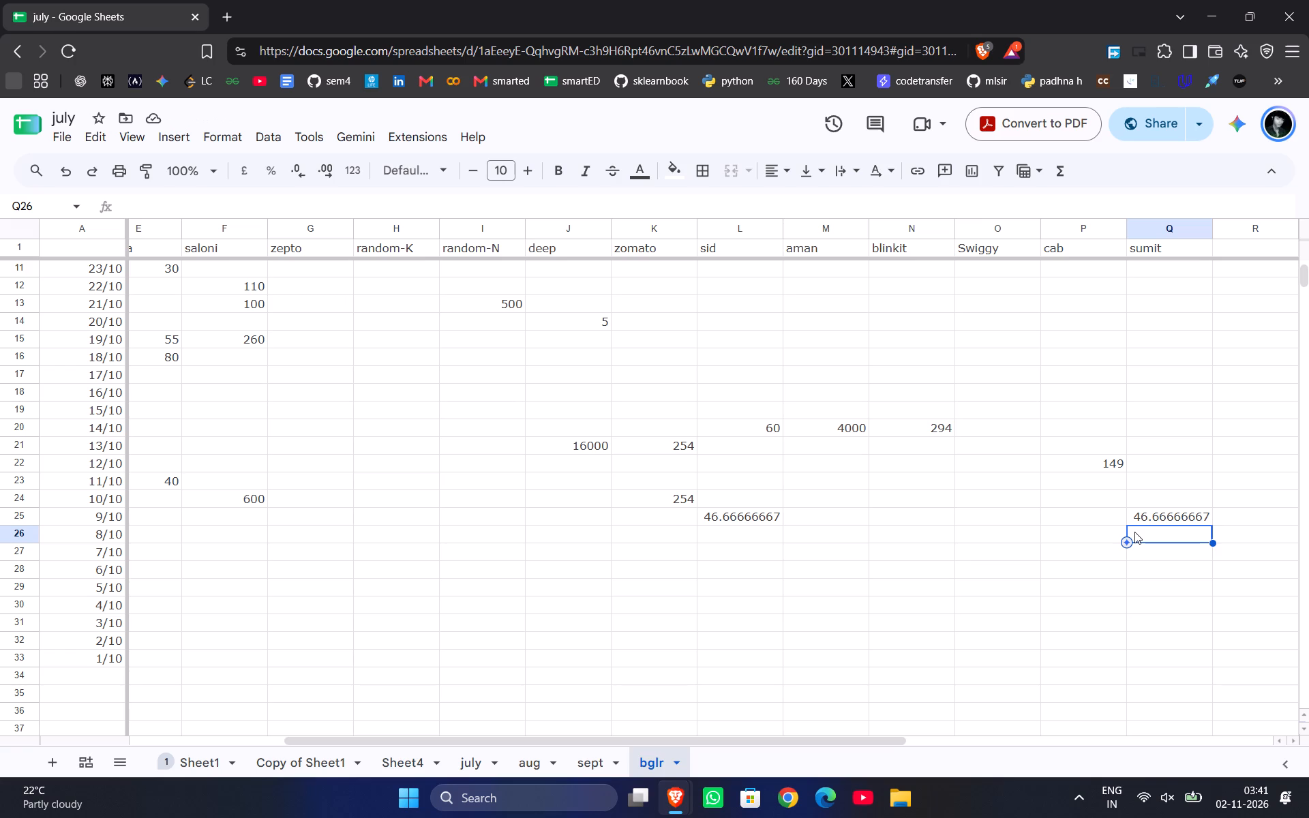
key(Down)
key(Down)
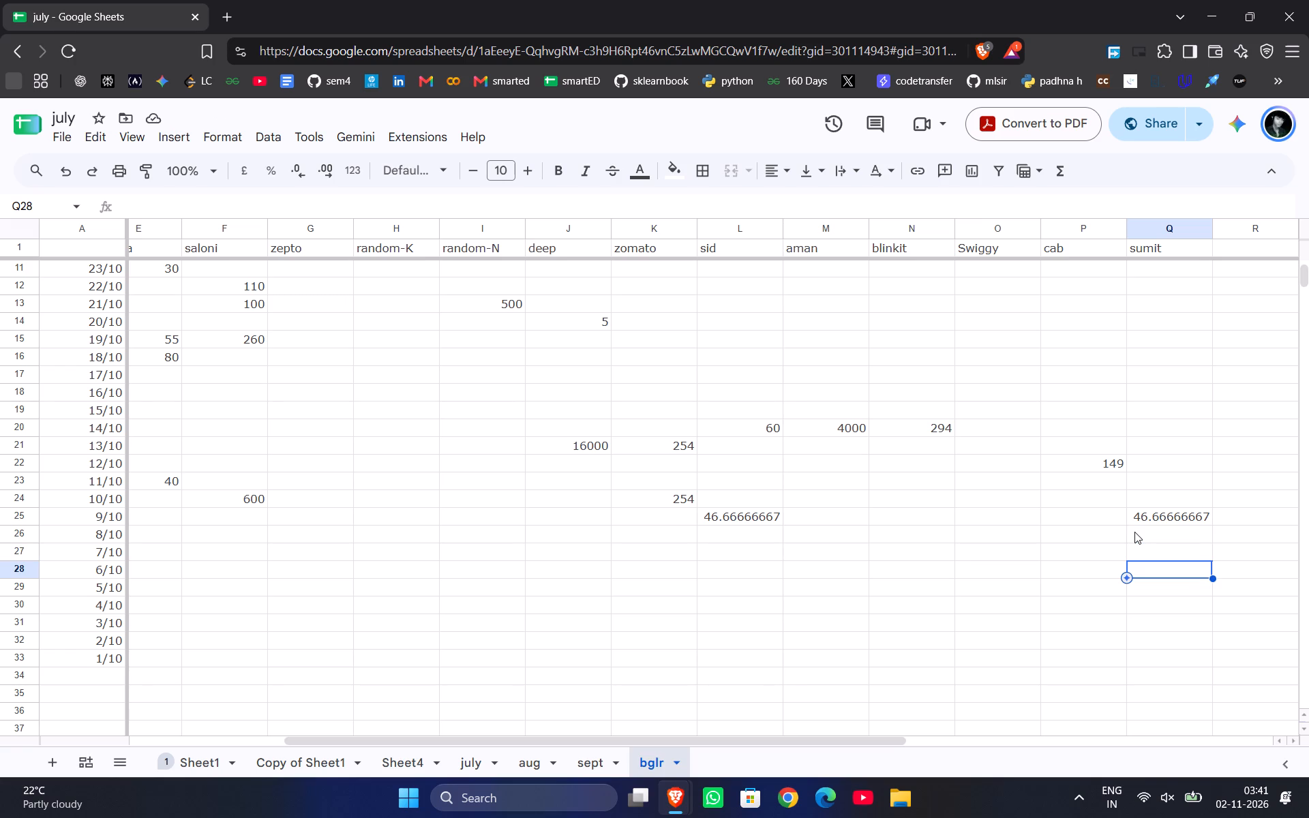
key(Left)
key(Left)
key(Left)
key(Left)
key(Left)
key(Left)
key(Left)
key(Left)
key(Left)
key(Left)
key(Left)
key(Left)
key(Left)
key(Left)
key(Left)
key(Left)
key(Left)
key(Left)
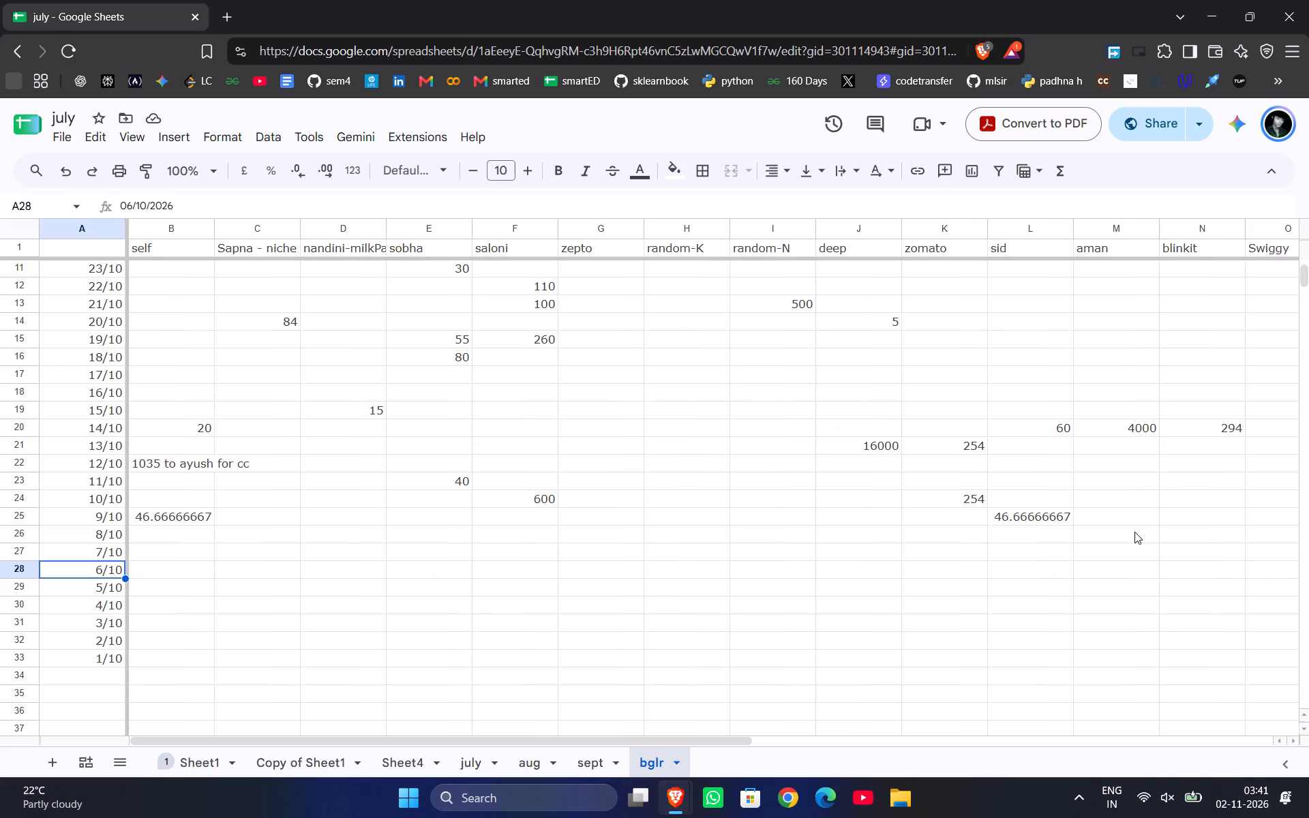
key(Right)
text(40)
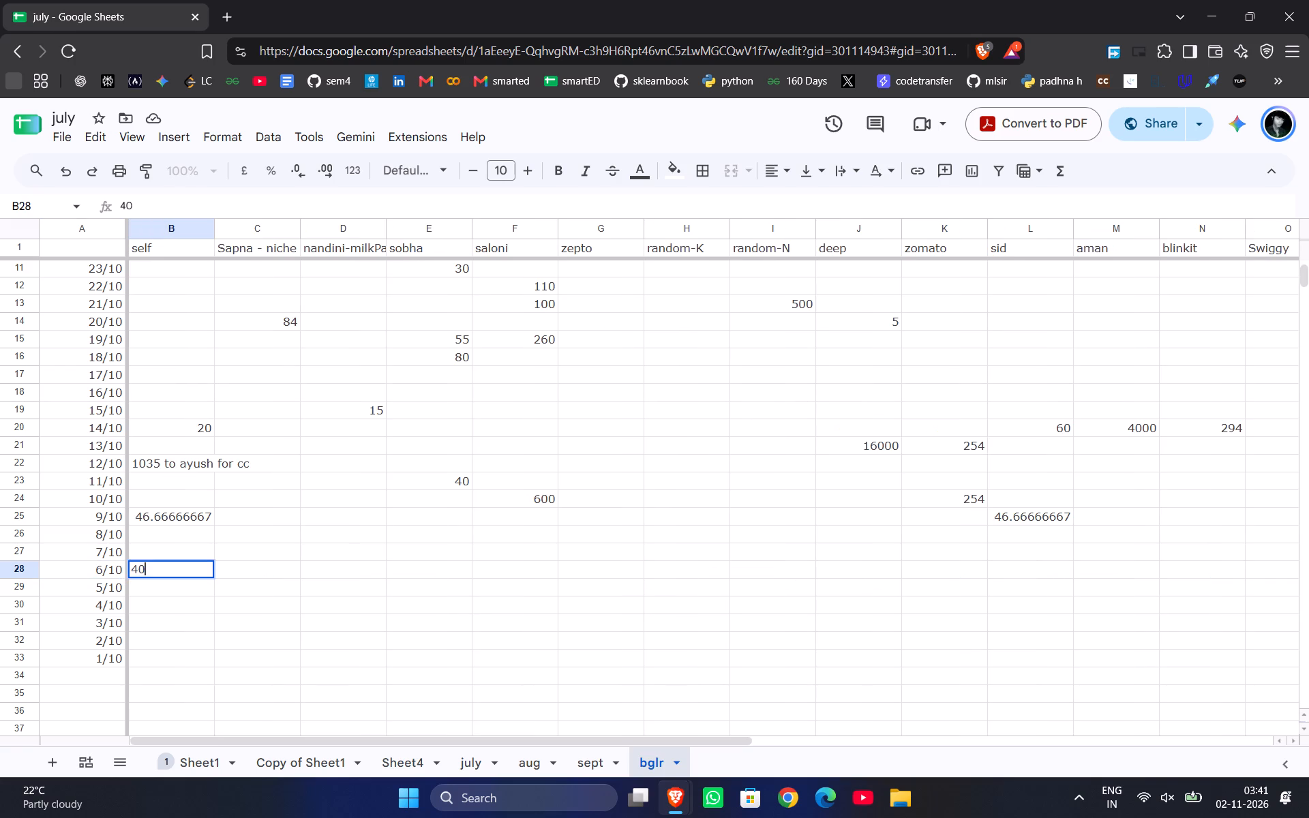
key(Return)
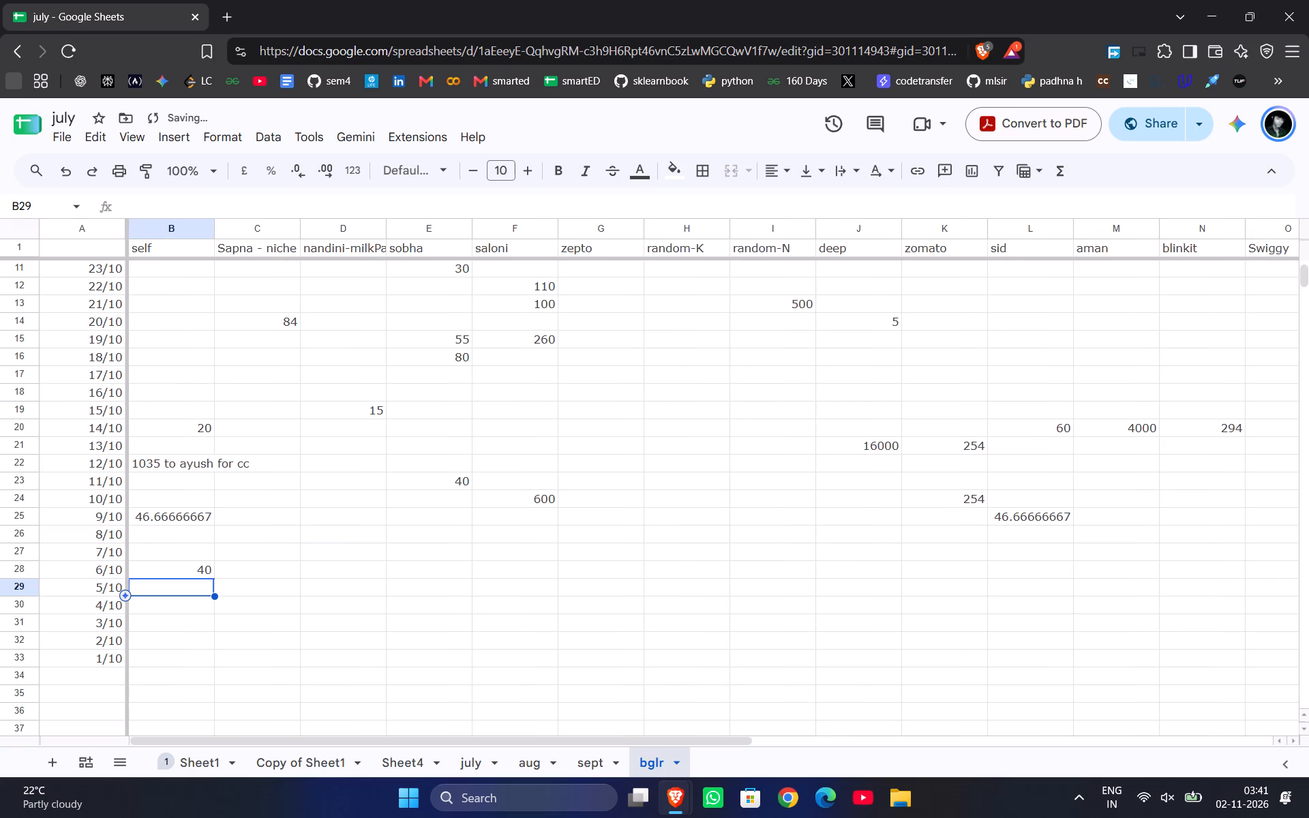
Enter 30 under the Sapna - niche header in the 6/10 row.
key(Up)
key(Right)
key(Right)
key(Right)
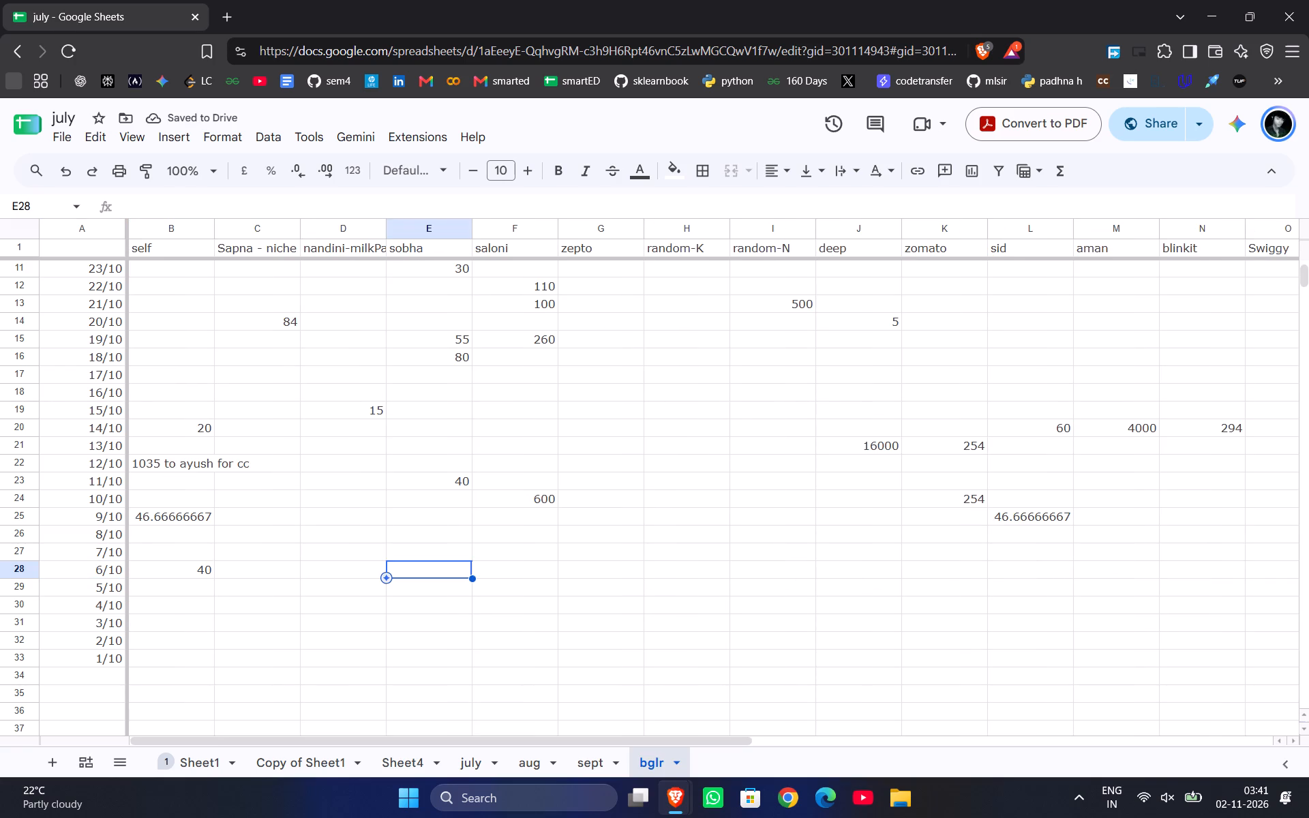
key(Left)
key(Left)
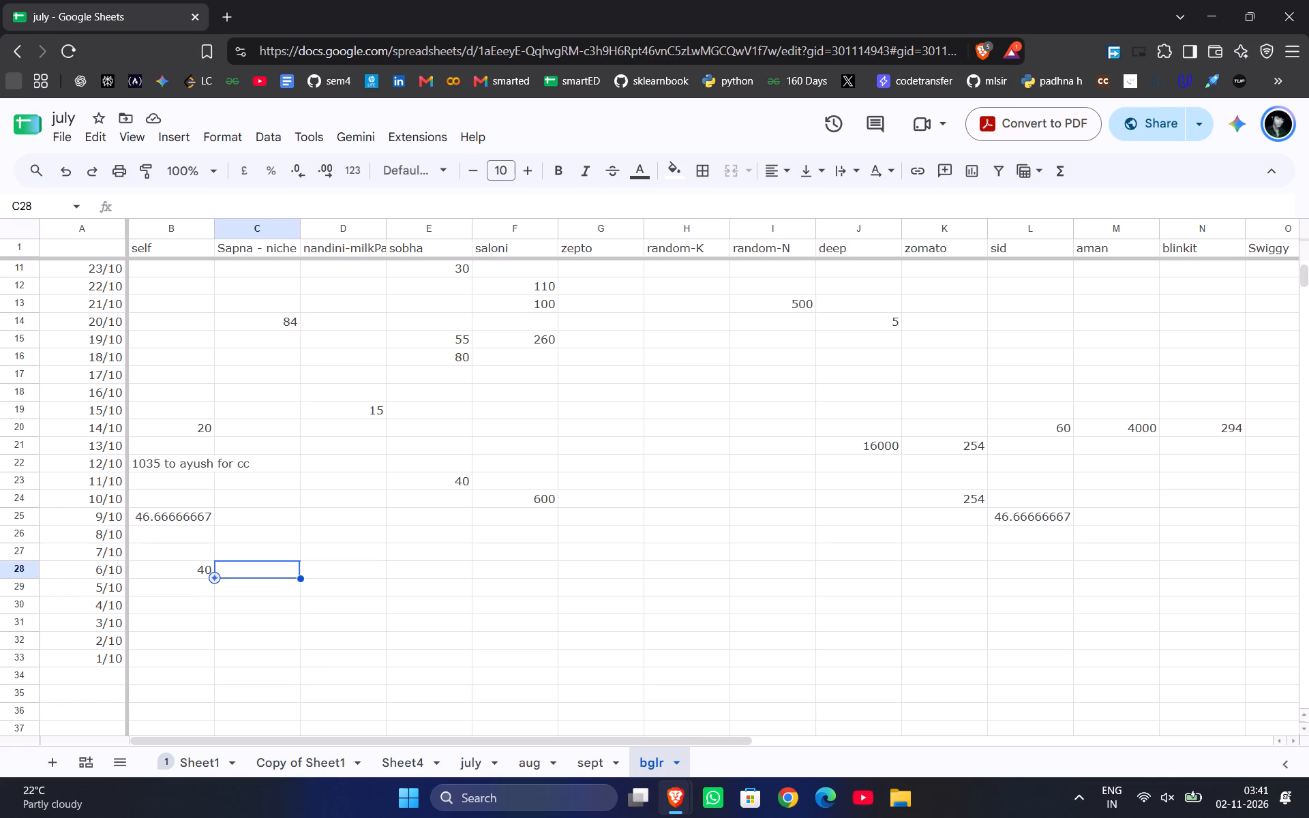
text(30)
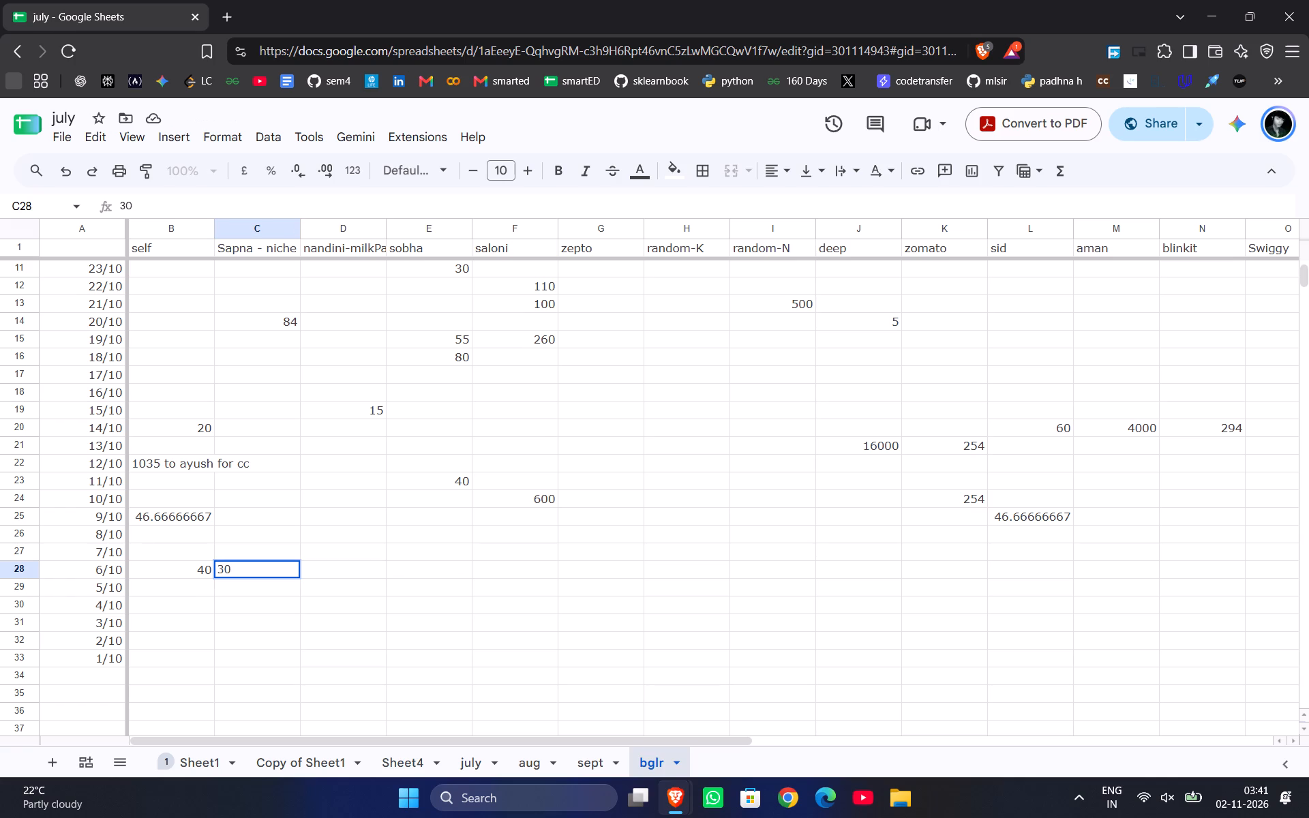
key(Down)
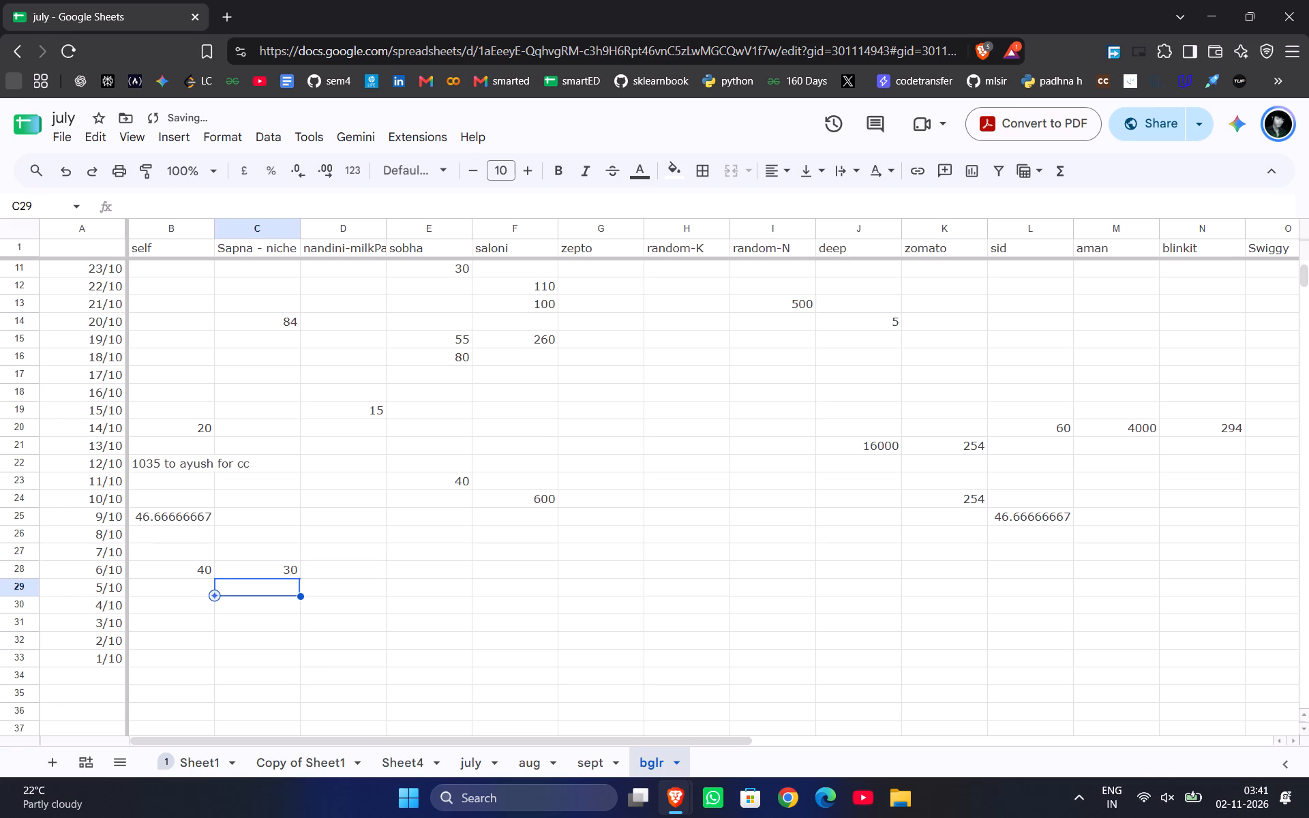
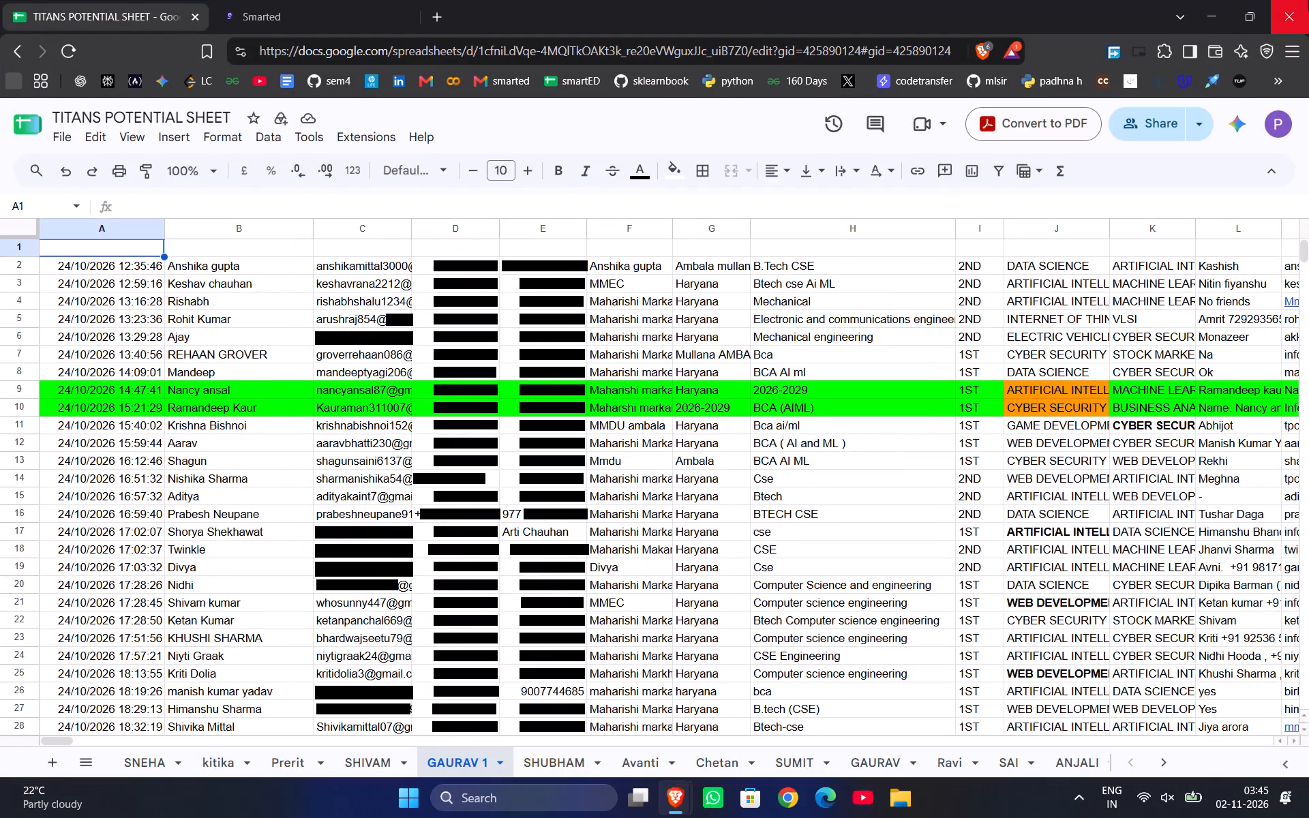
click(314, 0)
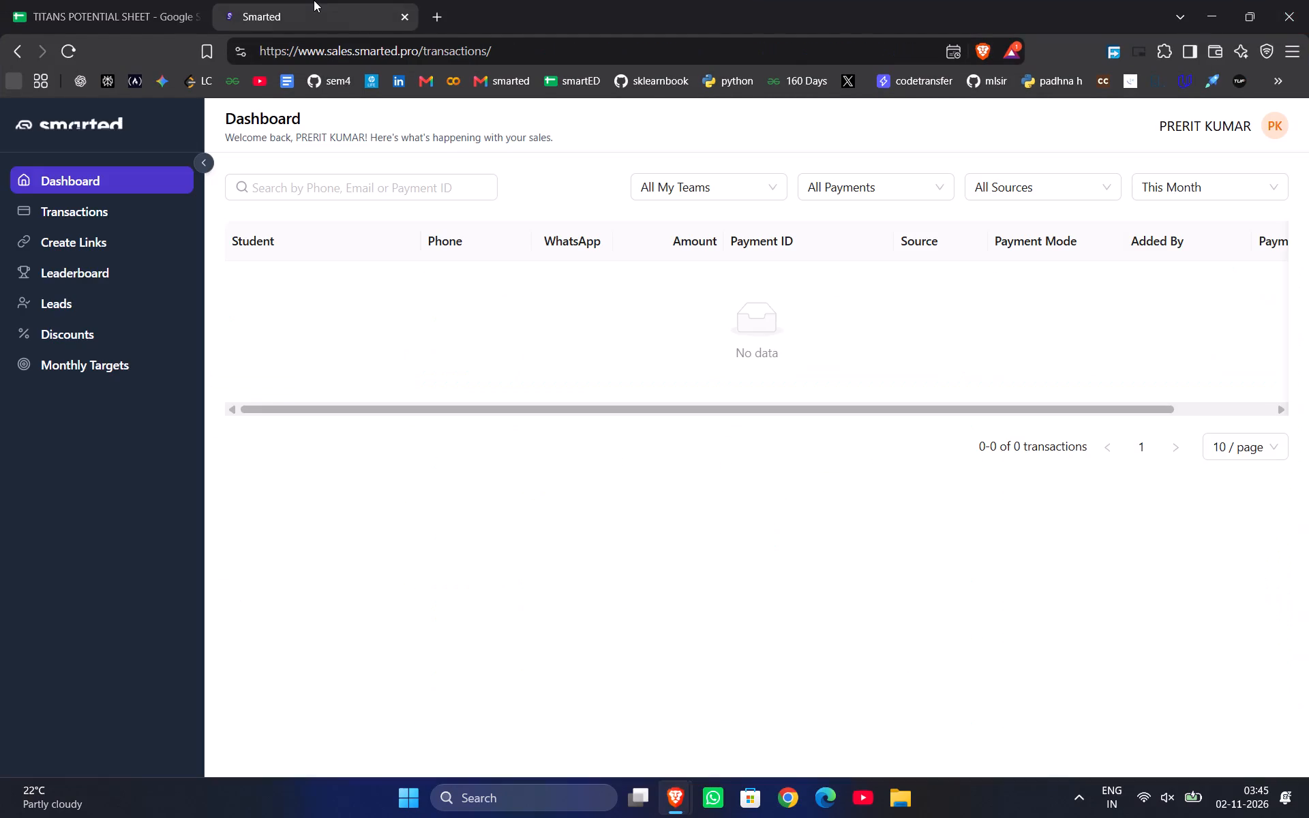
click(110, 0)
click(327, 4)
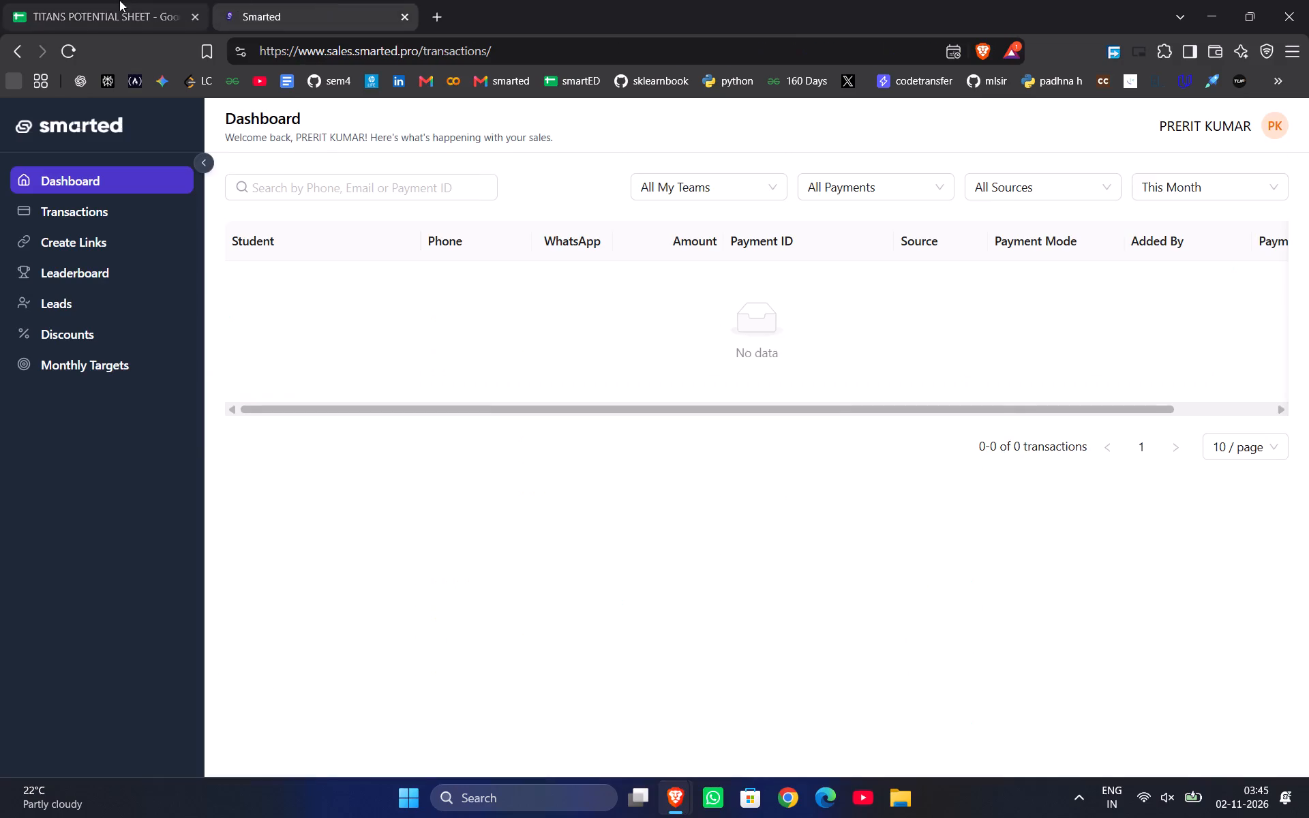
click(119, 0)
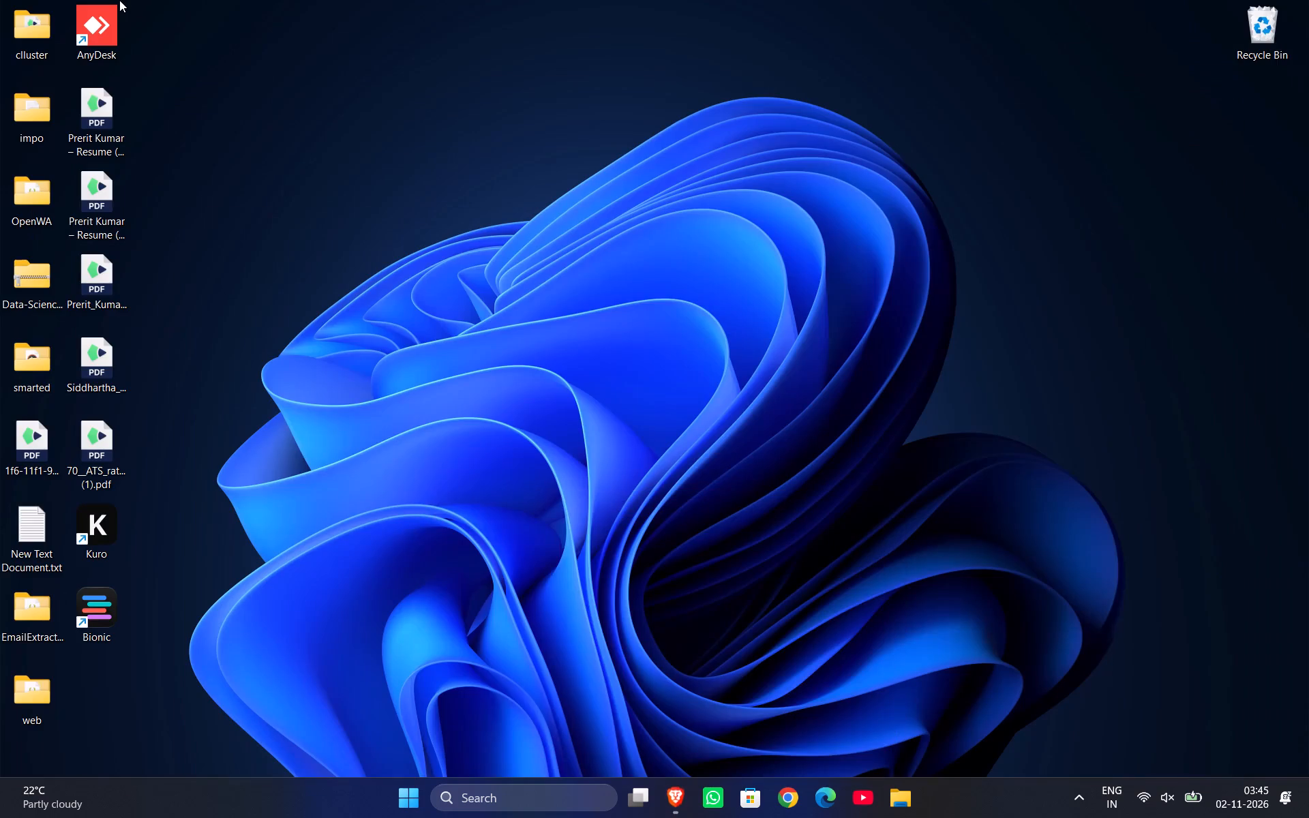
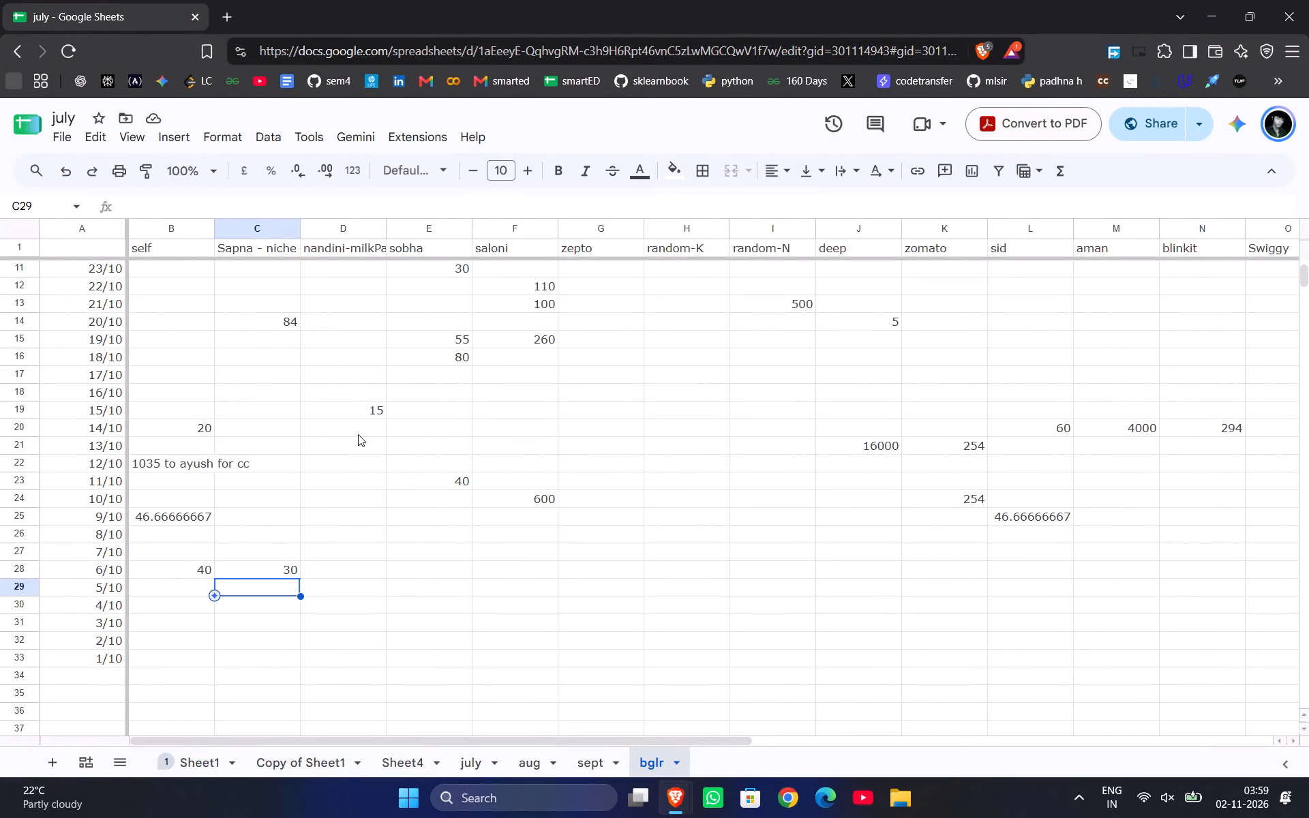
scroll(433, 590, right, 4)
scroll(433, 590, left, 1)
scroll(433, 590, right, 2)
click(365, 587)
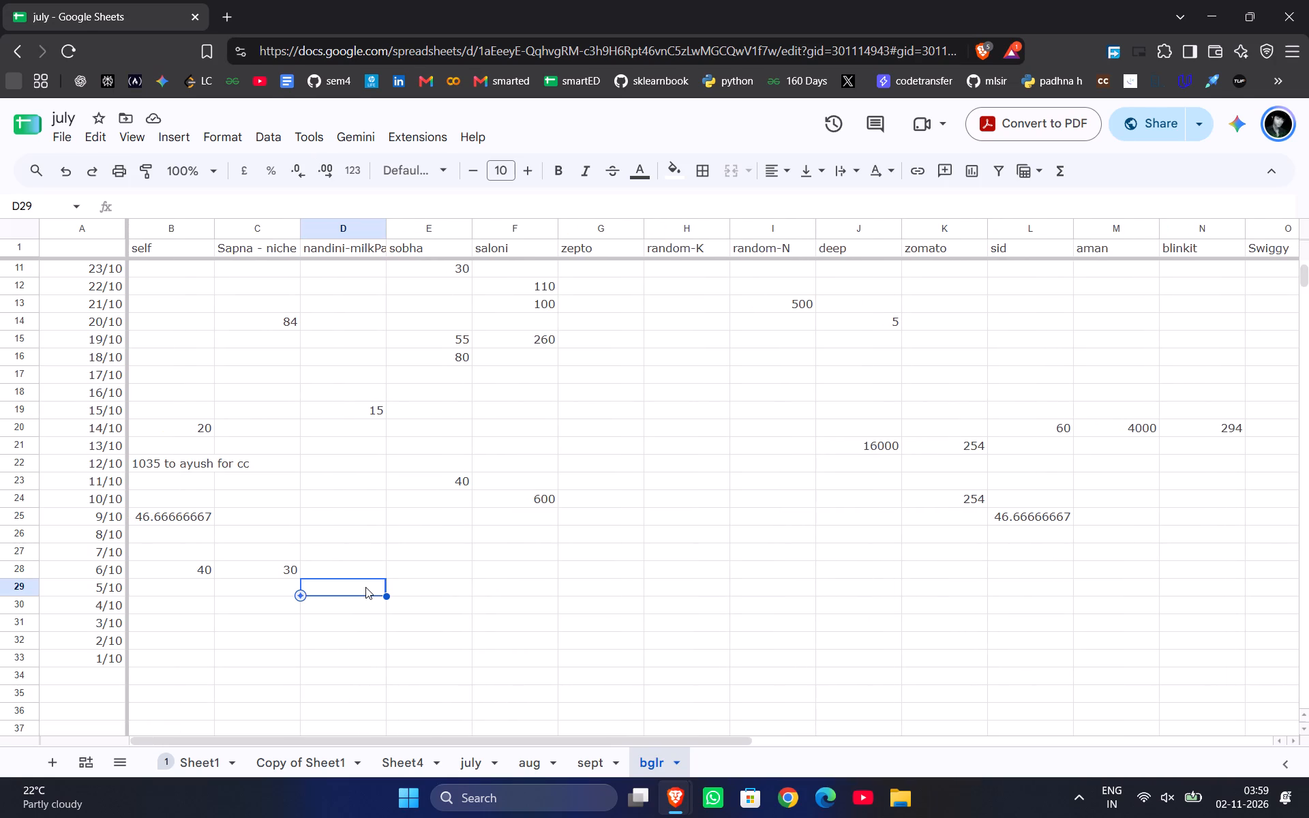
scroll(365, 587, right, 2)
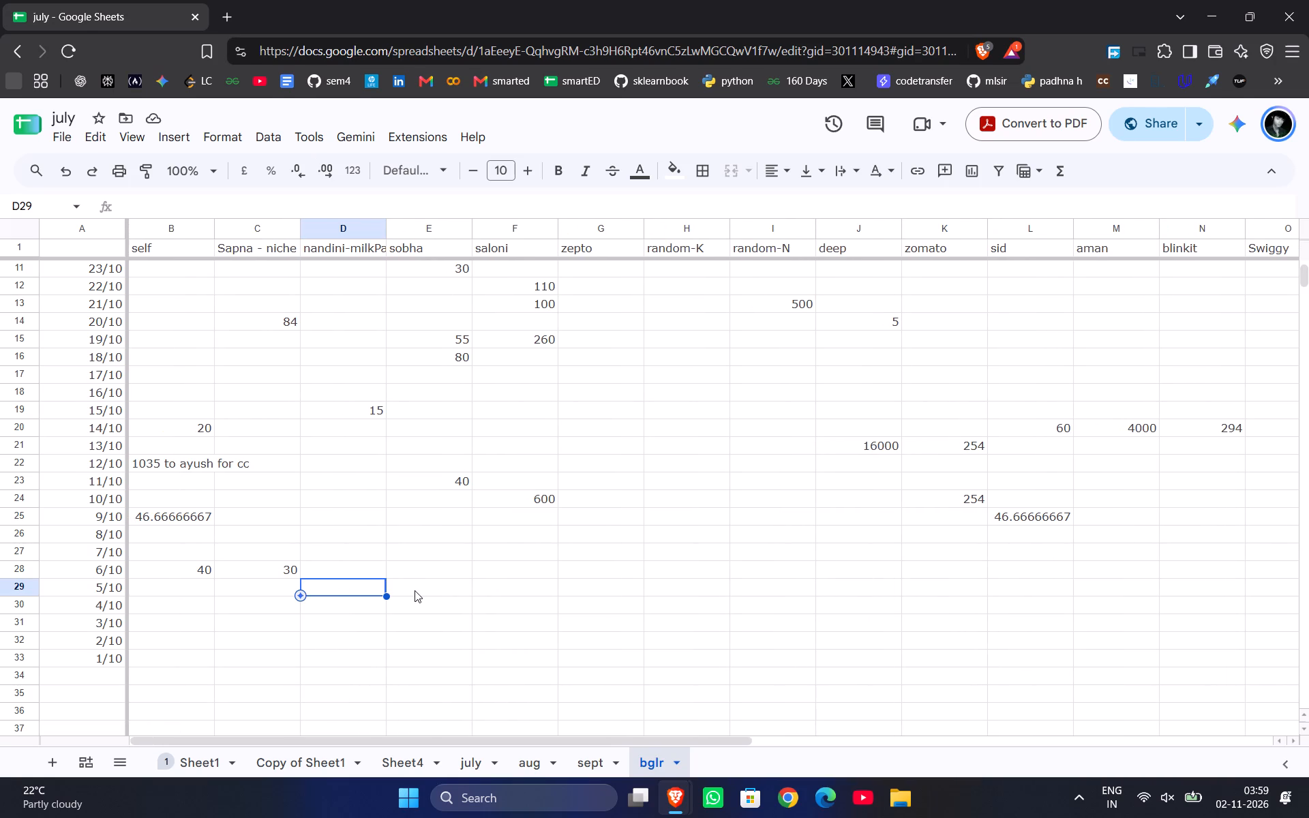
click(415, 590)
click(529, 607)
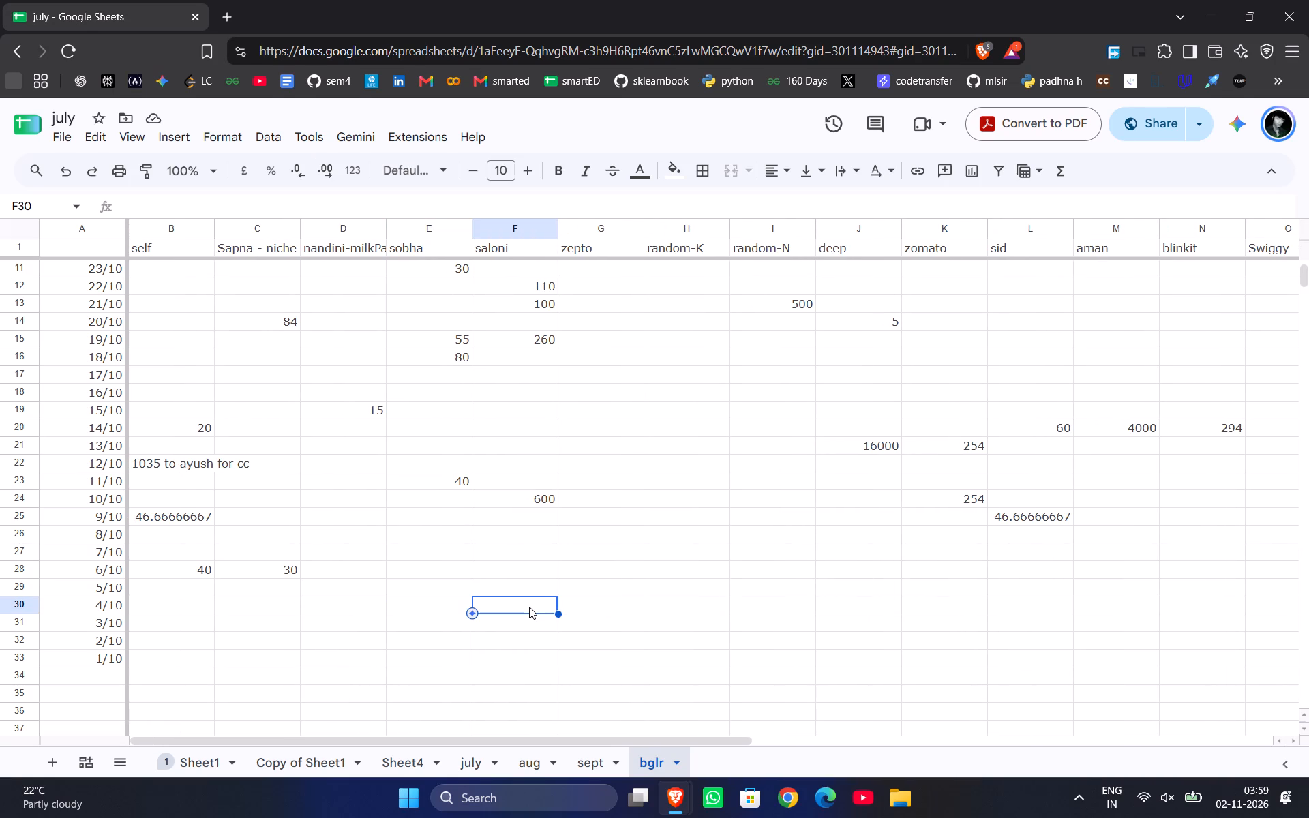
Enter 211 as the self expense for 5/10 and append a note so the cell reads 211-cabClub.
click(177, 585)
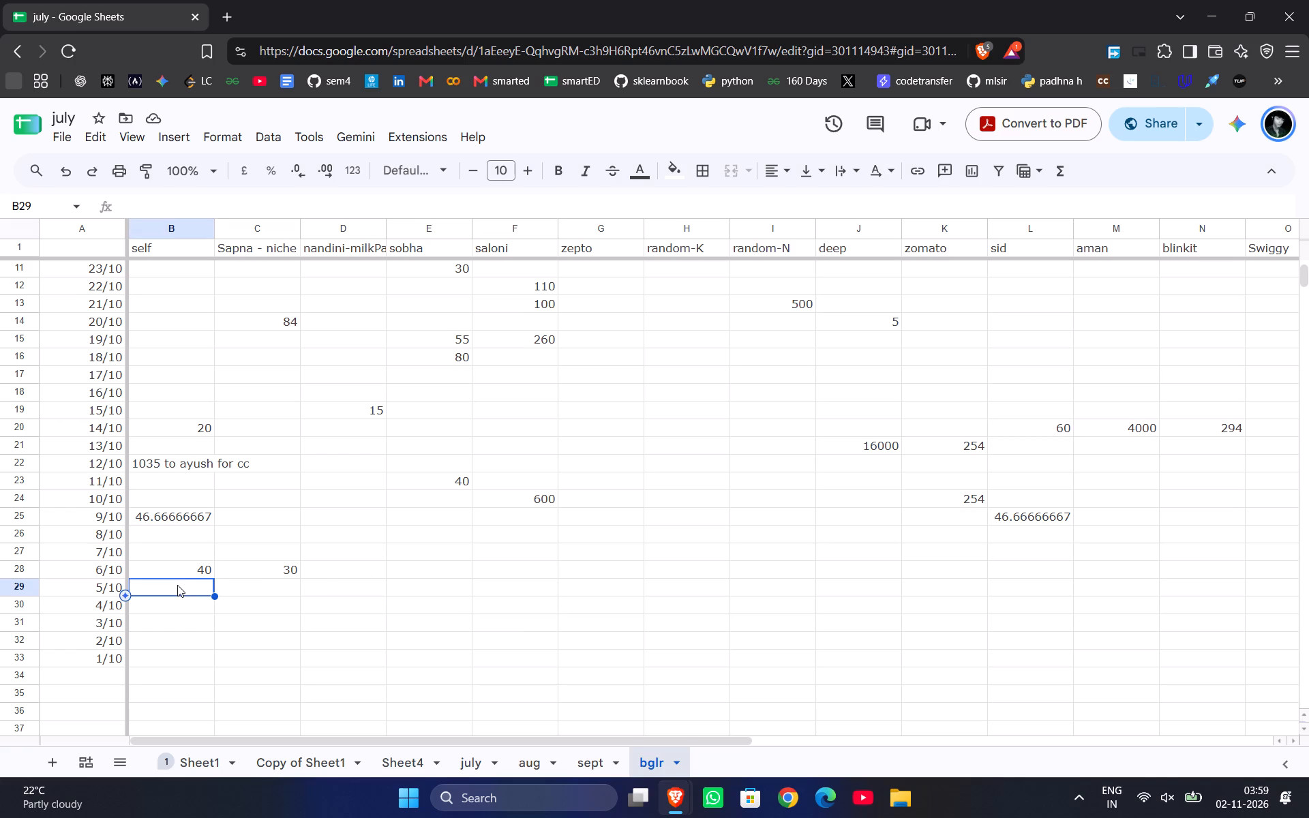
text(211)
key(Return)
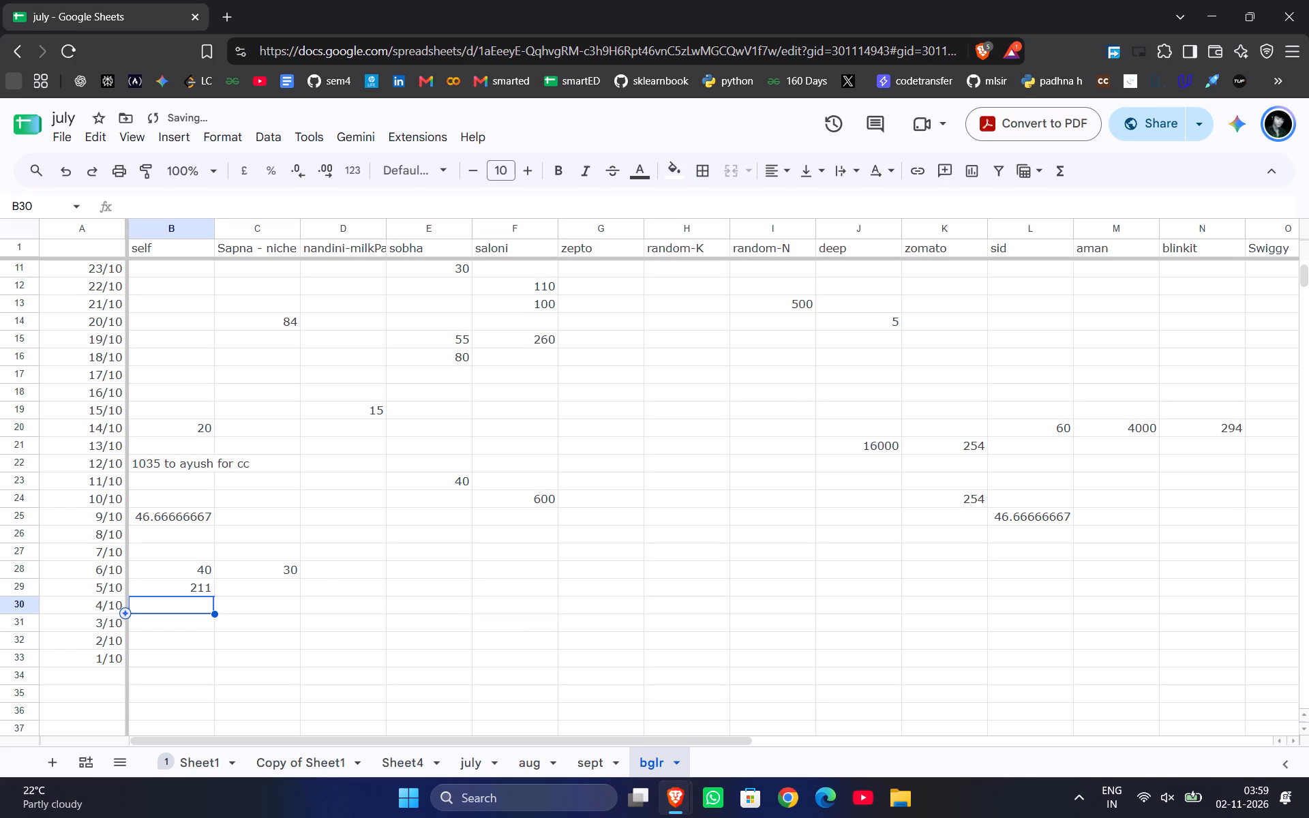
key(Up)
key(Return)
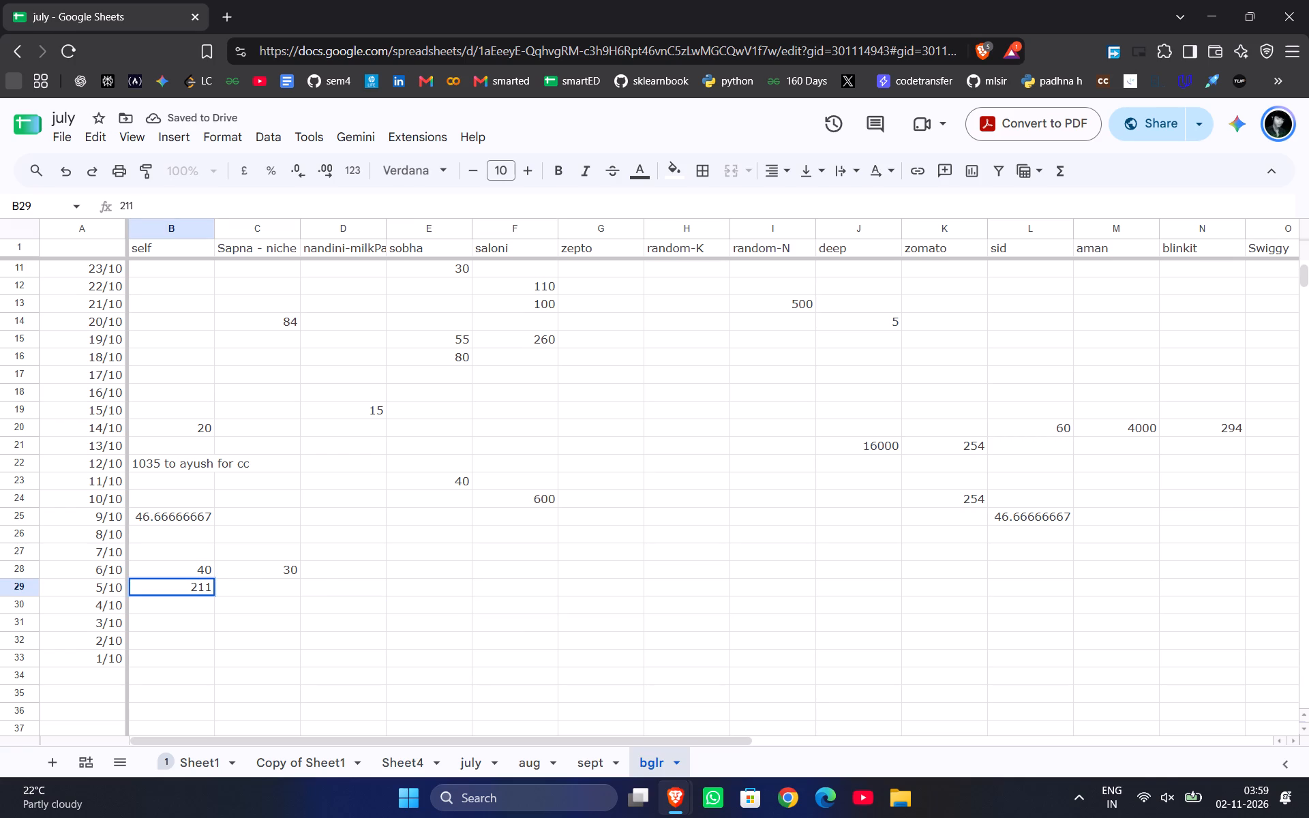
key(minus)
text(cab)
text(Club)
key(Return)
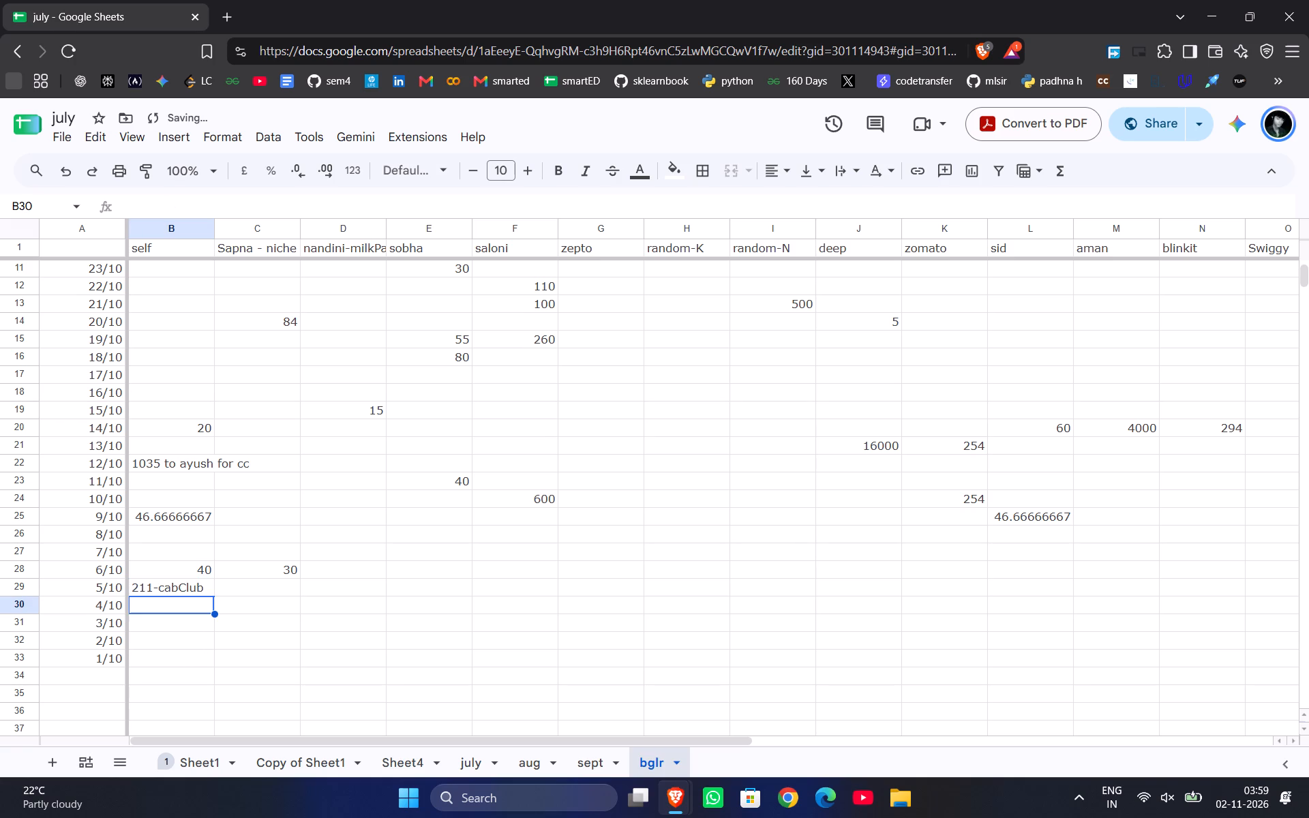
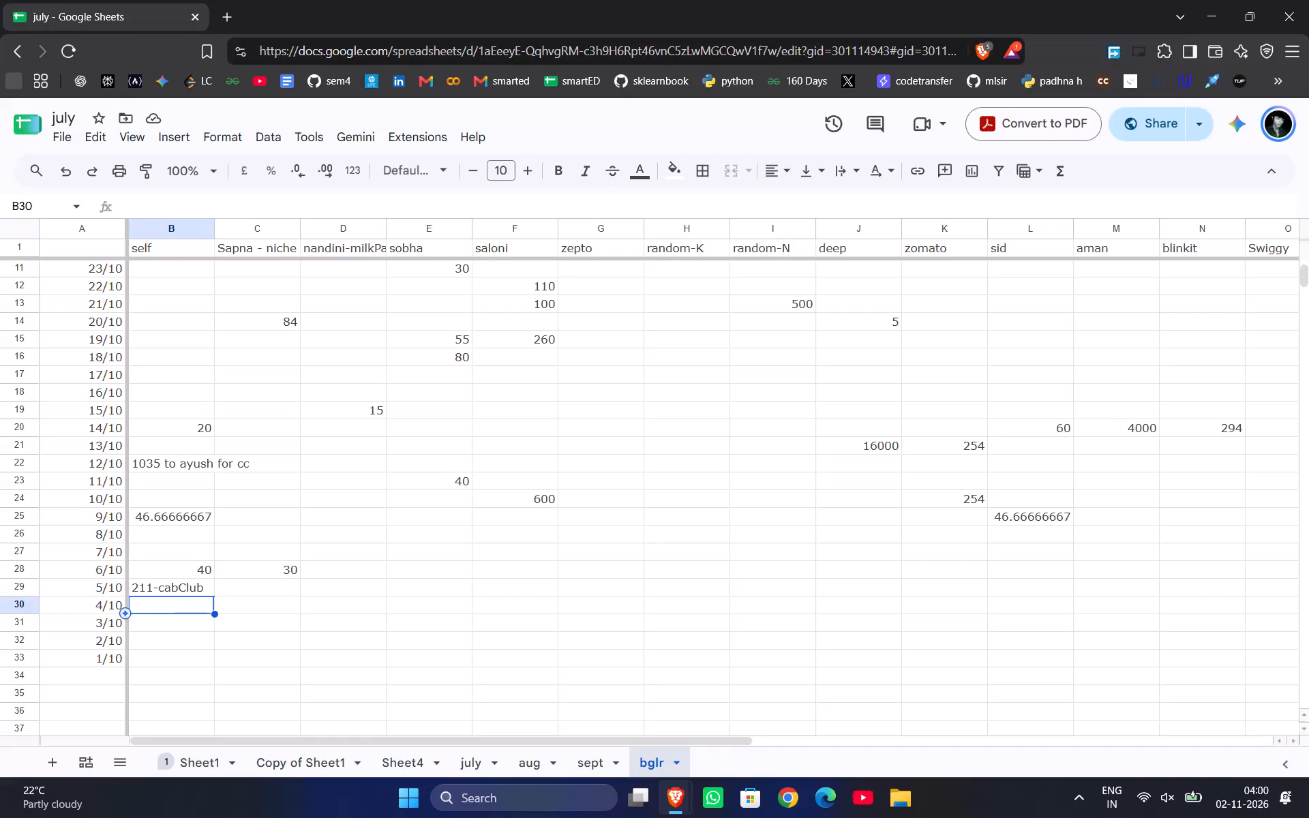
Append +33 to the self entry for 5/10 so the cell reads 211-cabClub +33.
click(196, 589)
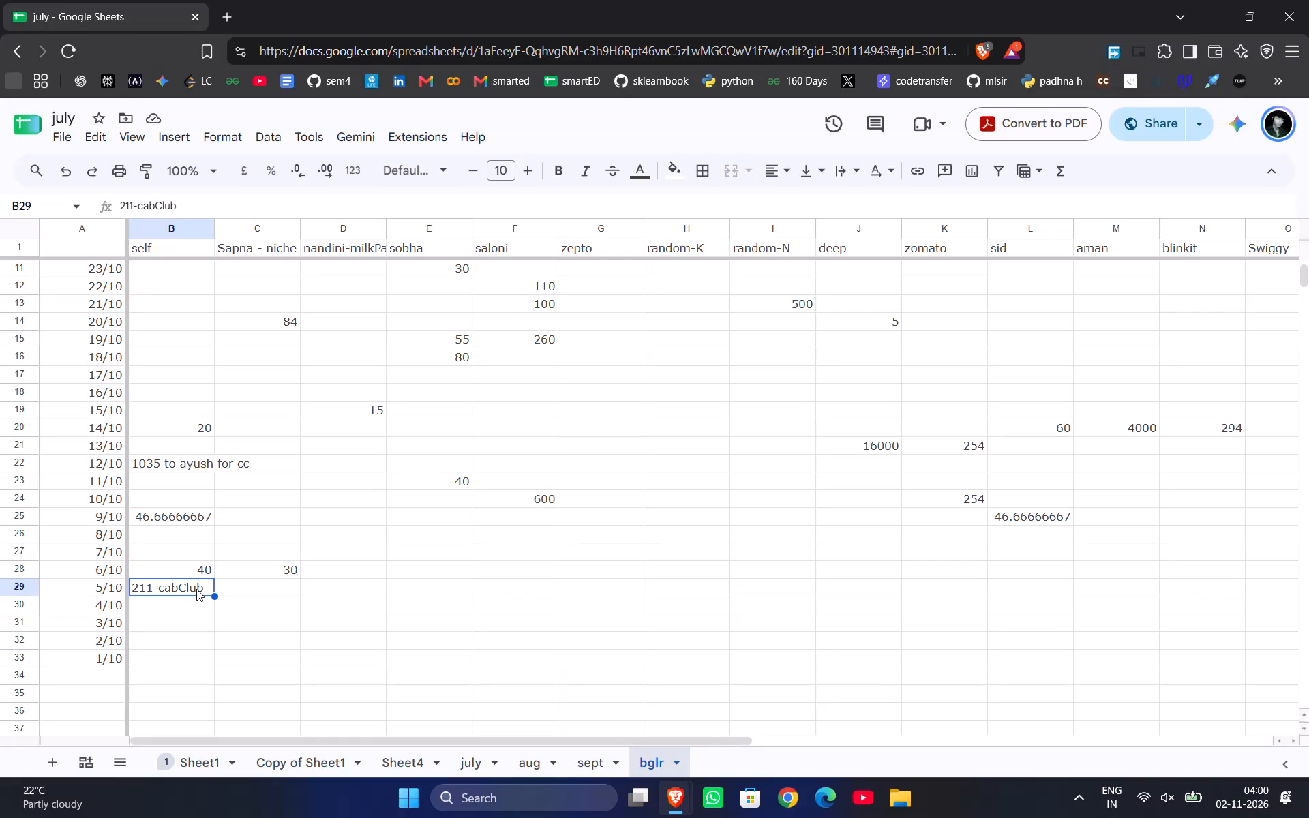
key(Up)
key(Down)
key(Return)
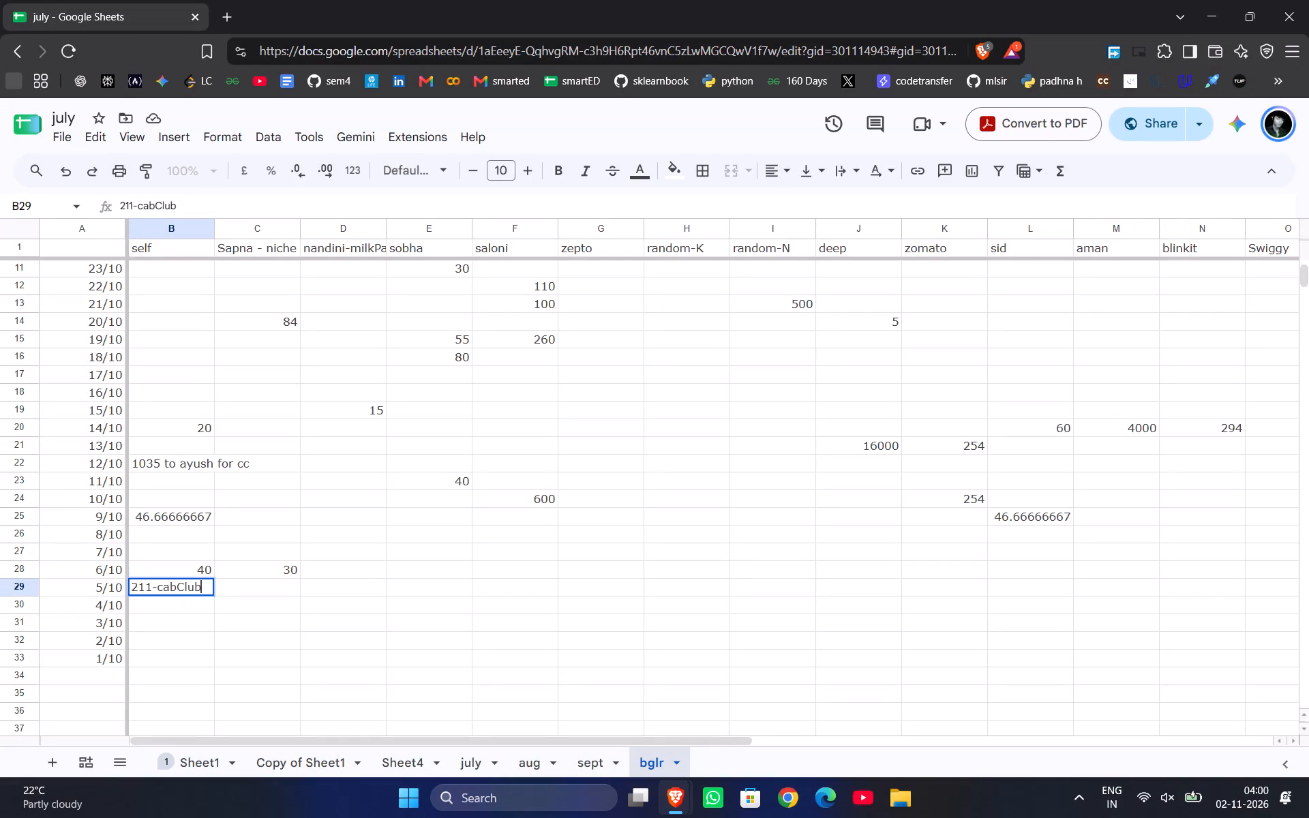
key(space)
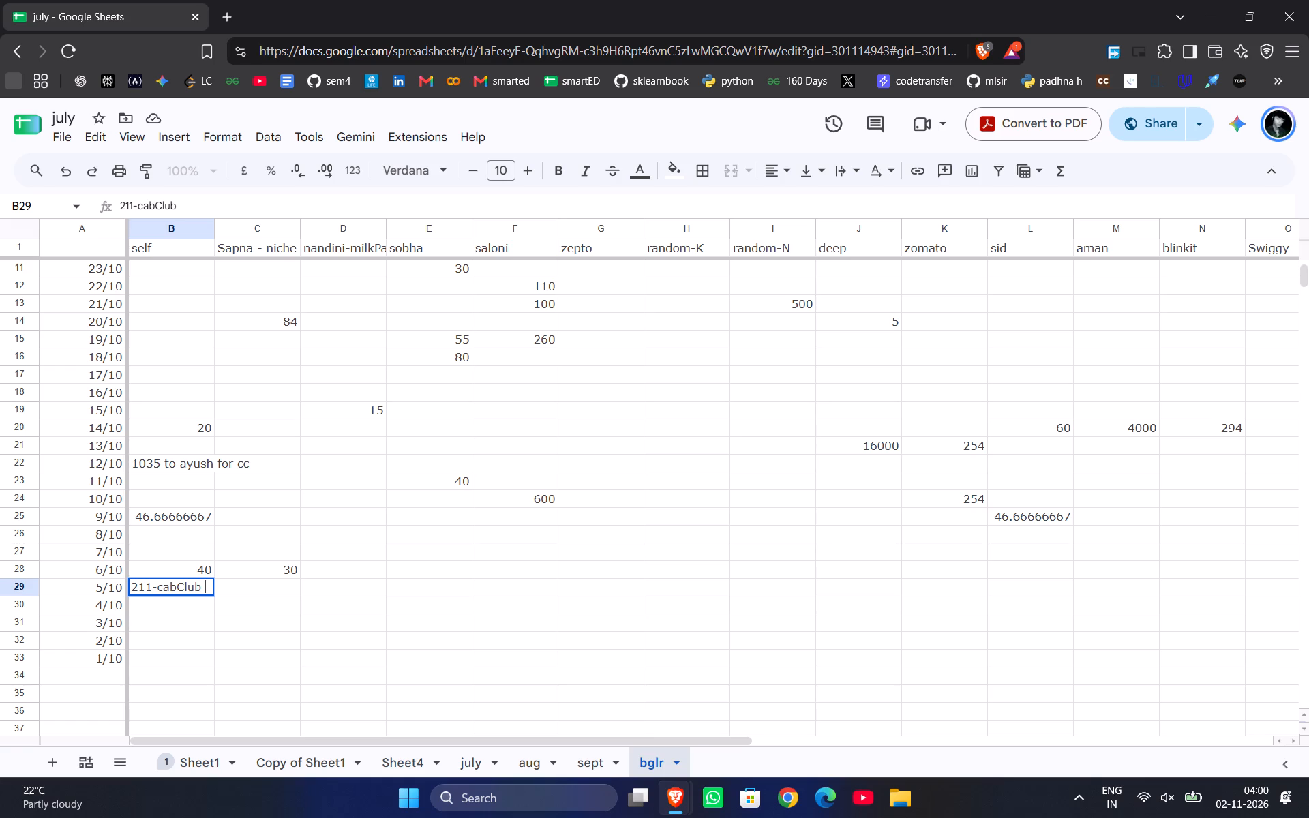
key(plus)
text(33)
key(Return)
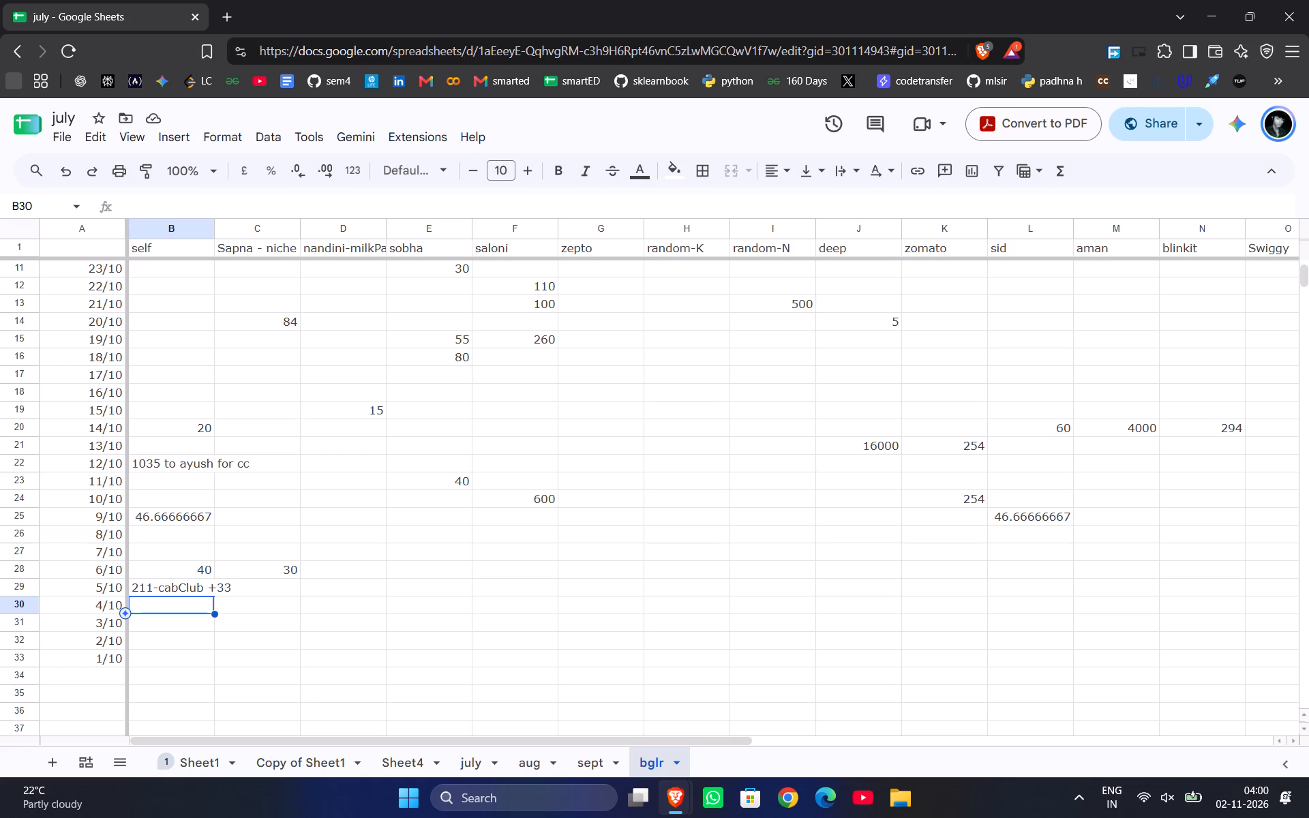
Enter 1855 as the saloni expense for 4/10.
key(Right)
key(Right)
key(Right)
key(Right)
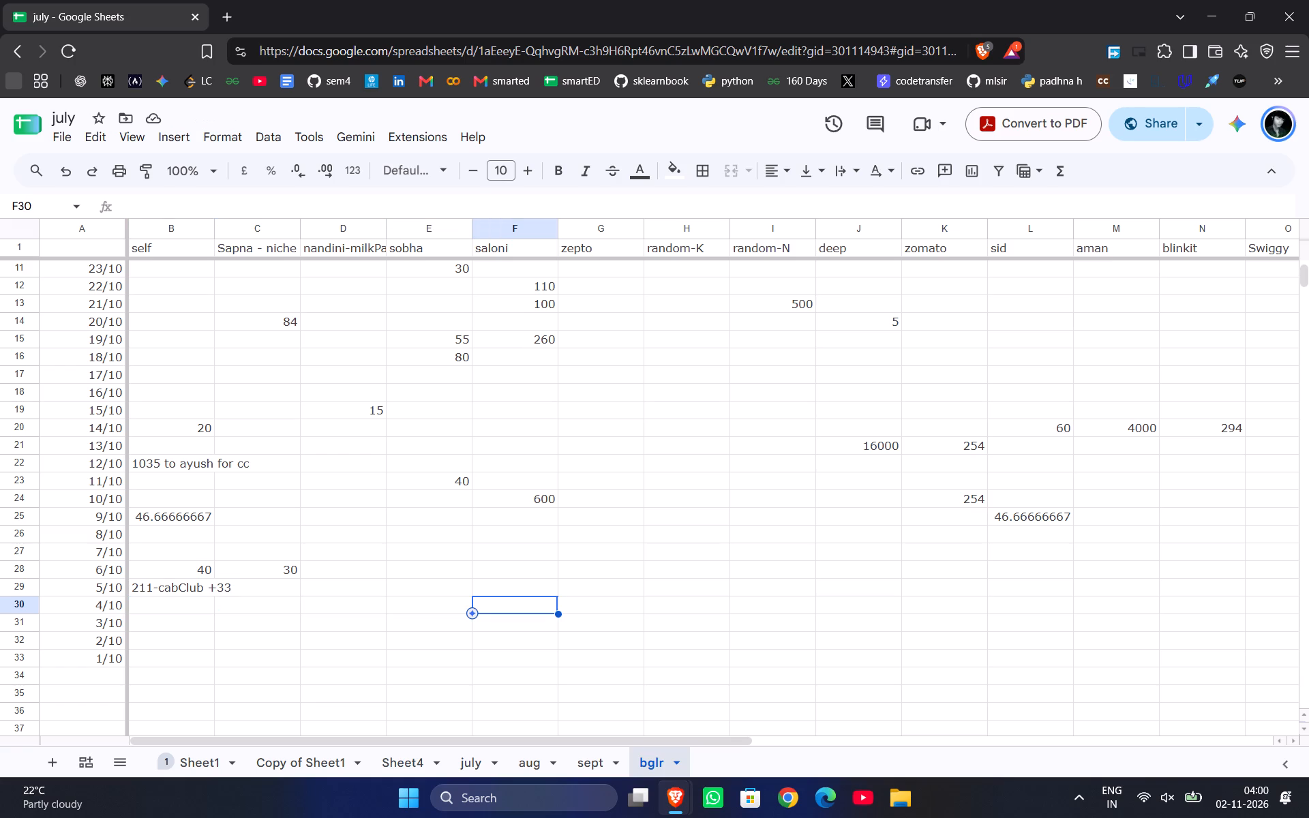
text(1855)
key(Return)
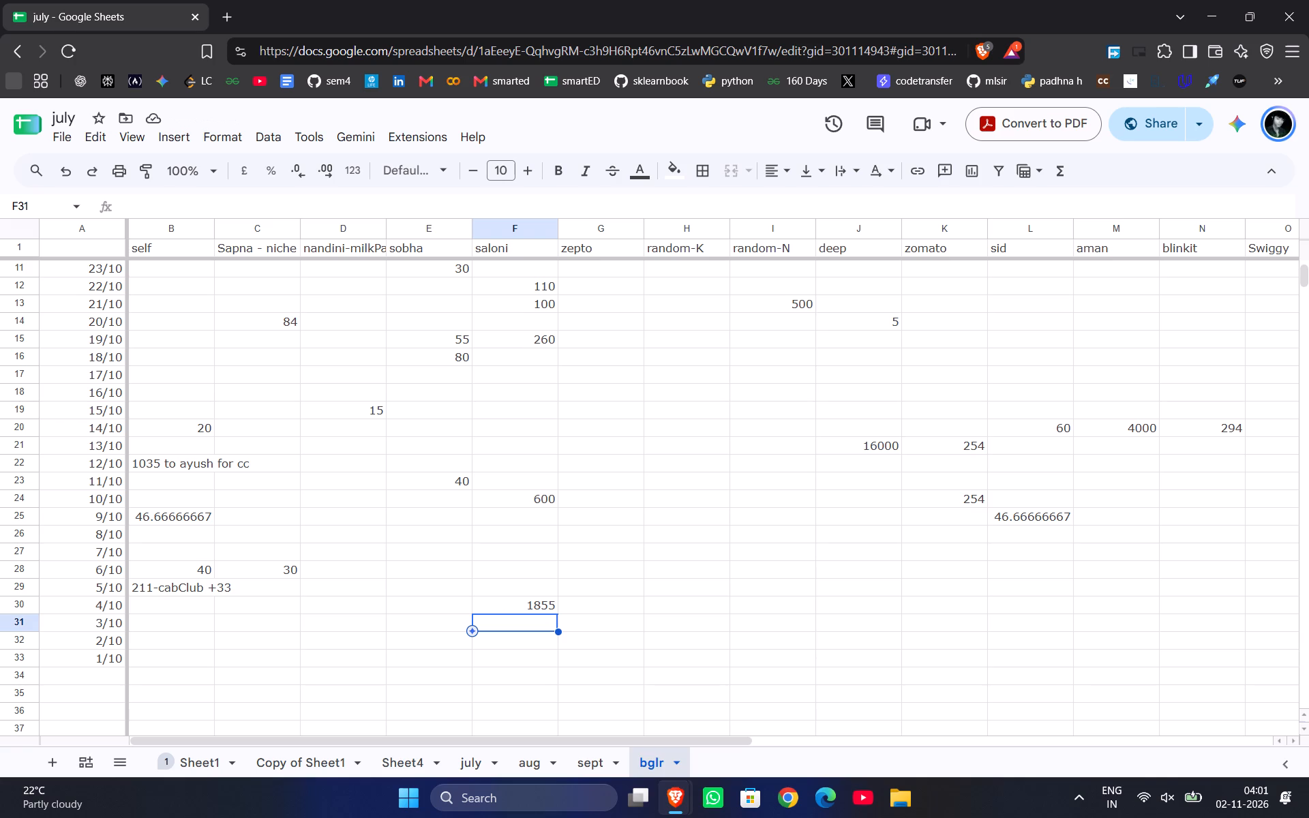
Enter 229 as the Swiggy expense for 4/10.
key(Right)
key(Right)
key(Right)
key(Right)
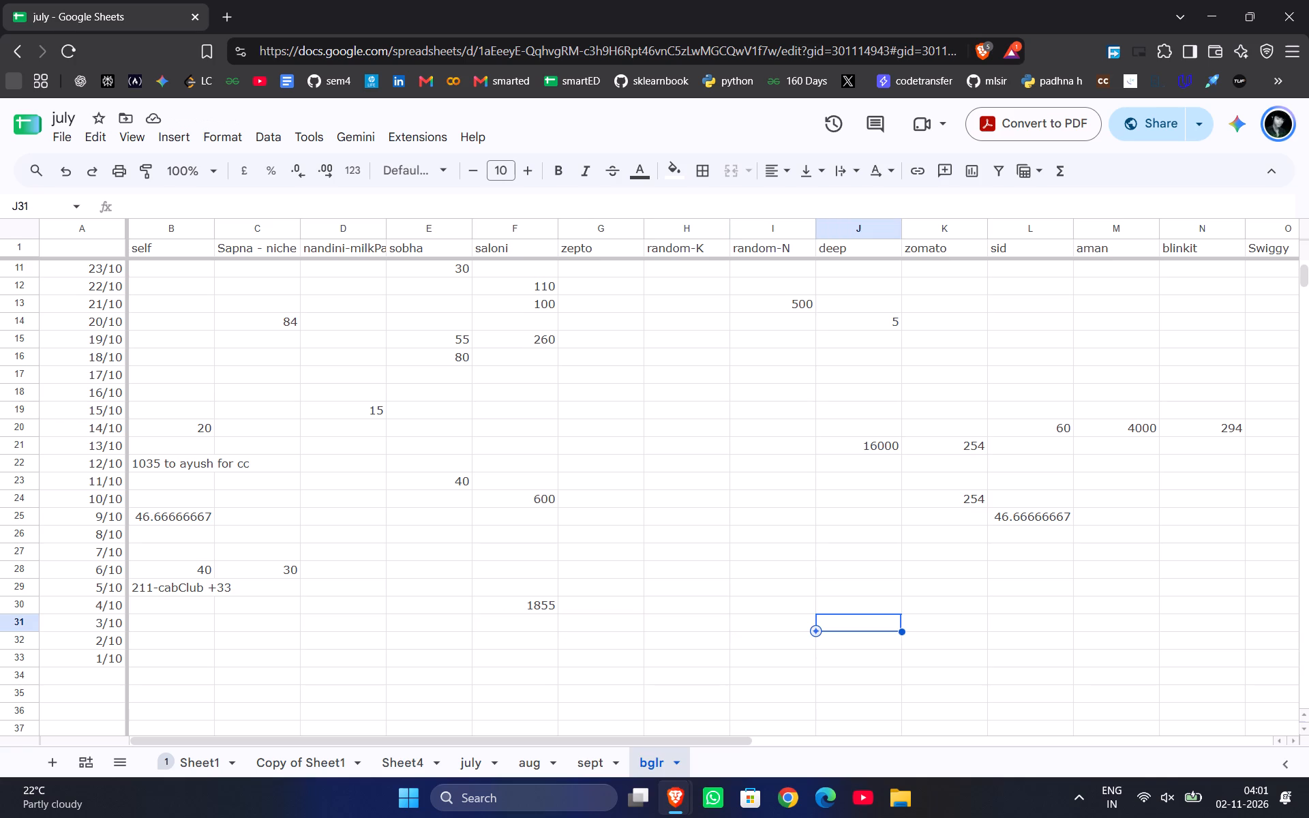
key(Right)
key(Up)
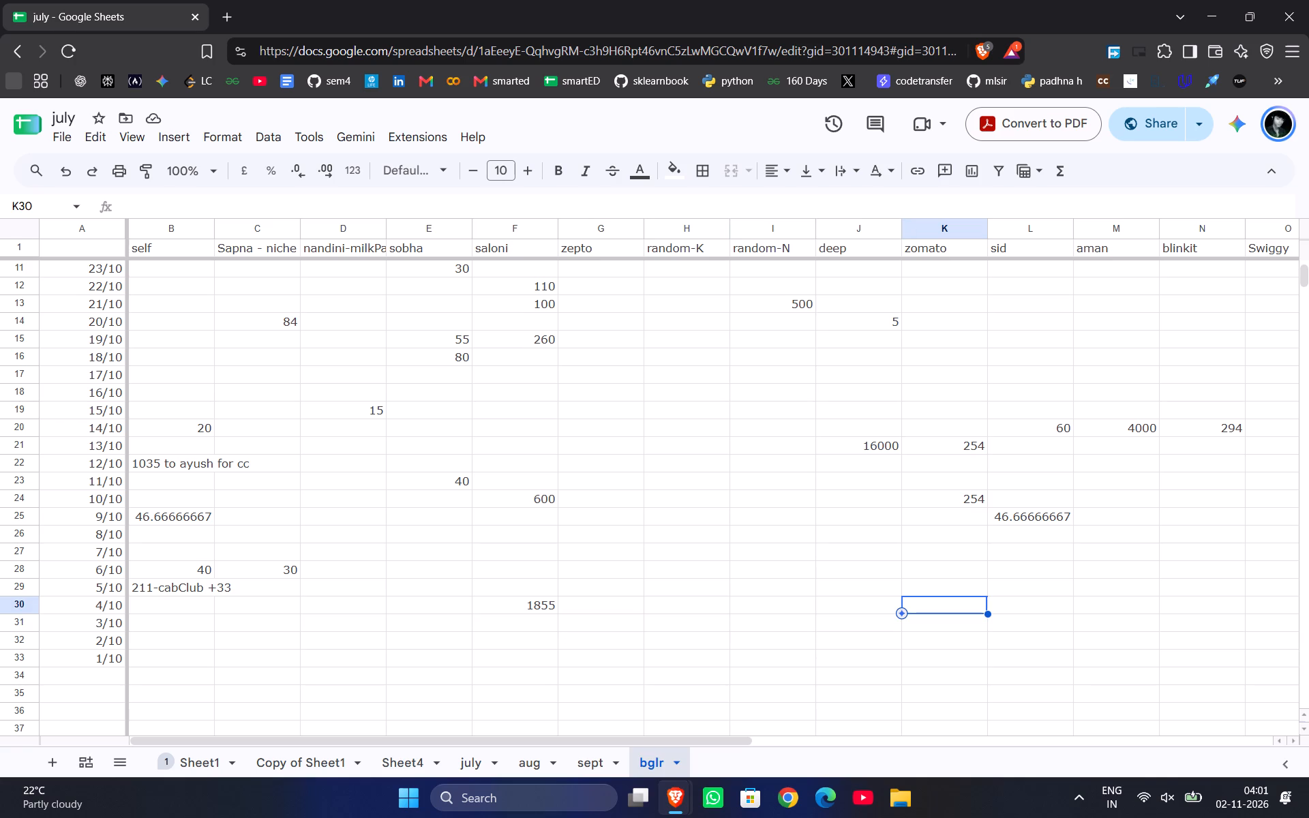
key(Down)
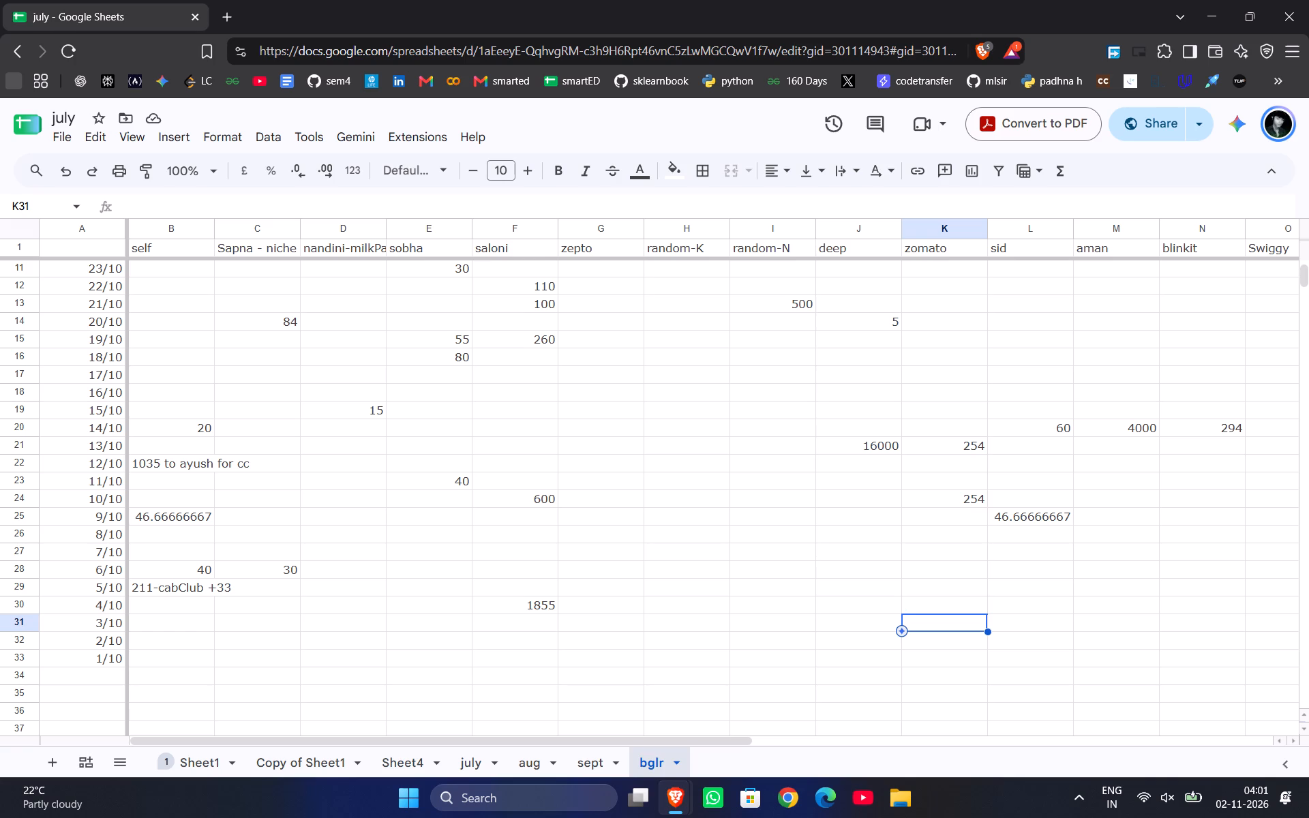
key(Up)
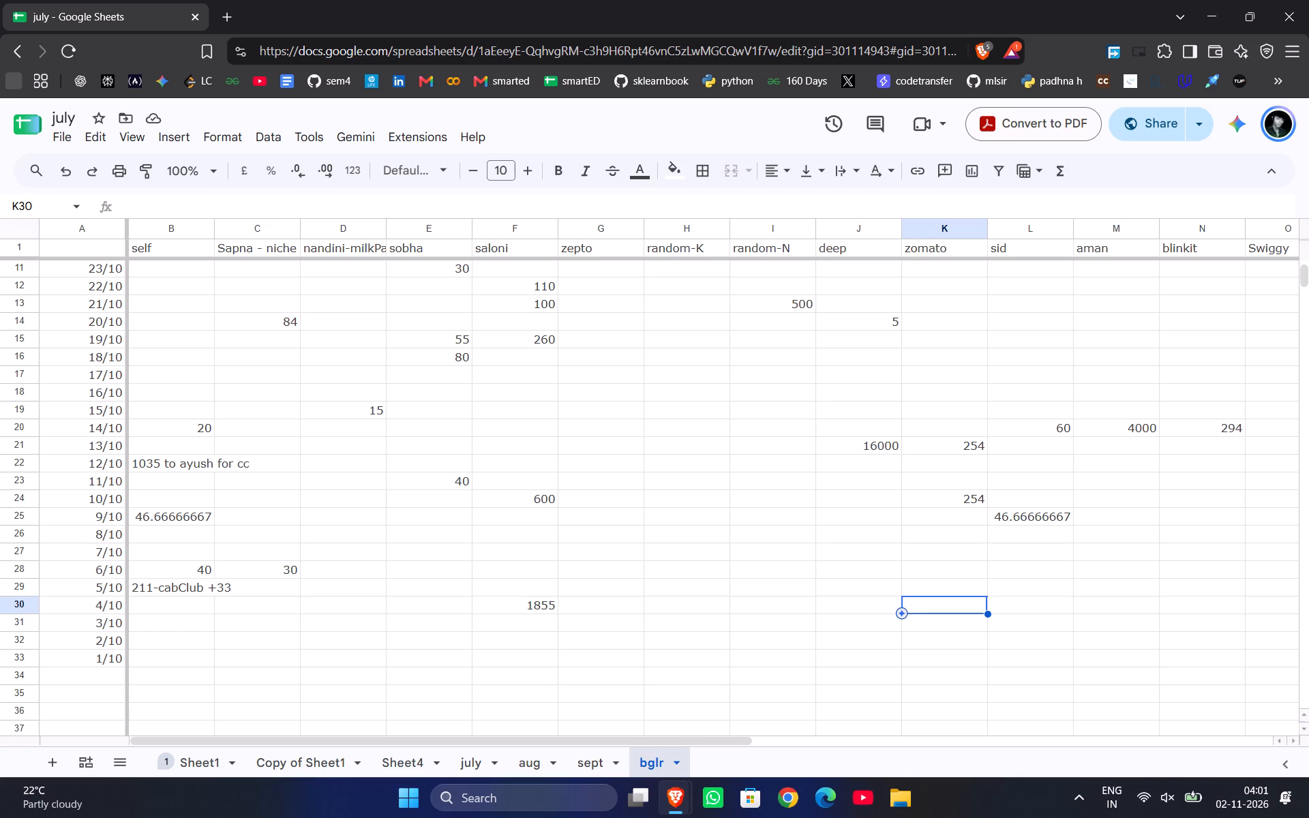
key(Right)
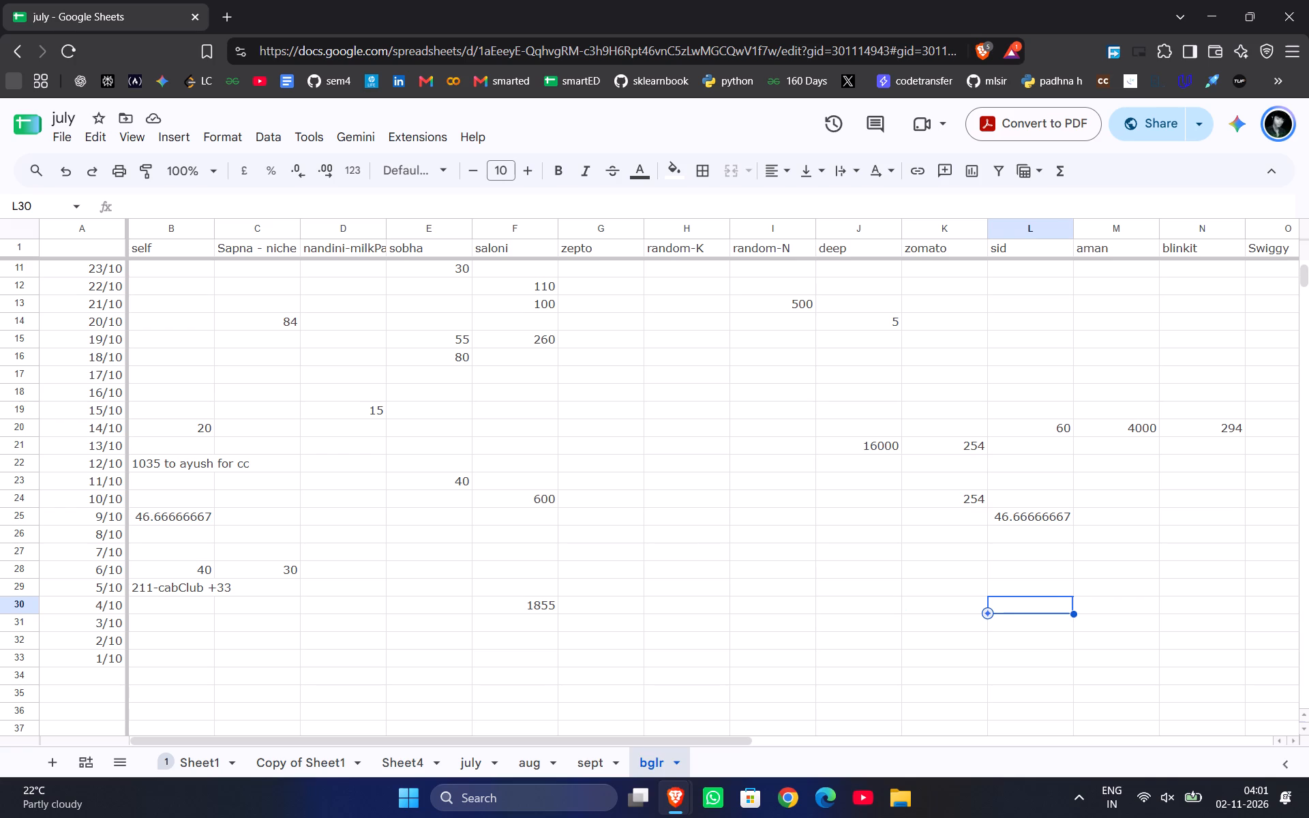
key(Right)
key(Right)
key(Right)
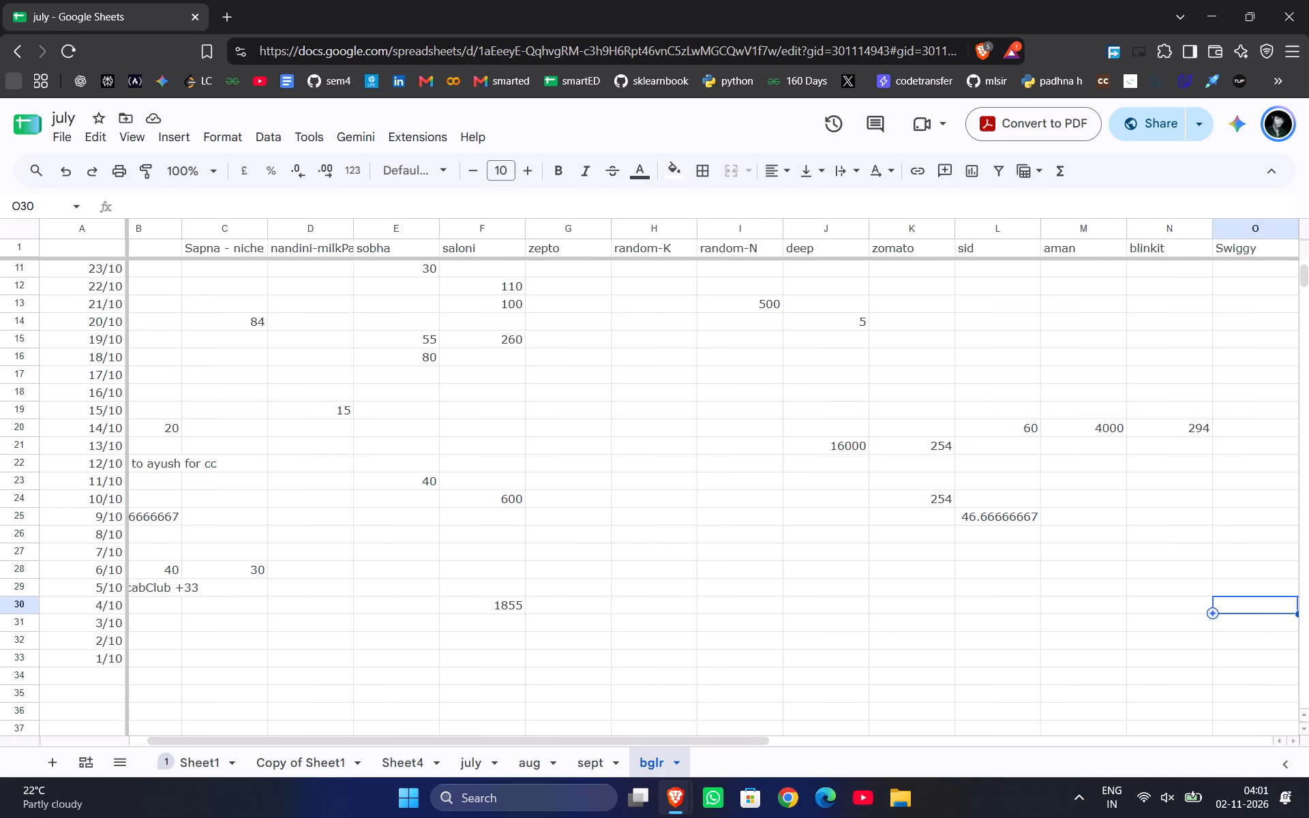
text(229)
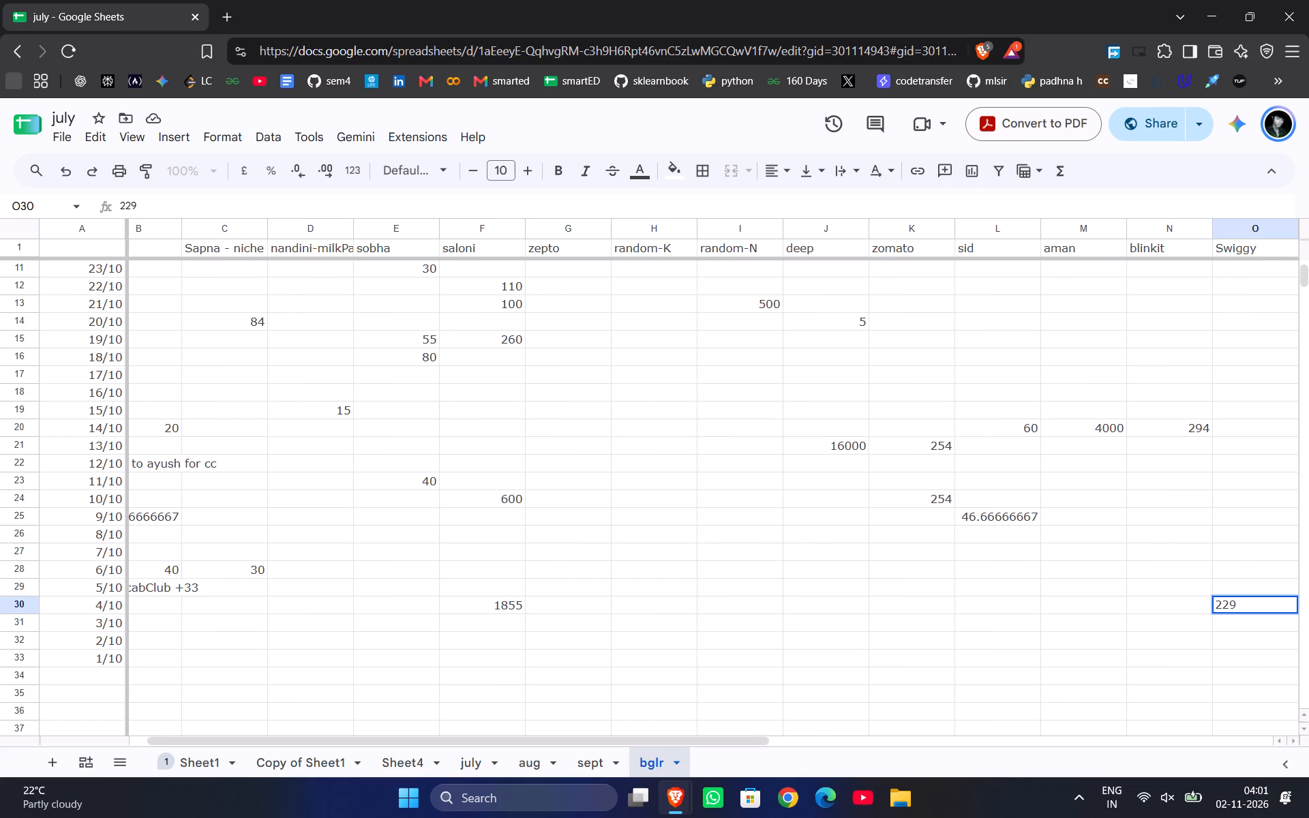
key(Left)
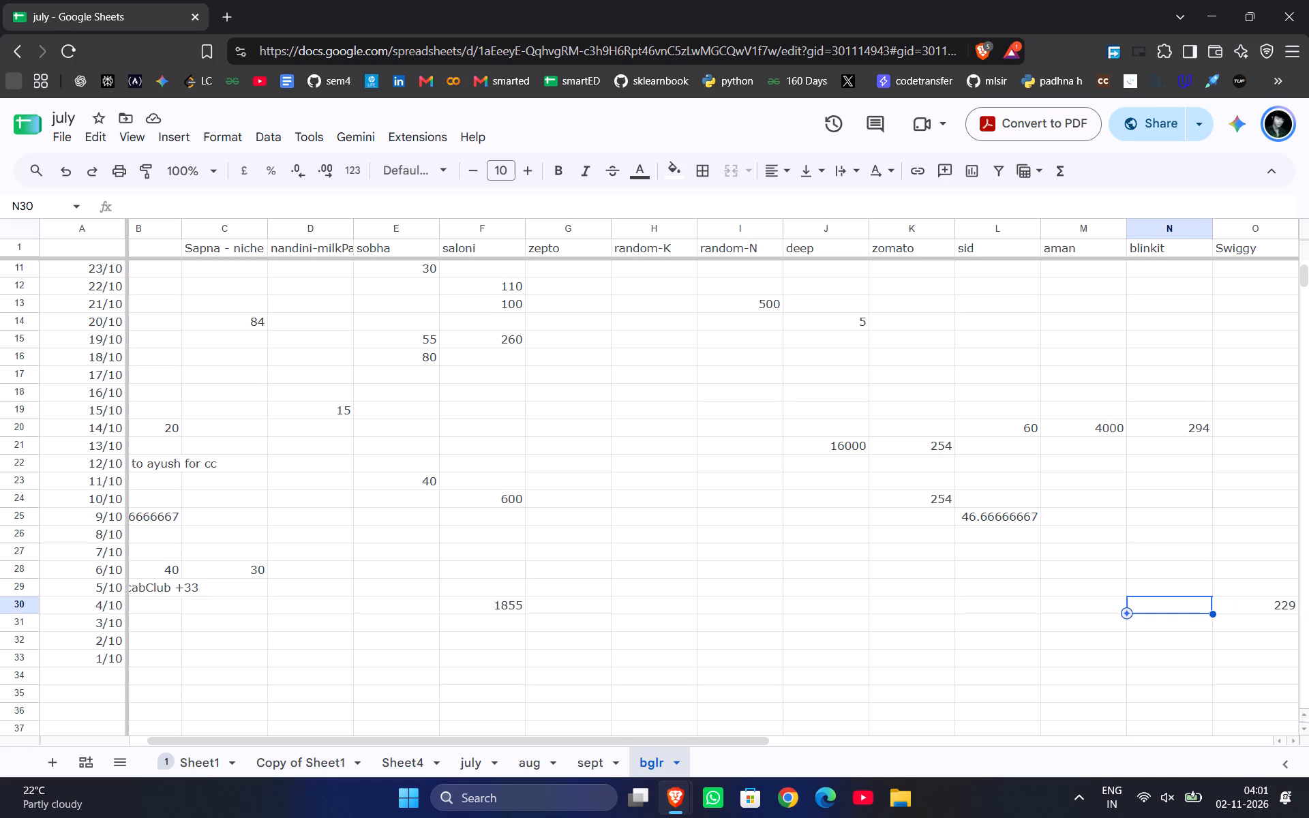
Enter 90 as the self expense for 3/10.
key(Down)
key(Up)
key(Right)
key(Down)
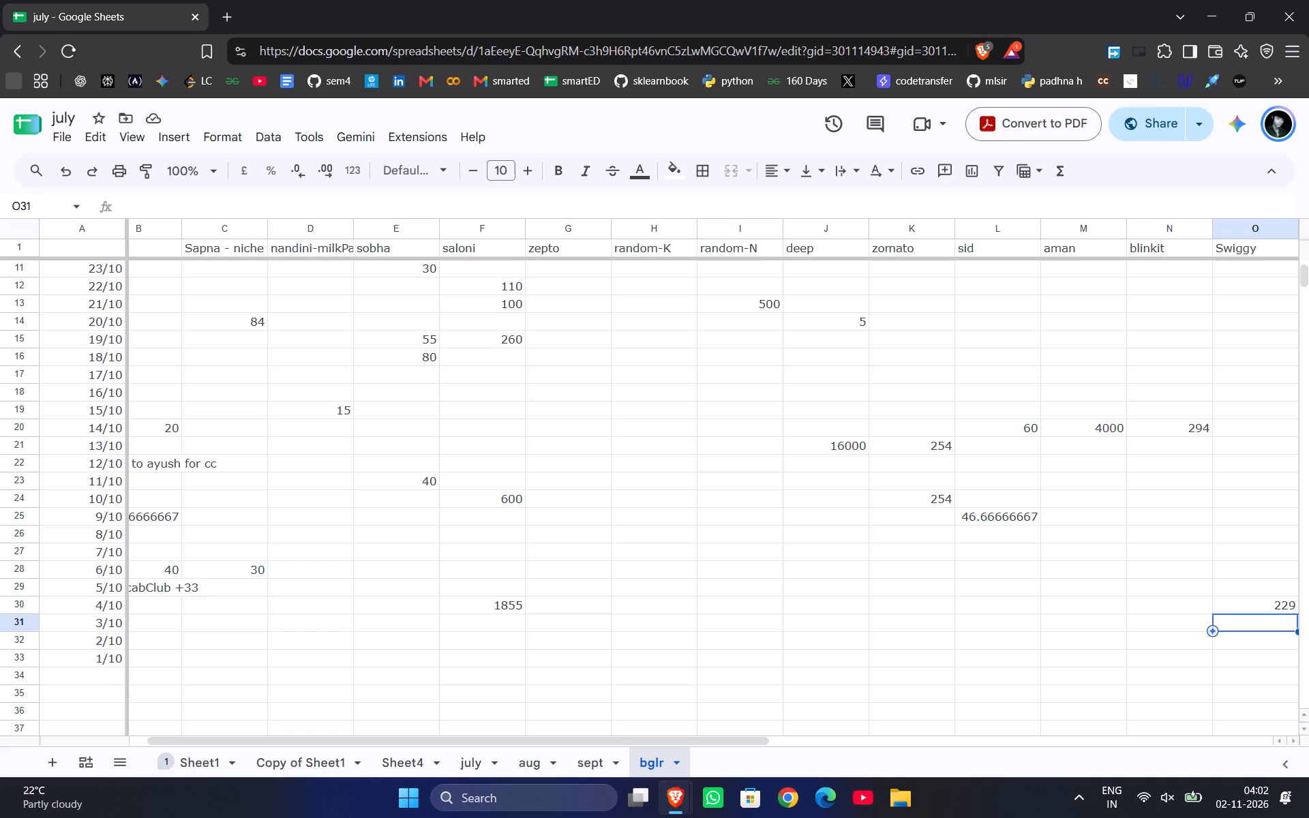
click(142, 620)
scroll(142, 620, right, 2)
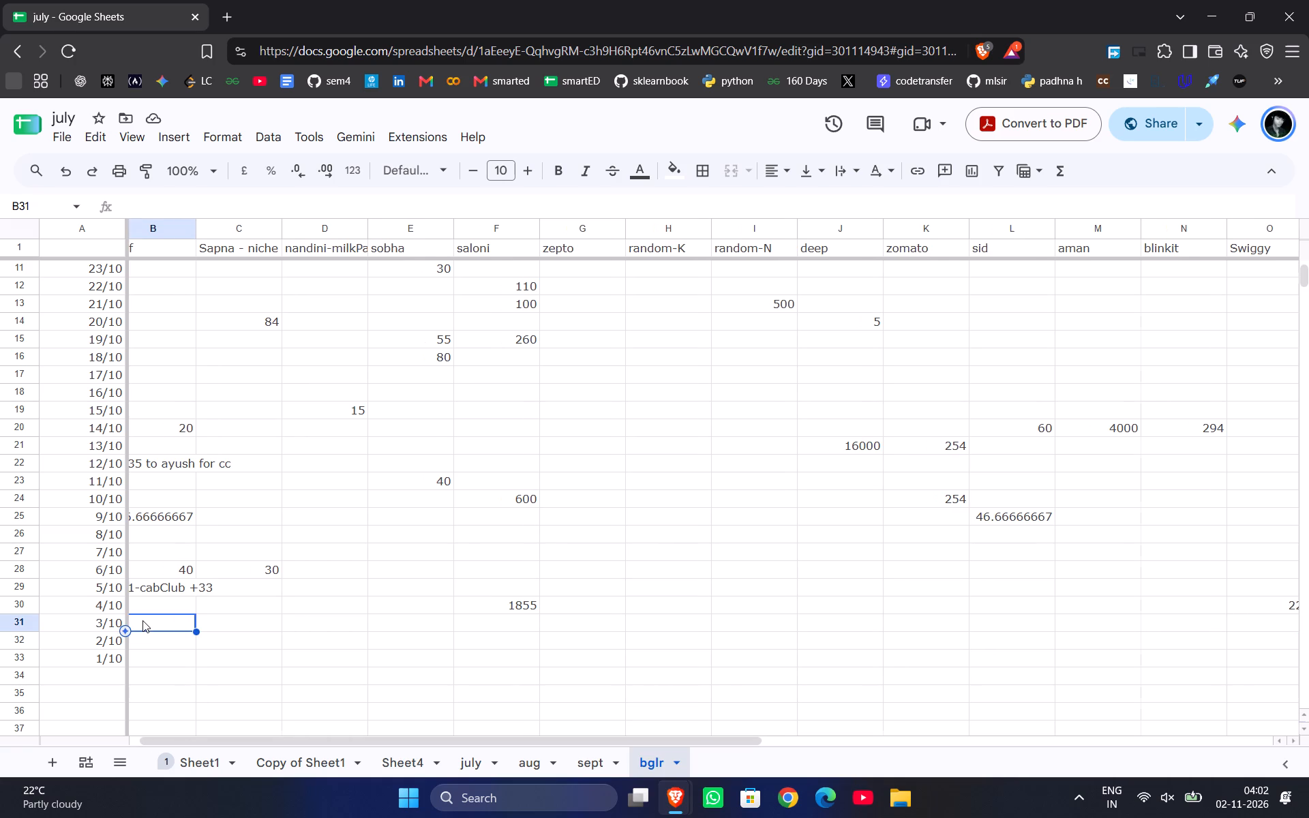
scroll(142, 620, right, 3)
text(90)
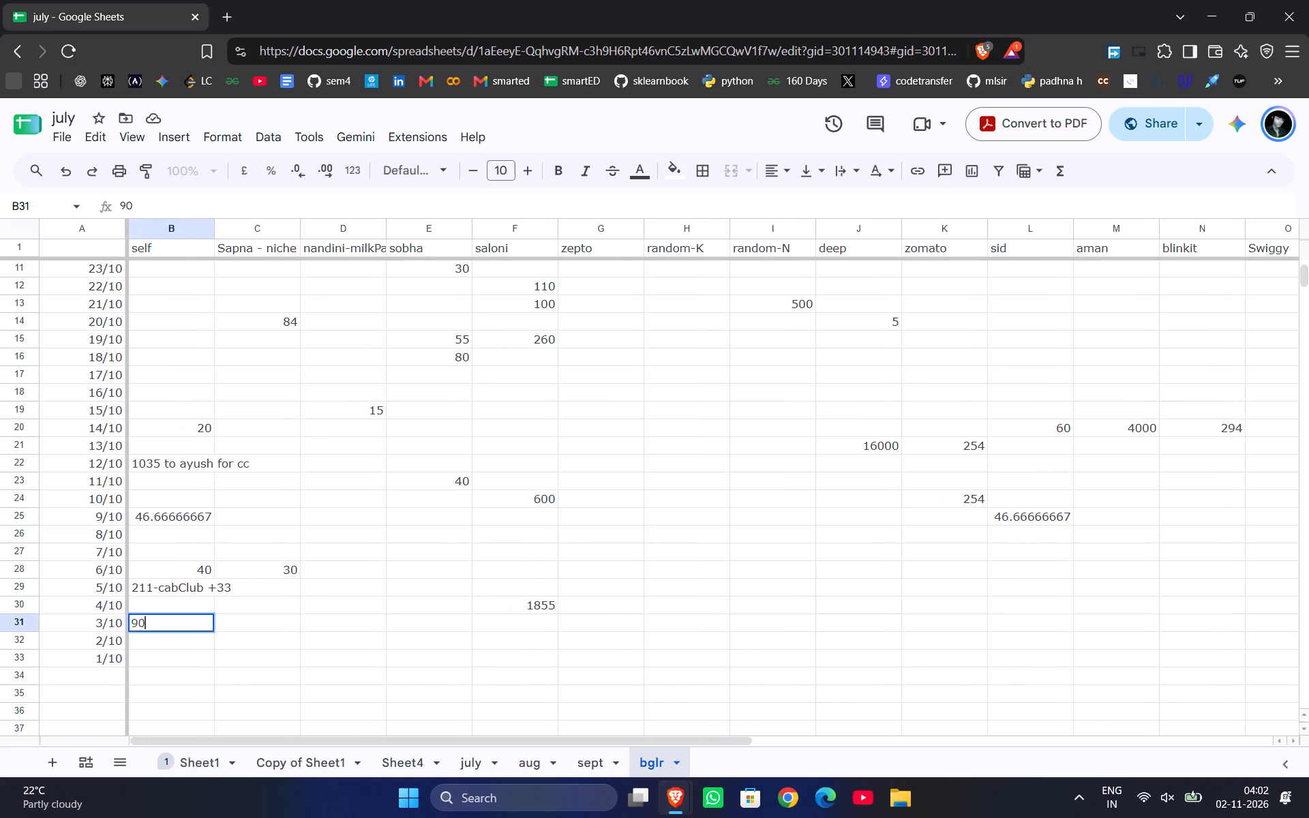
key(Return)
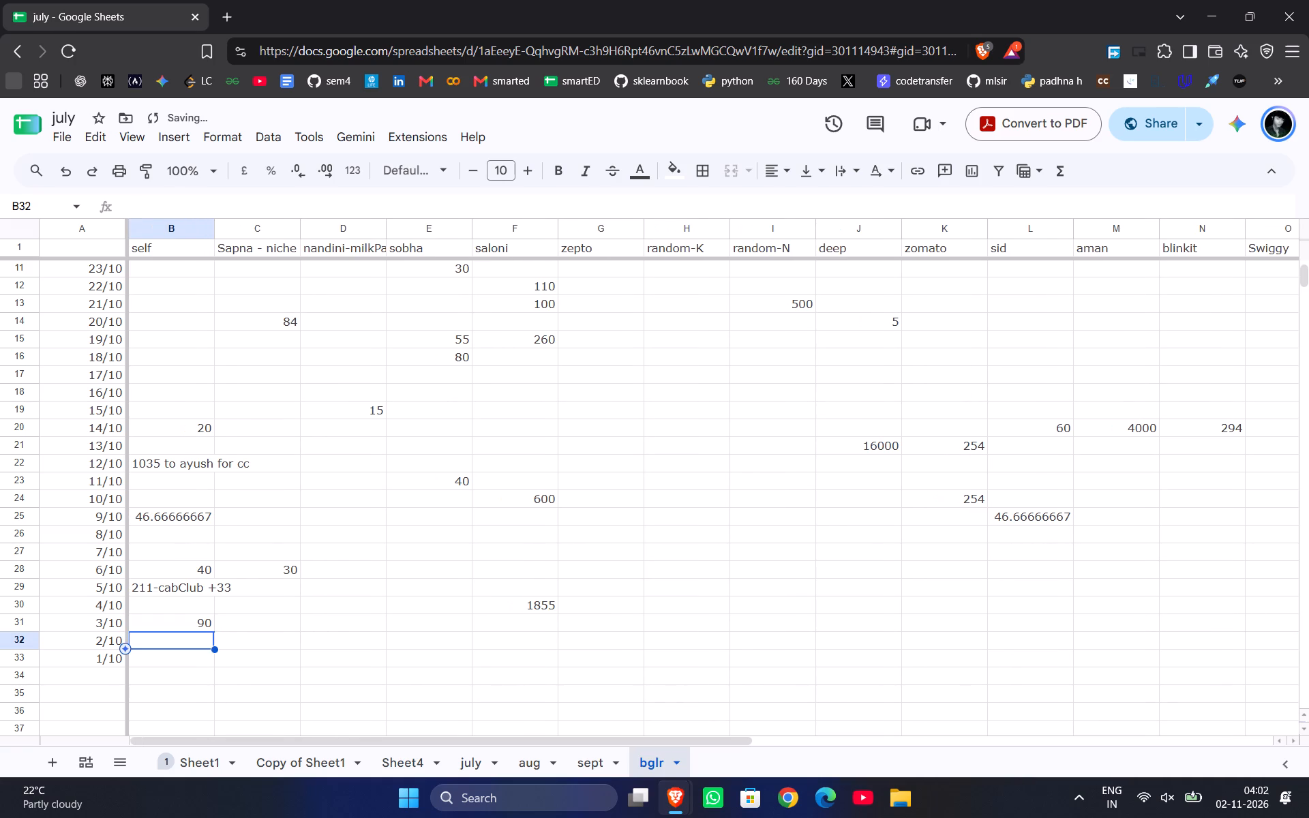
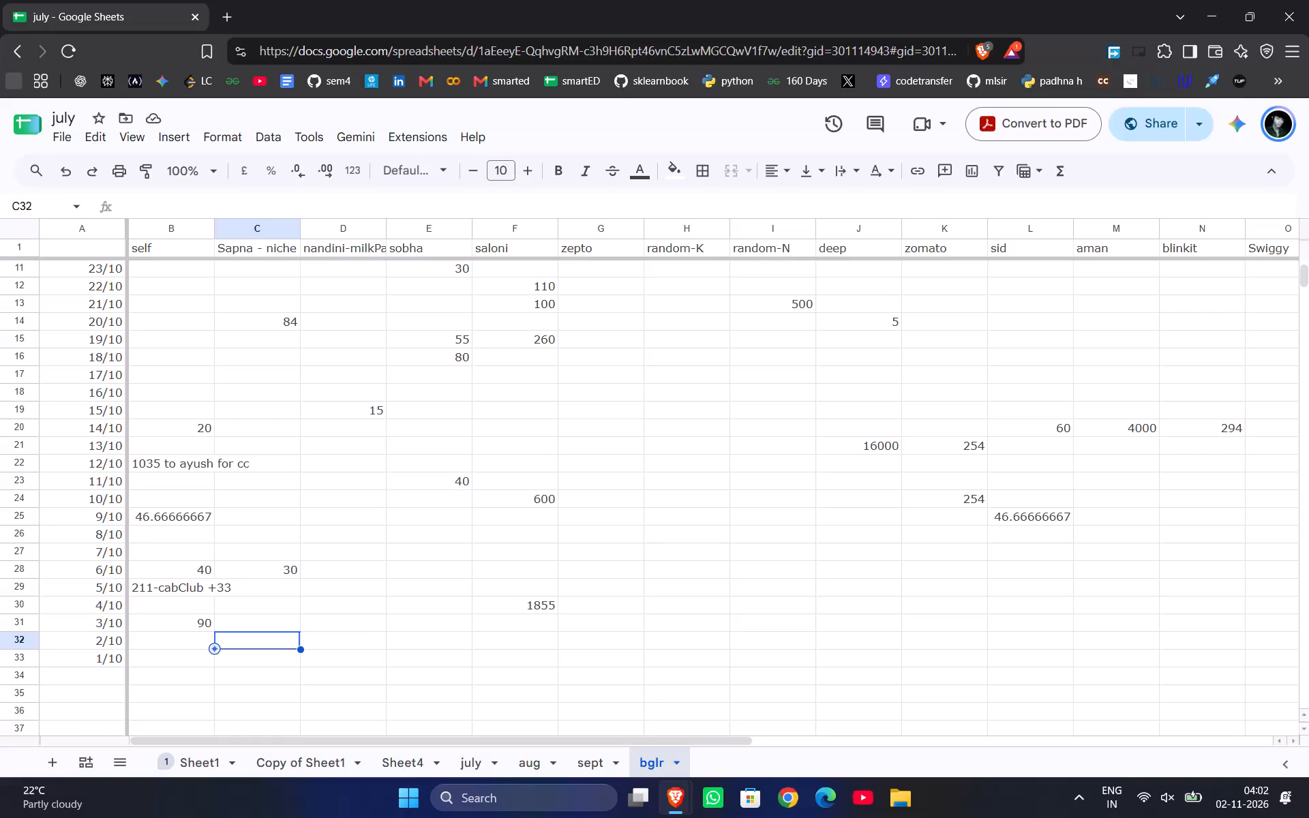
Enter 30 as the sobha expense for 2/10.
key(Right)
key(Right)
key(Right)
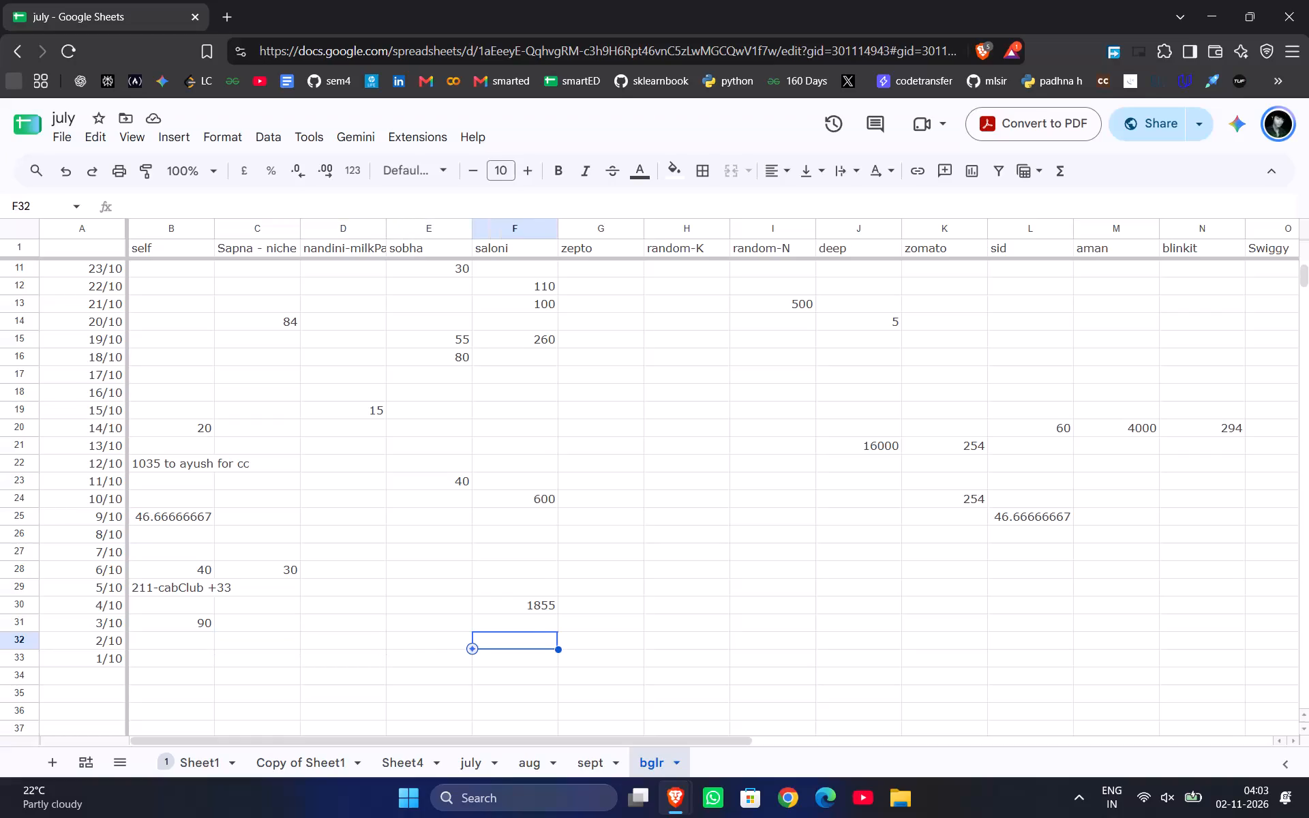
key(Right)
key(Left)
key(Left)
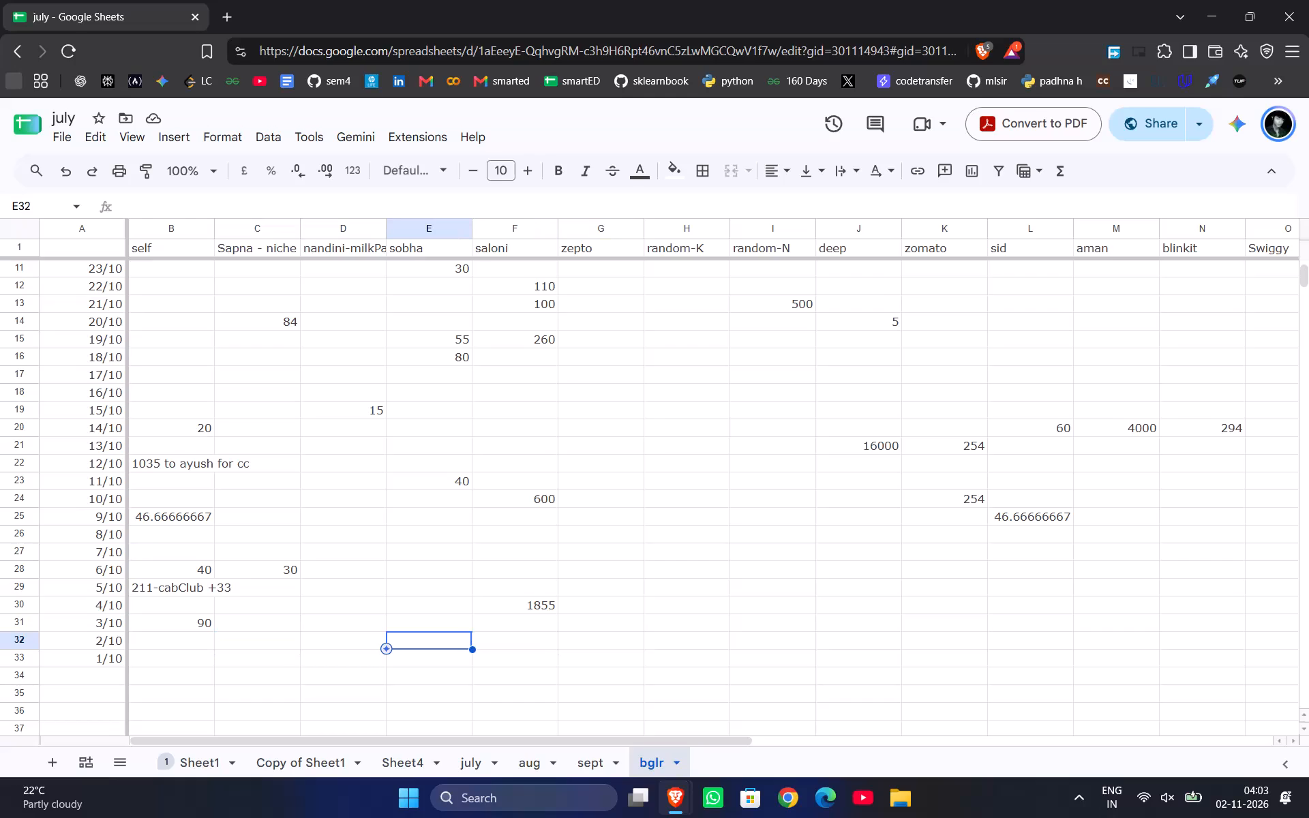
text(30)
key(Return)
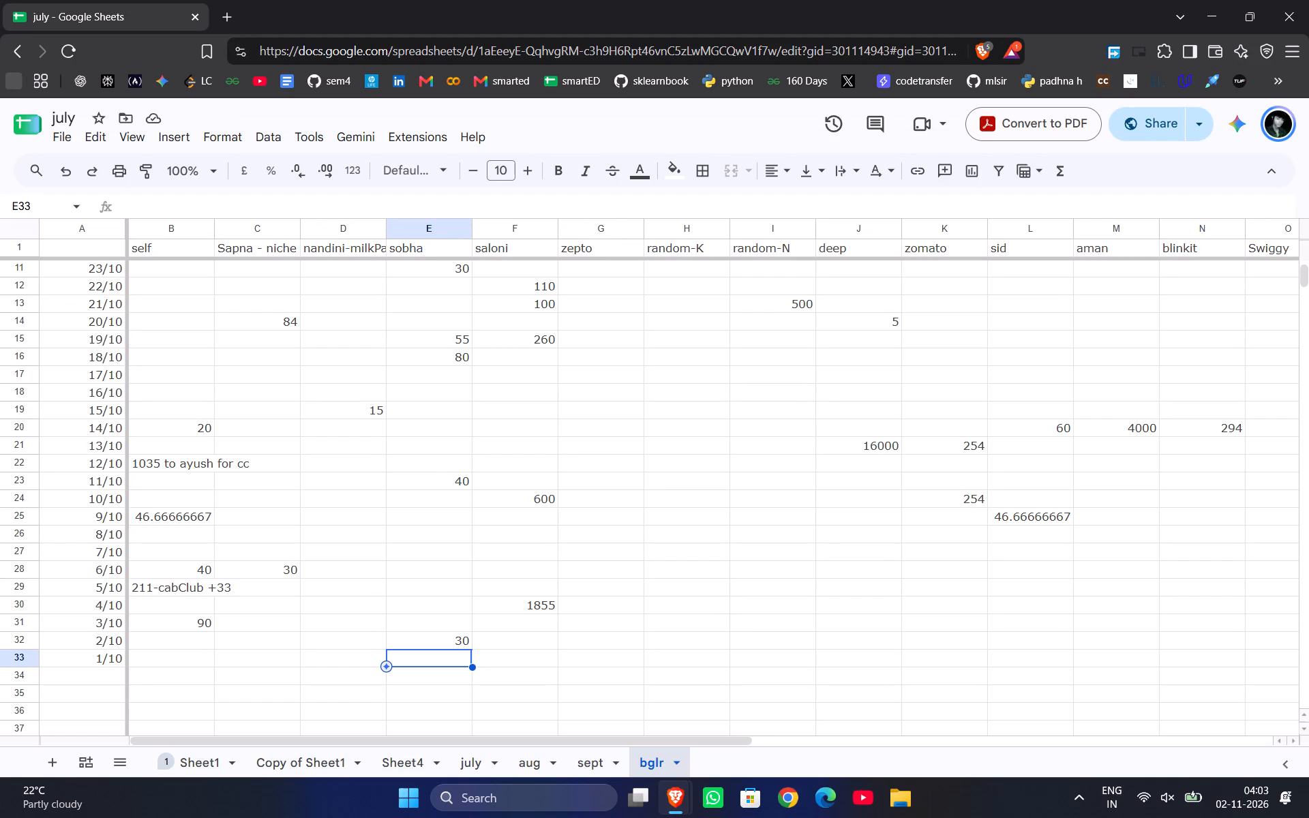
Enter 250 as the deep expense for 1/10.
key(Right)
key(Right)
key(Right)
key(Right)
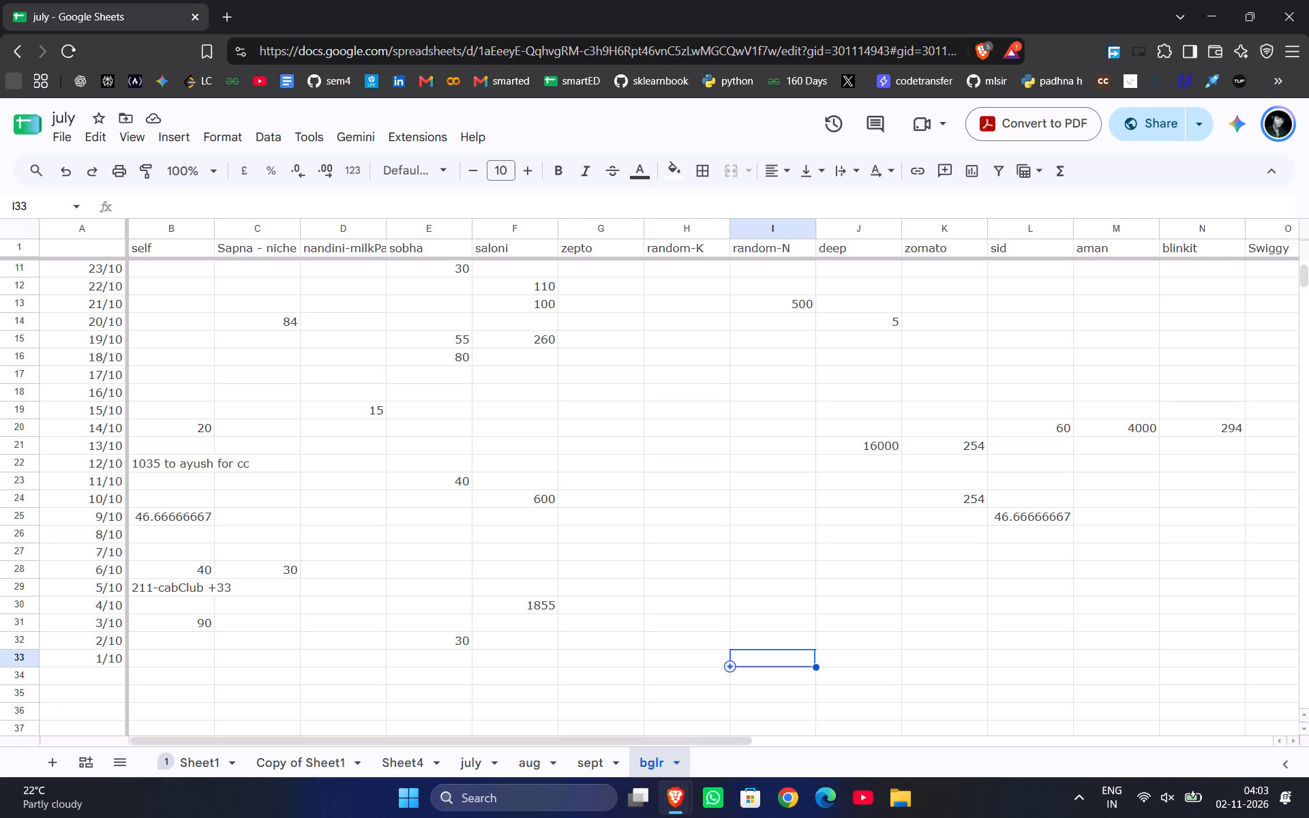
key(Right)
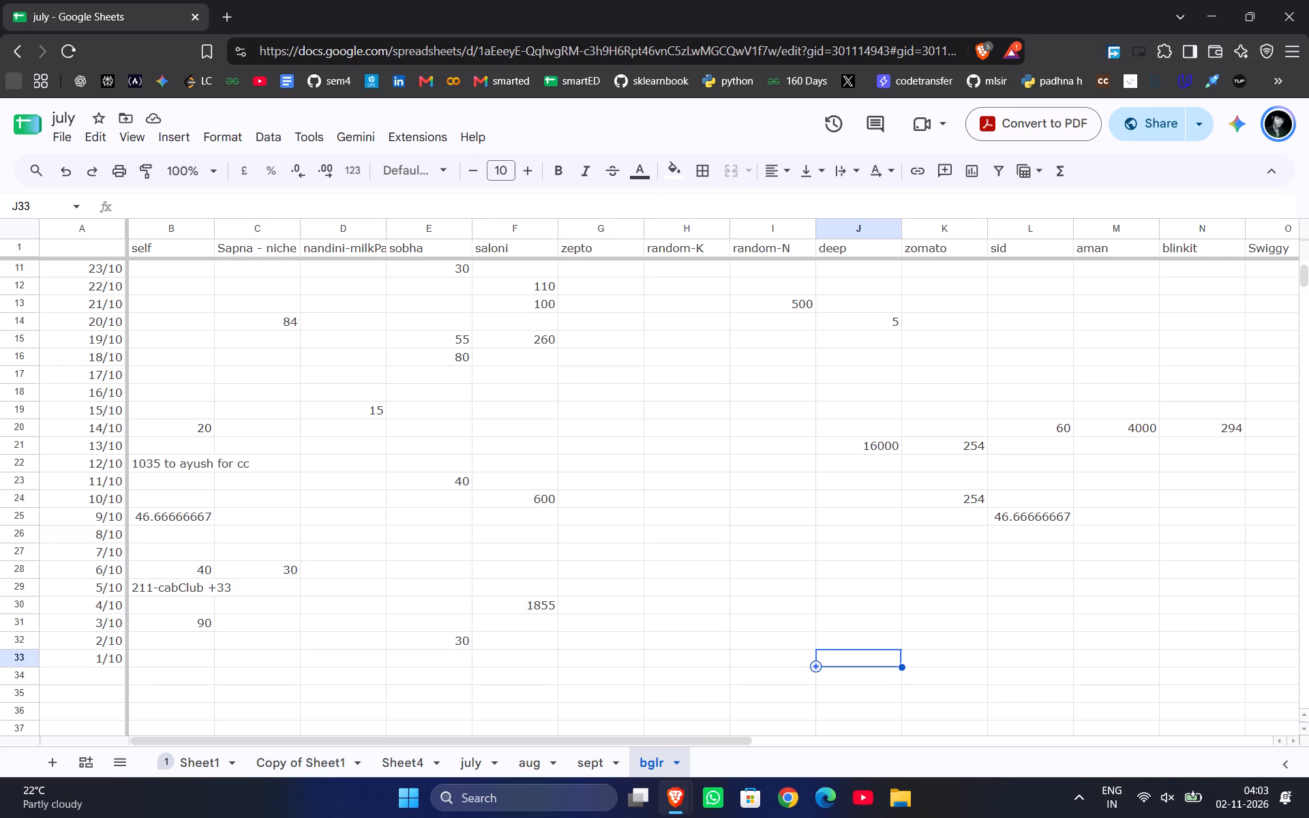
text(250)
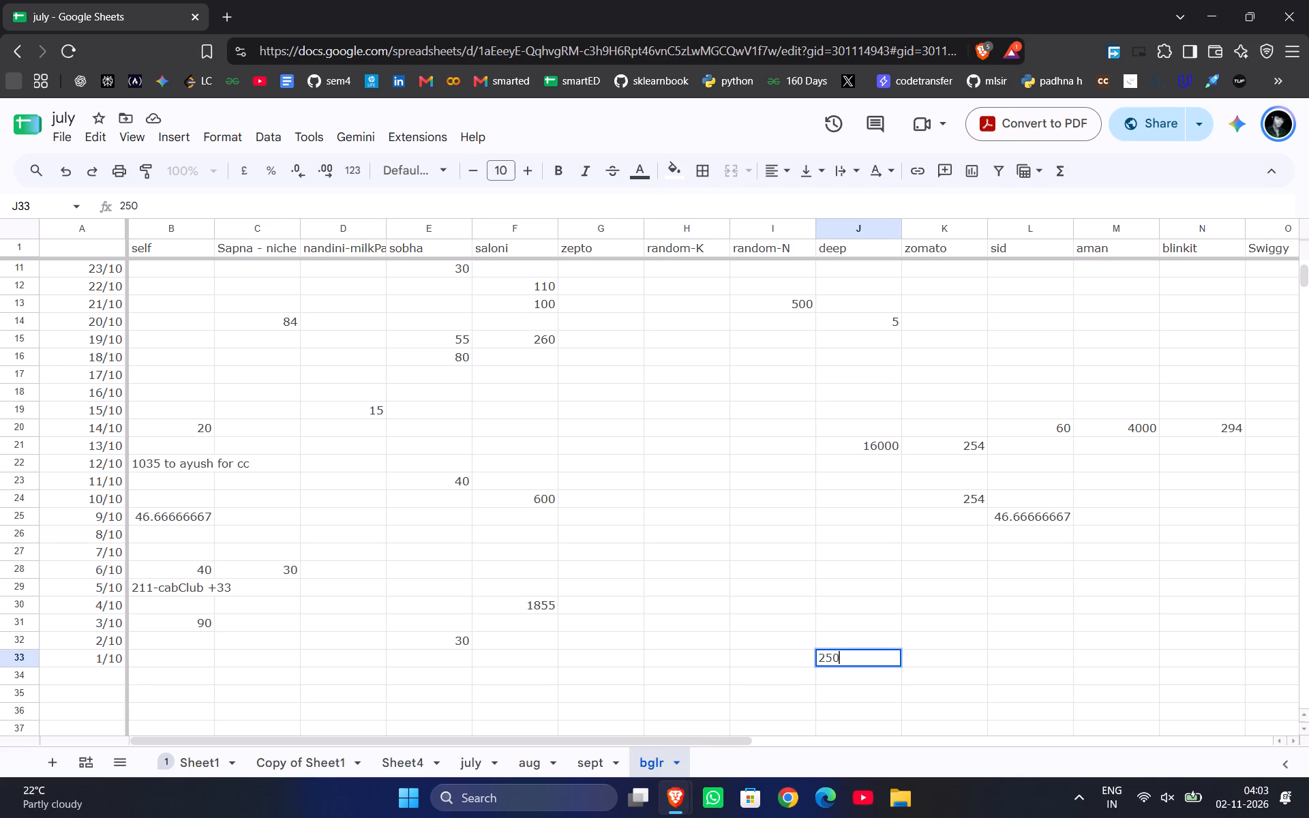
key(Return)
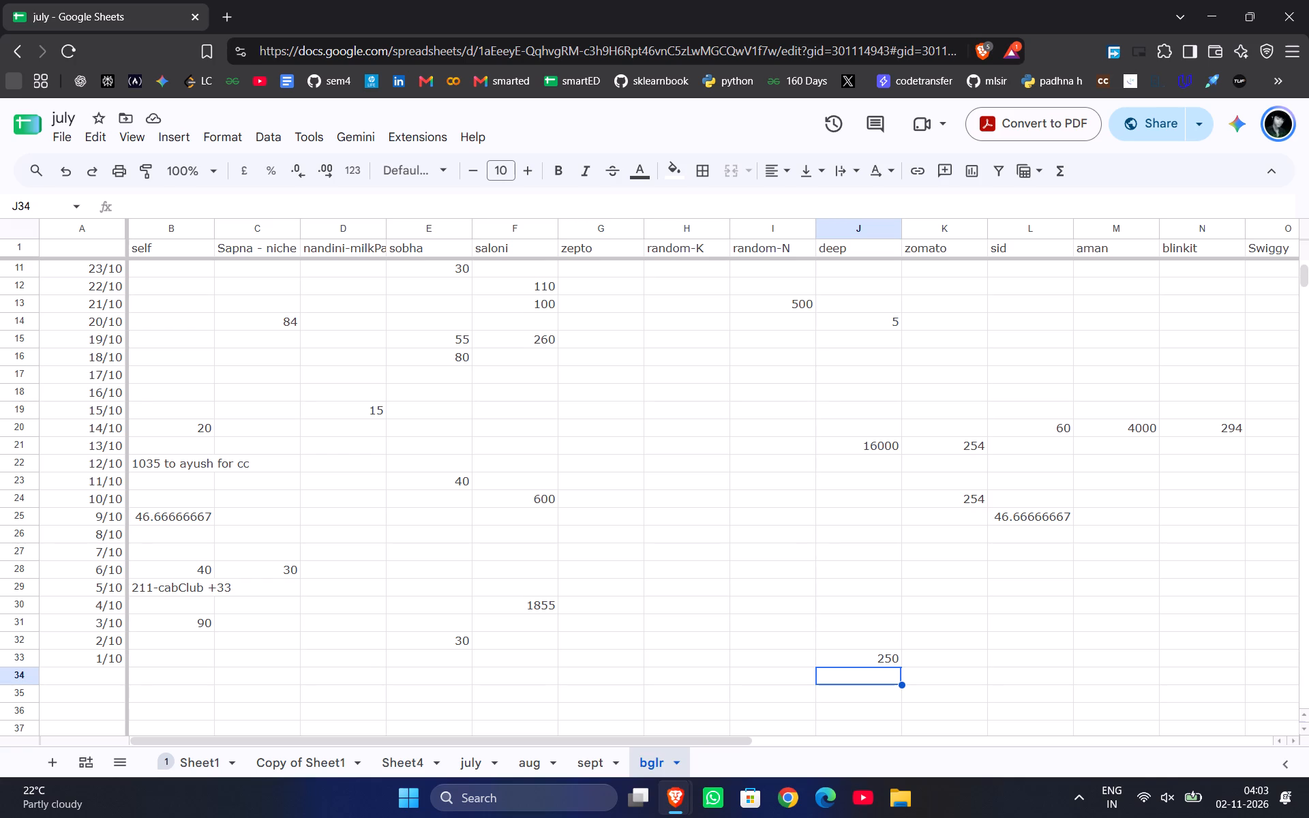
Enter 15 as the self expense for 1/10.
key(Up)
key(Down)
key(Up)
key(Left)
key(Left)
key(Left)
key(Left)
key(Left)
key(Left)
key(Left)
key(Left)
key(Left)
key(Left)
key(Left)
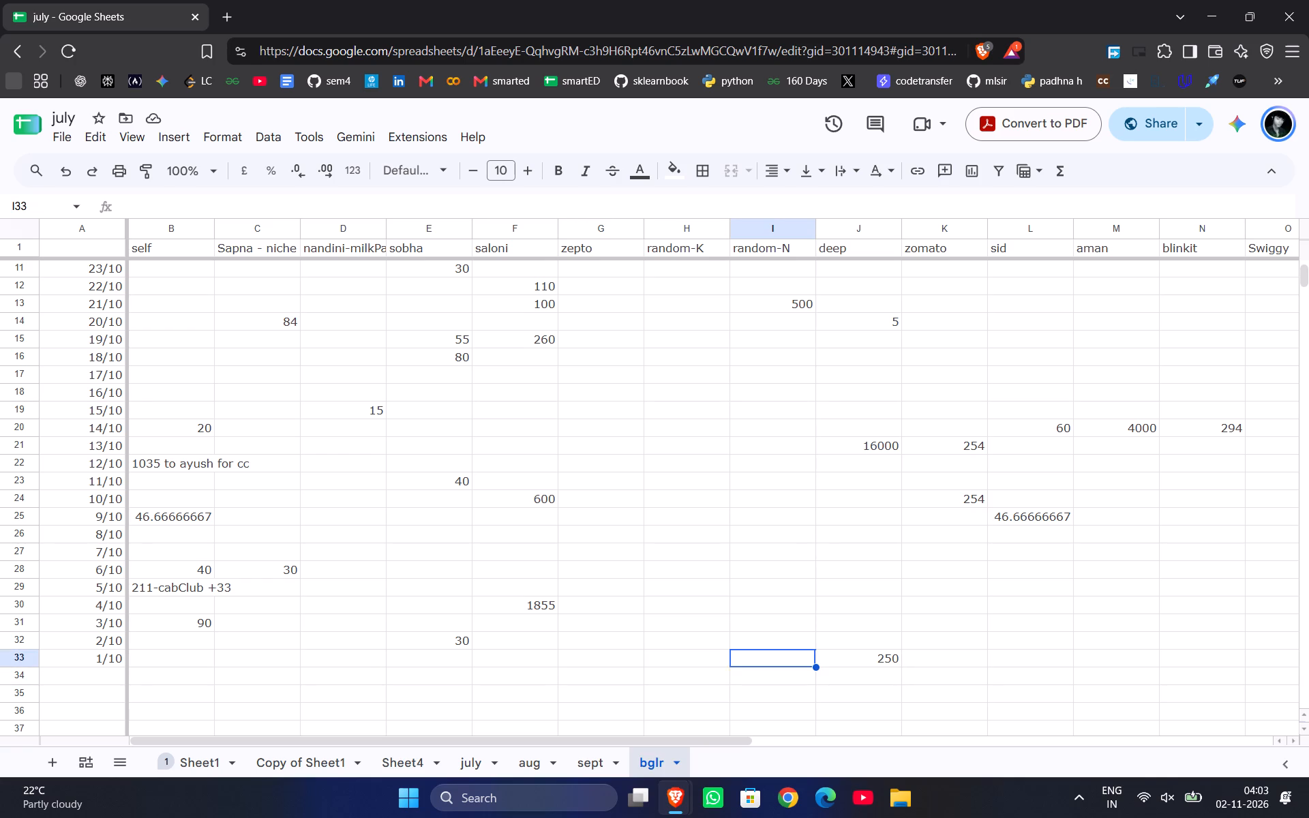
key(Right)
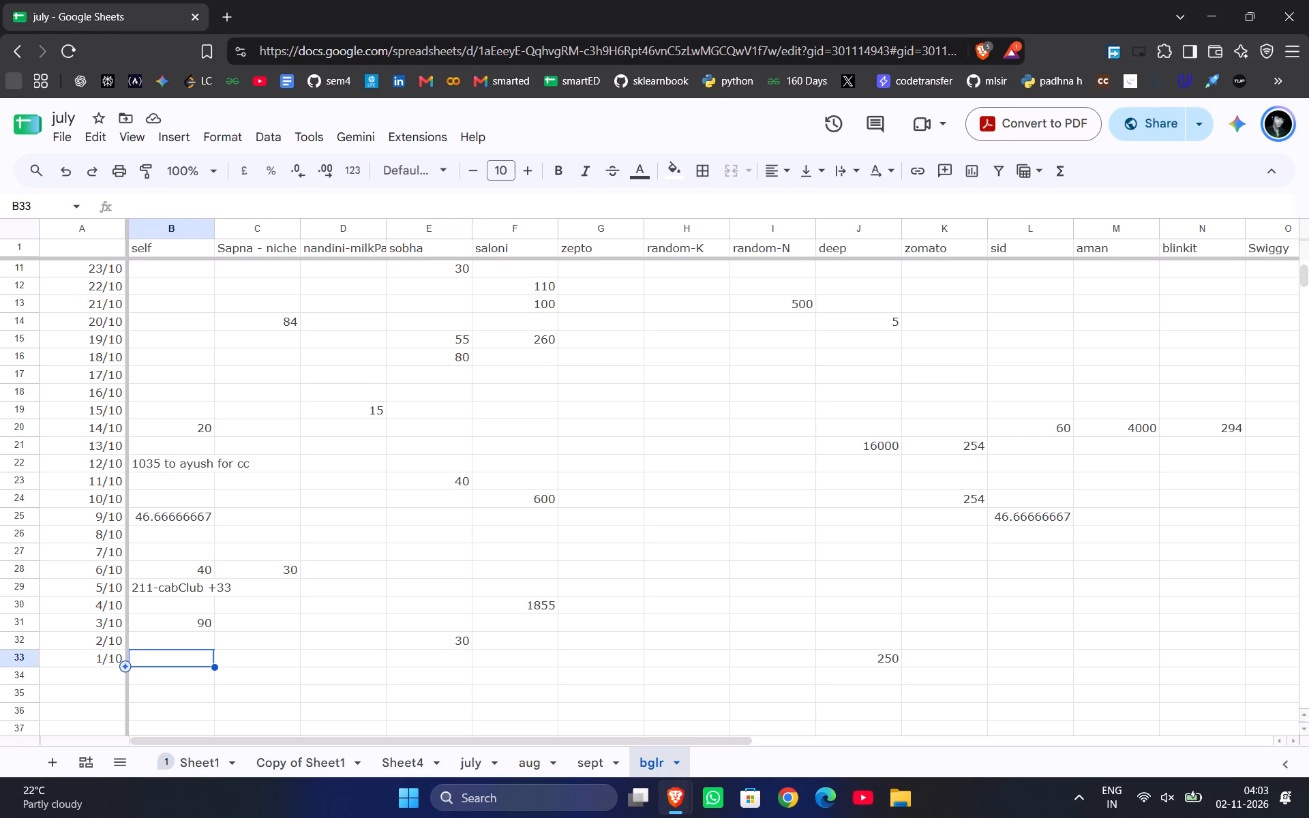
text(15)
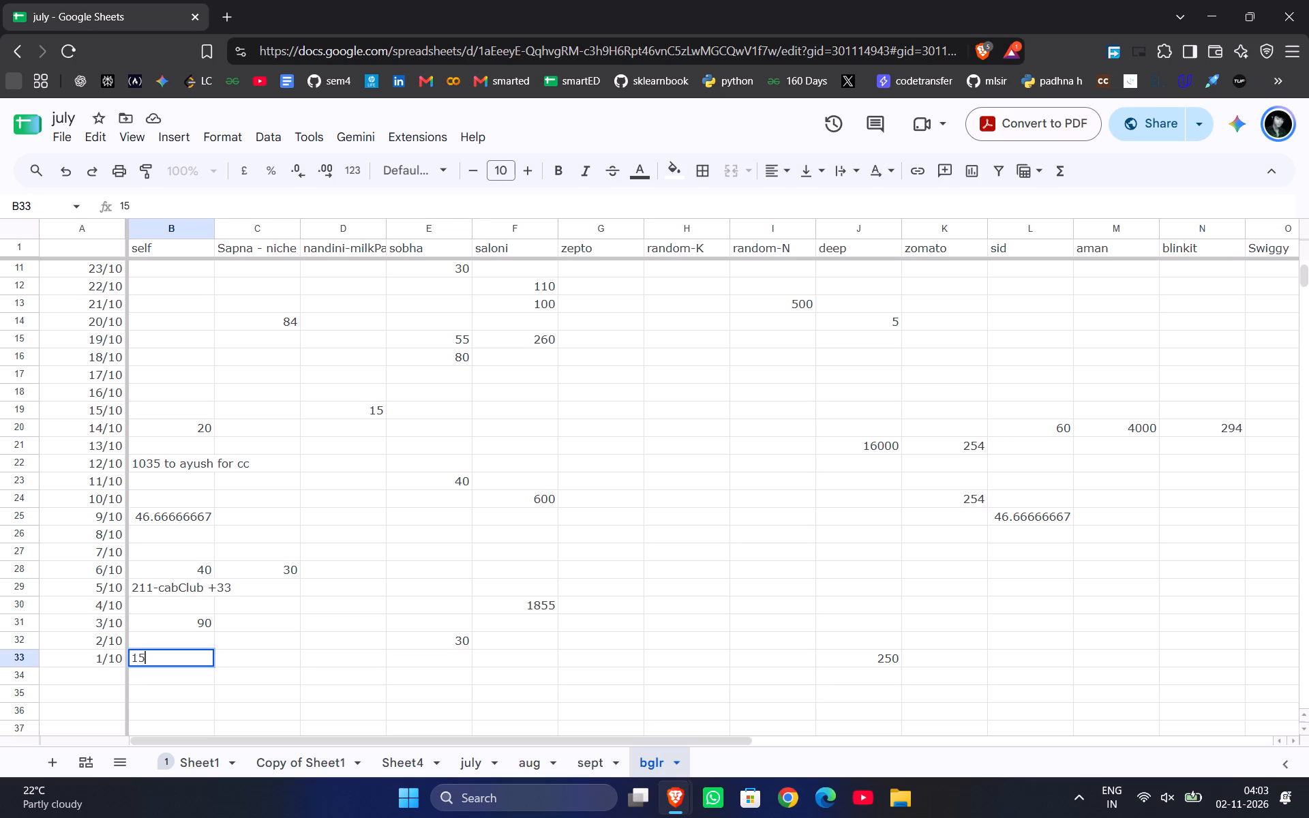
key(Right)
Enter 15 as the sid expense for 1/10.
key(Right)
key(Right)
key(Right)
key(Right)
key(Right)
key(Right)
key(Right)
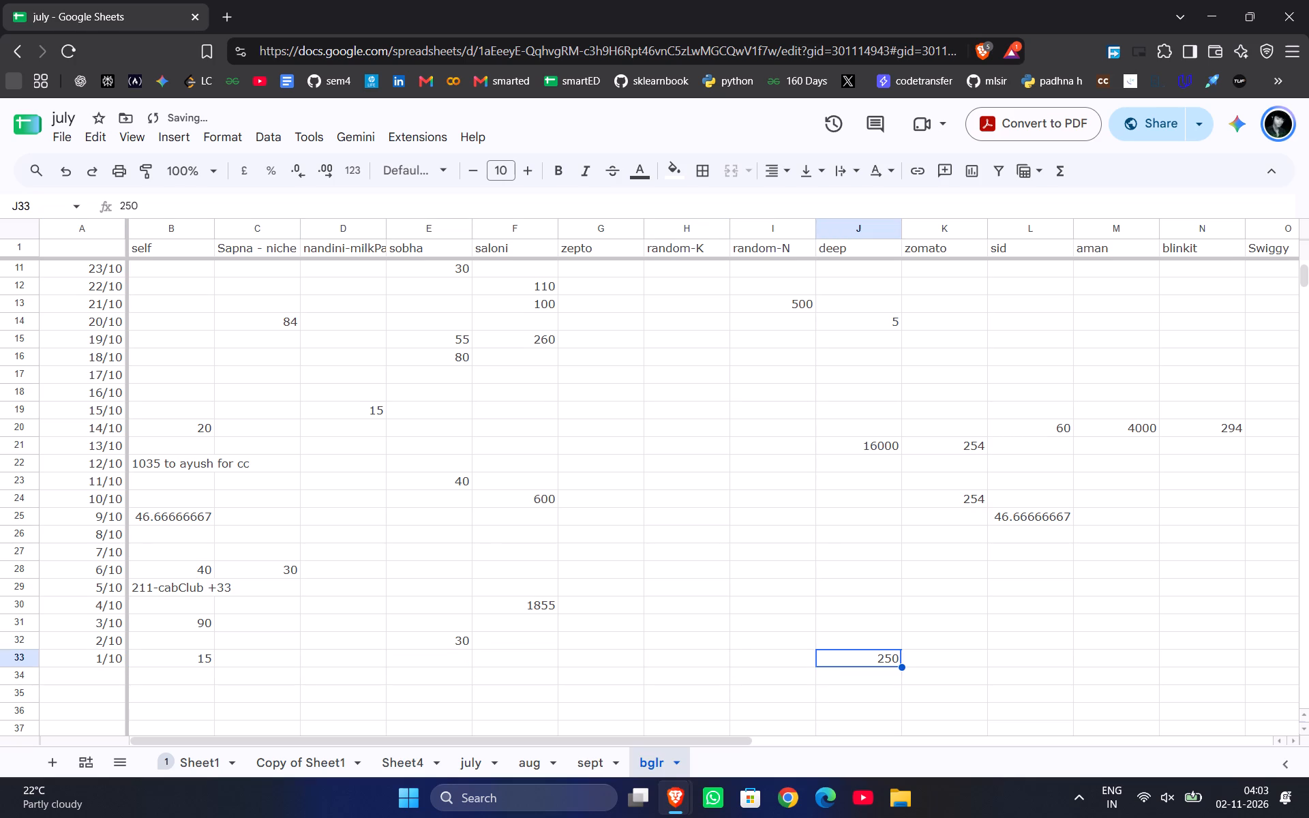
key(Right)
key(Right)
key(Right)
key(Left)
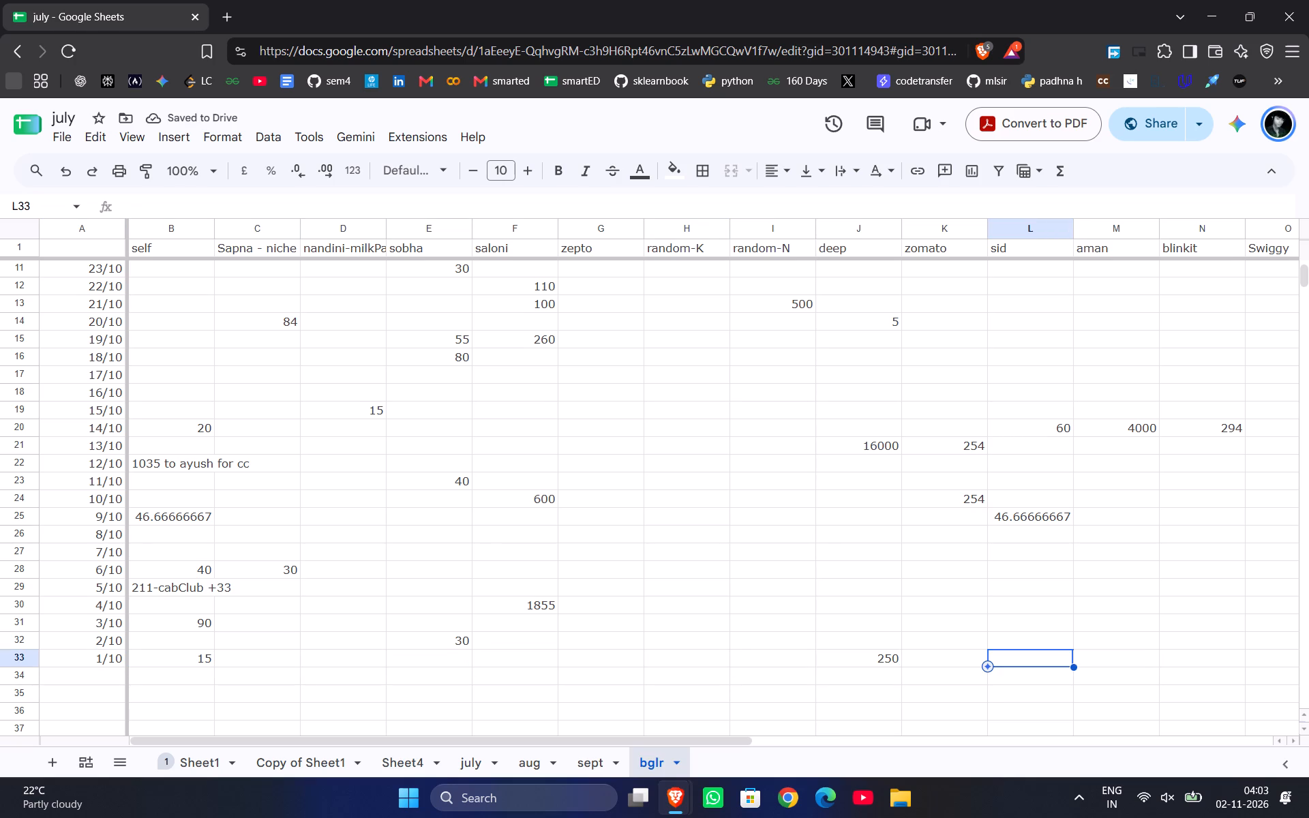
text(15)
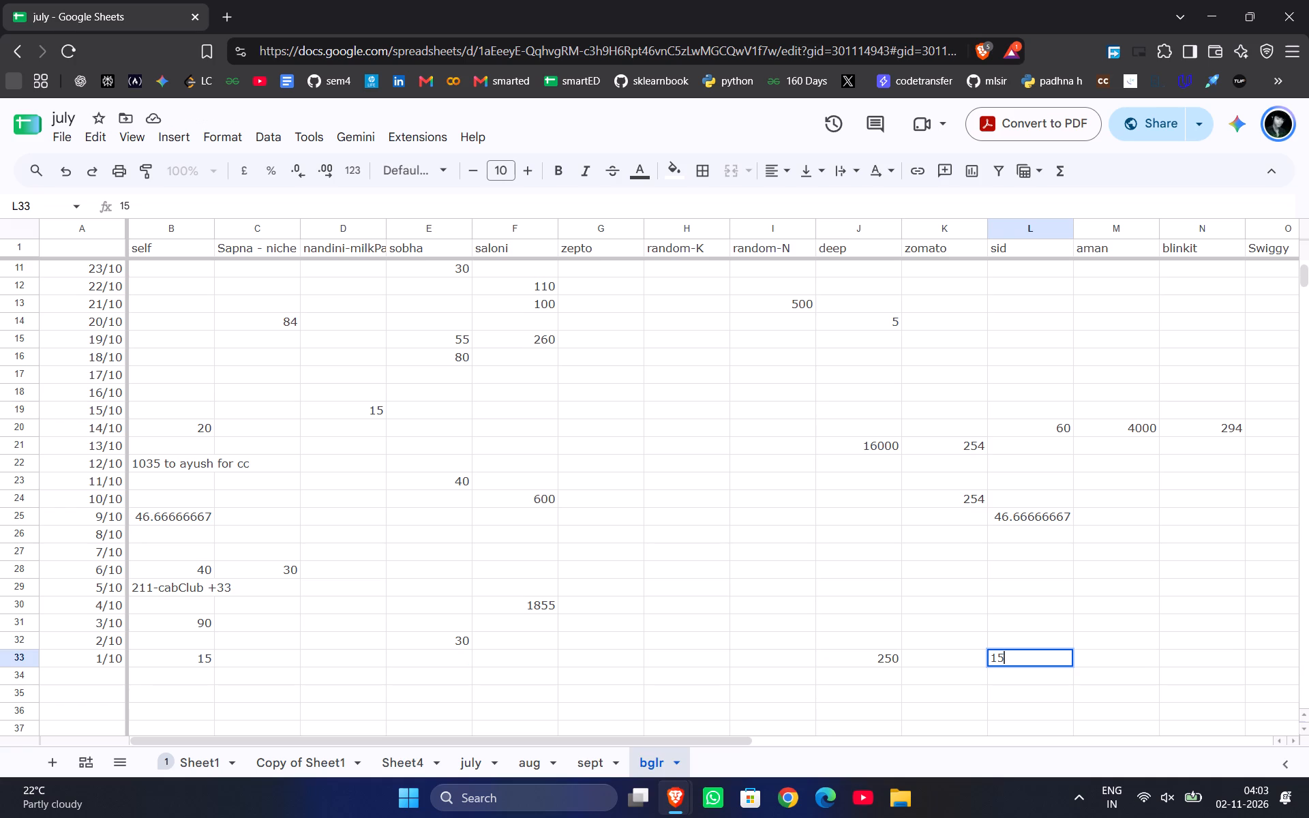
key(Down)
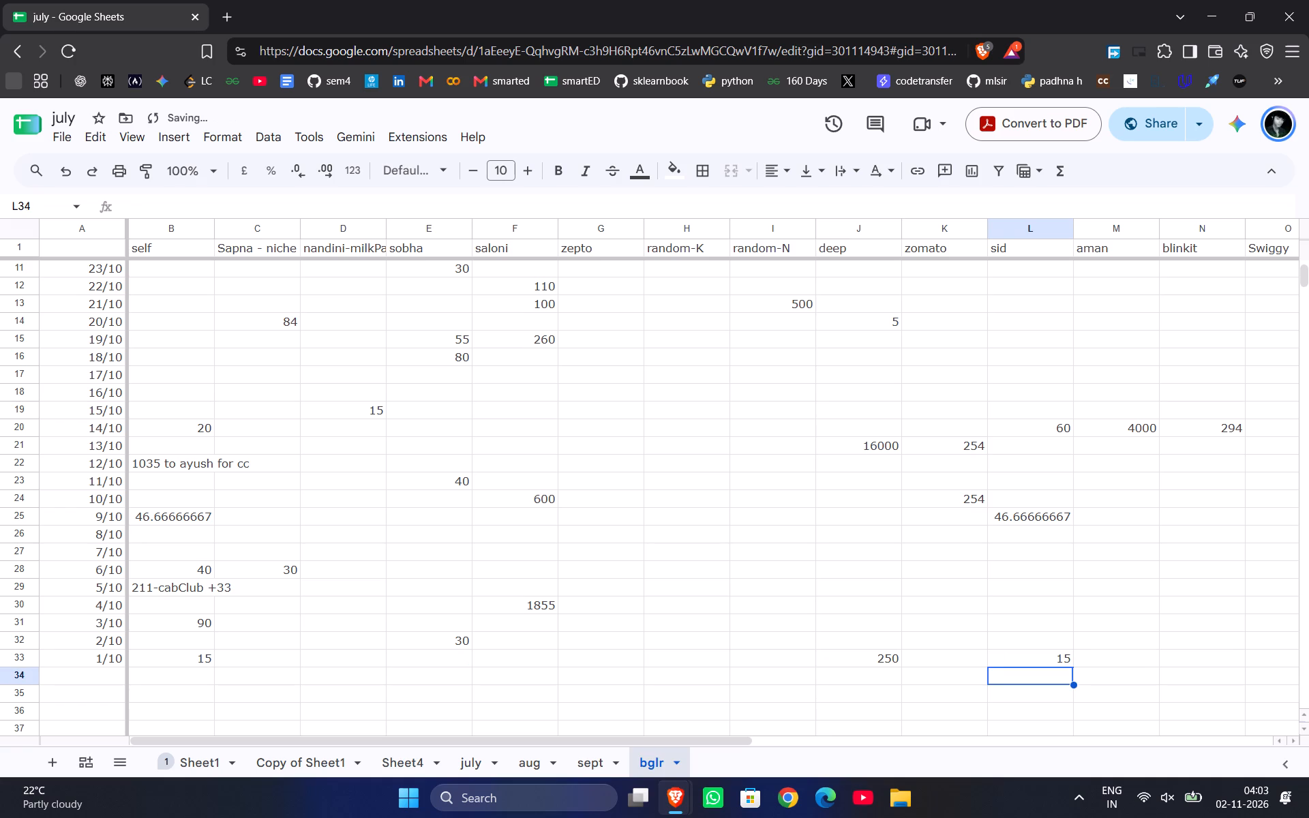
Look over the recorded expenses across the category columns, including the saloni entries from 21/10 down to 1/10.
scroll(142, 620, up, 5)
scroll(142, 620, down, 2)
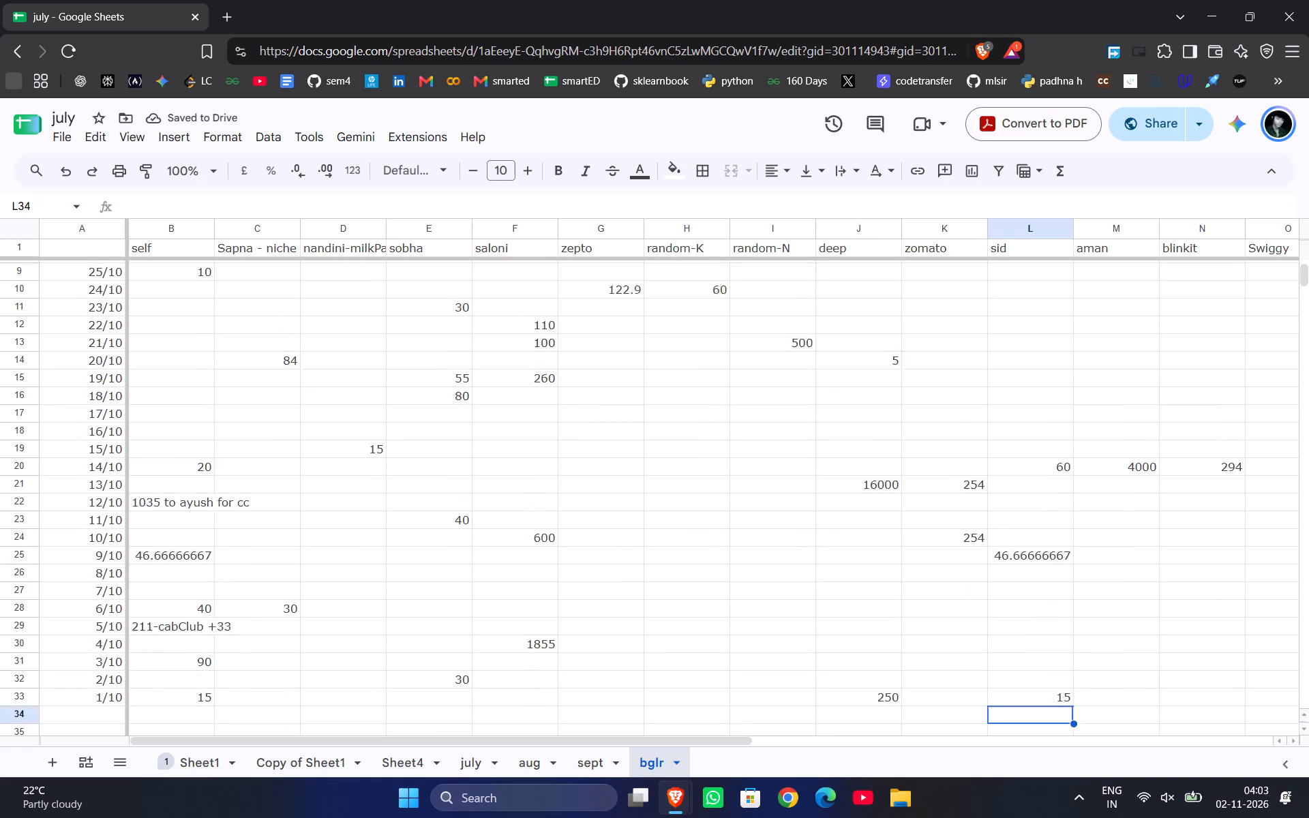
scroll(142, 620, down, 1)
click(142, 620)
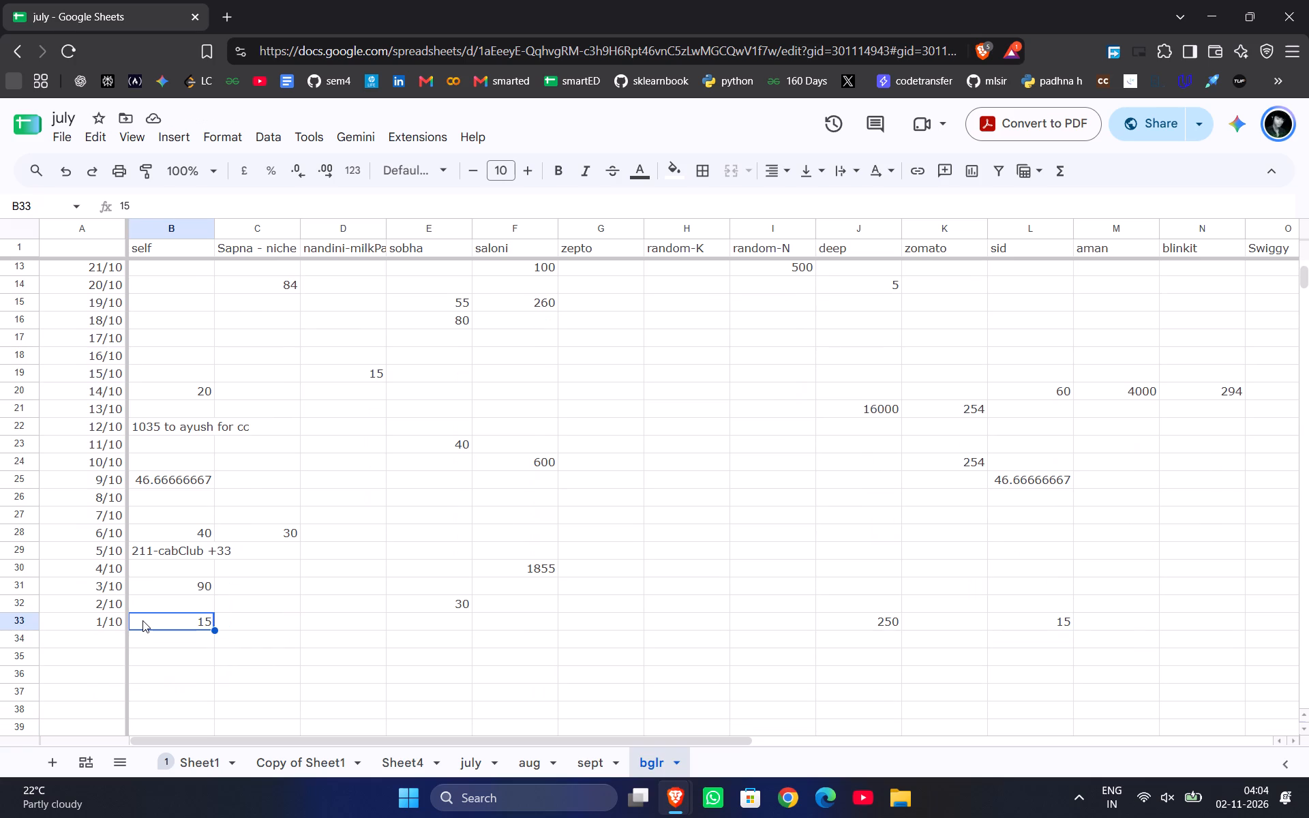
scroll(142, 620, left, 2)
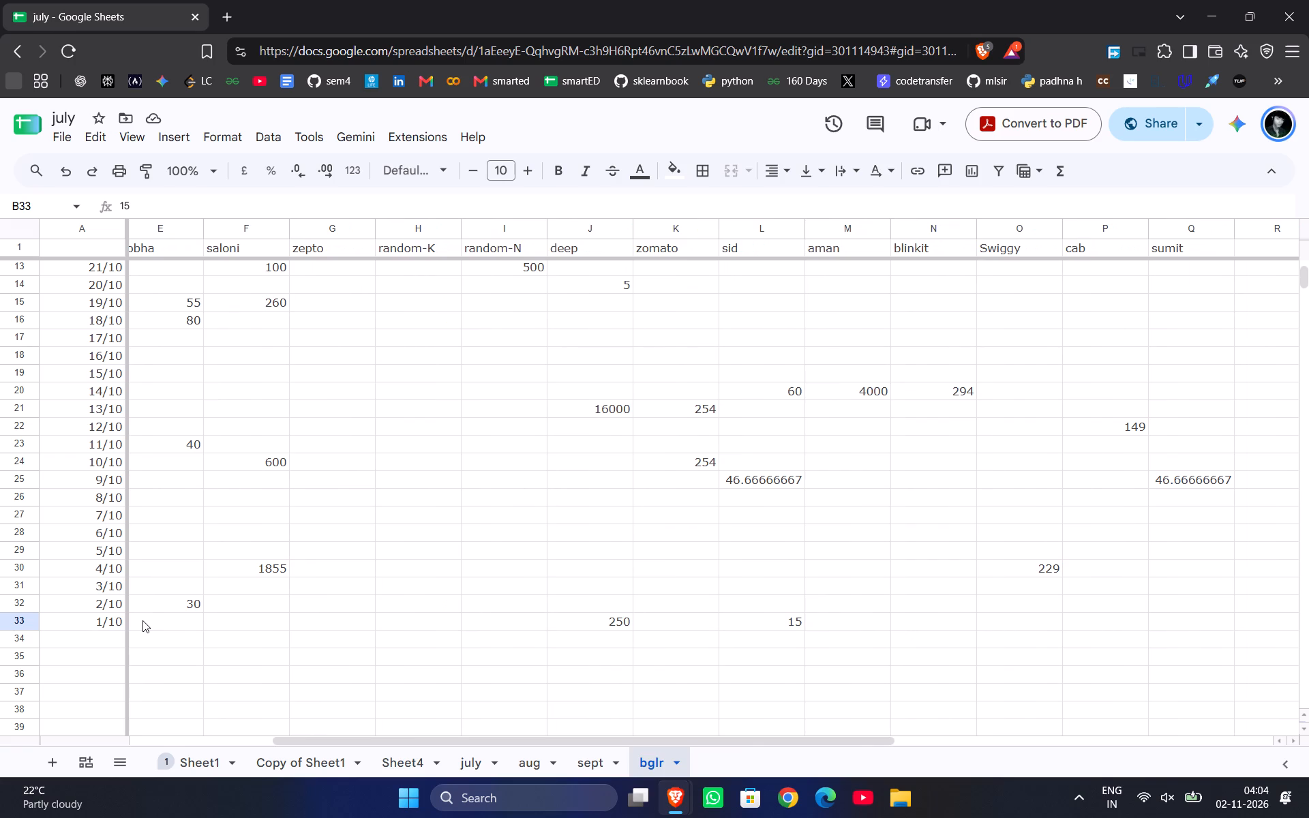
scroll(198, 489, right, 2)
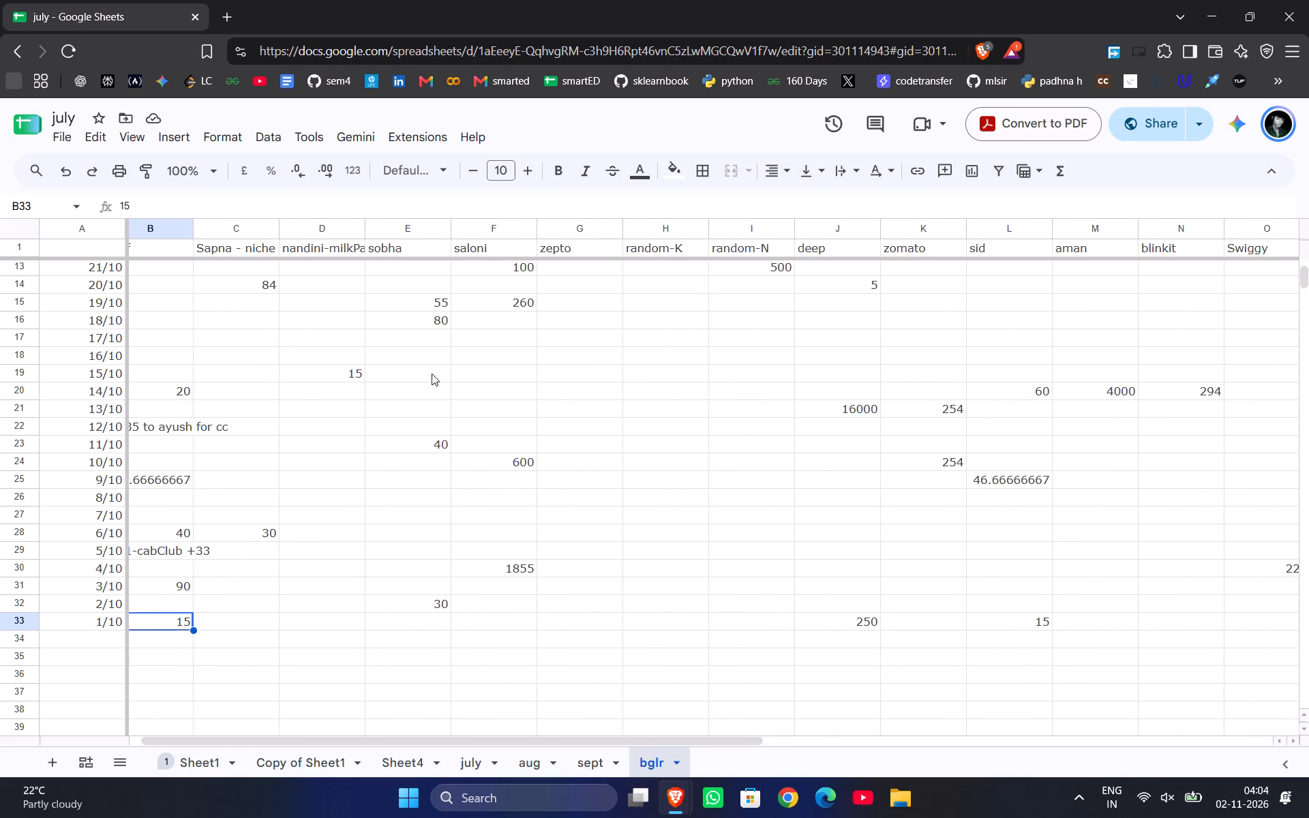
drag(500, 269, 501, 665)
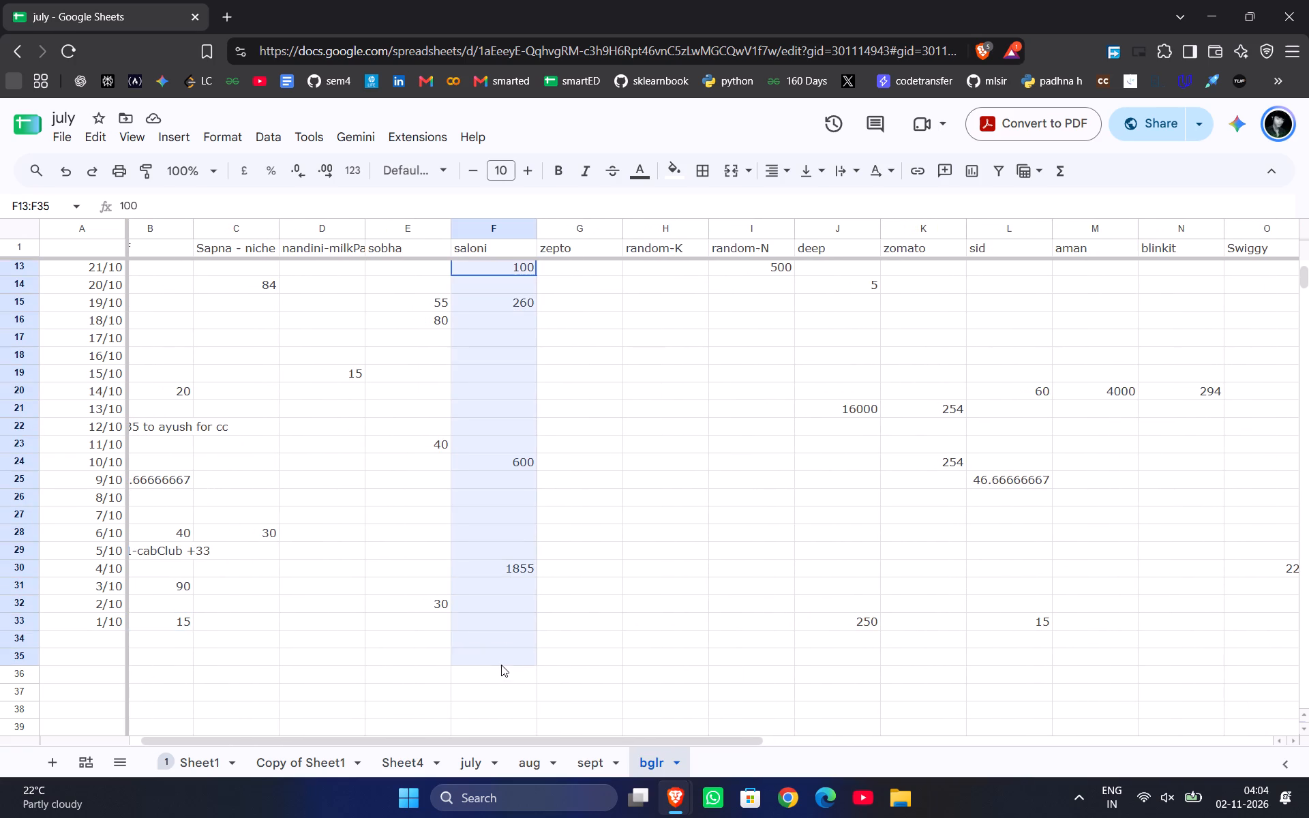
drag(501, 665, 501, 667)
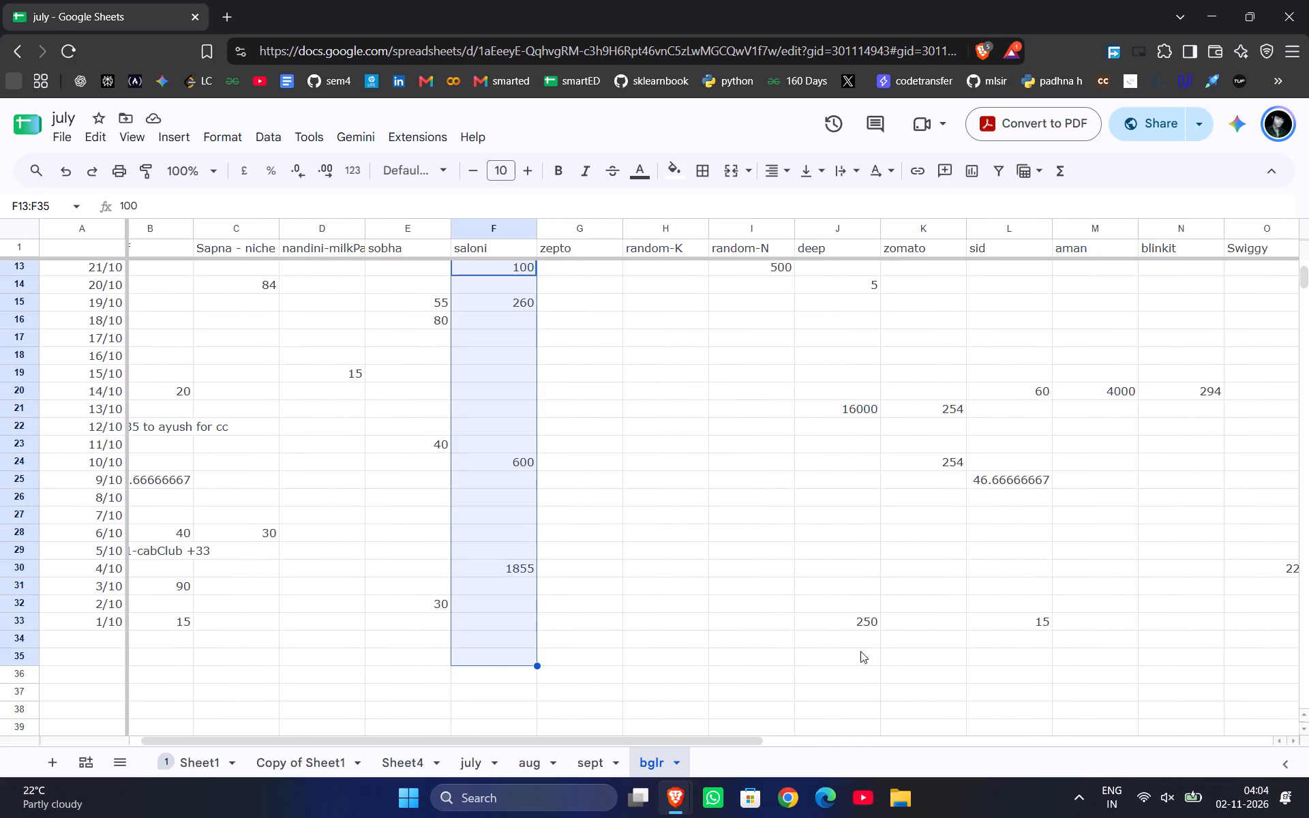
click(442, 667)
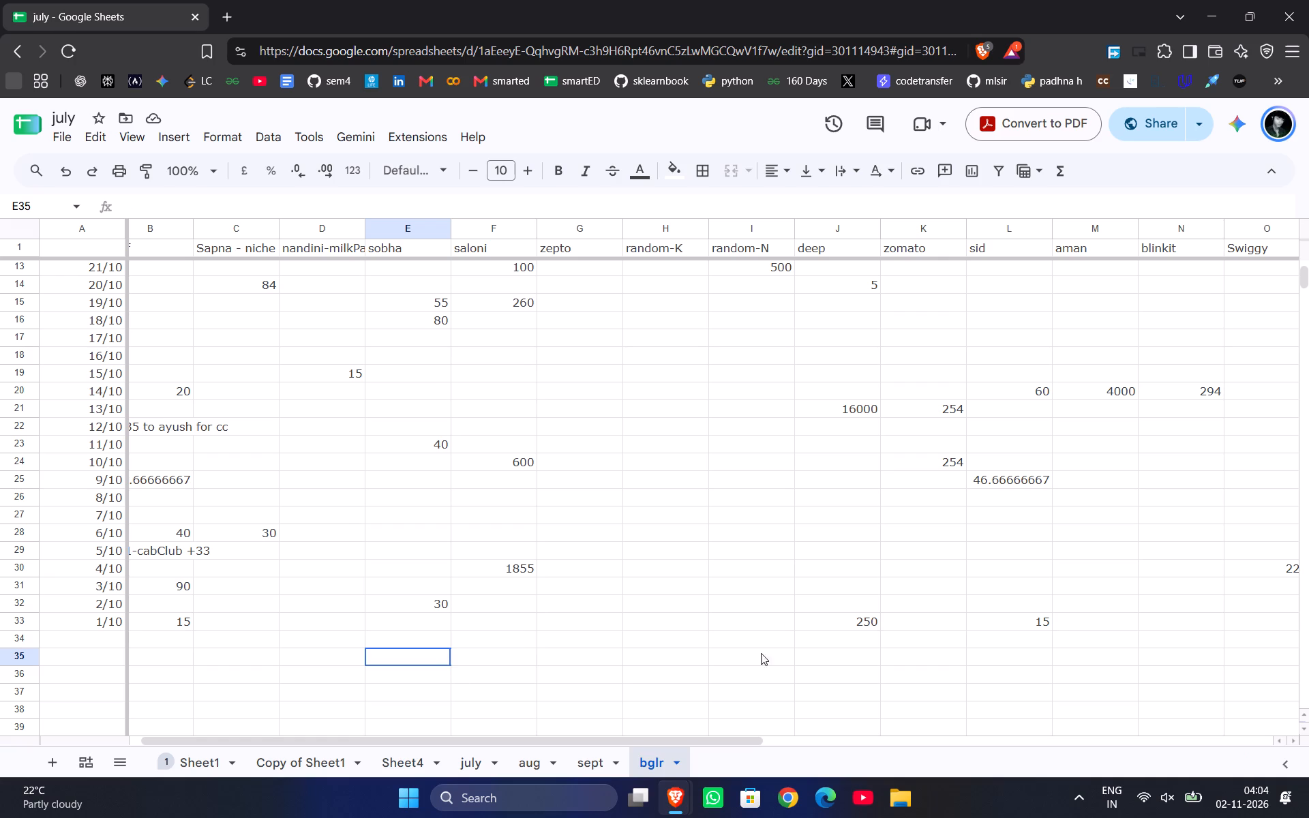
Label the row directly below 1/10 as total in the date column.
click(99, 641)
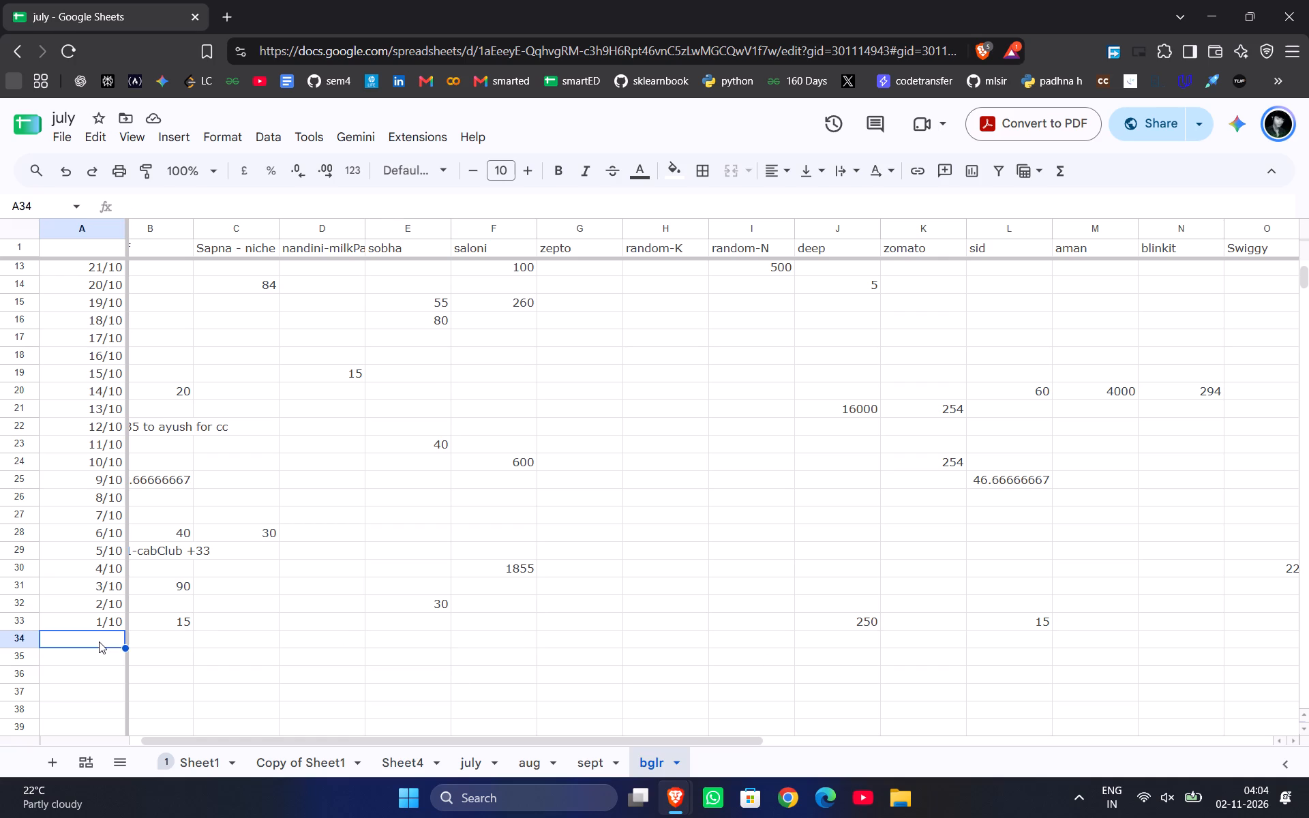
text(tota)
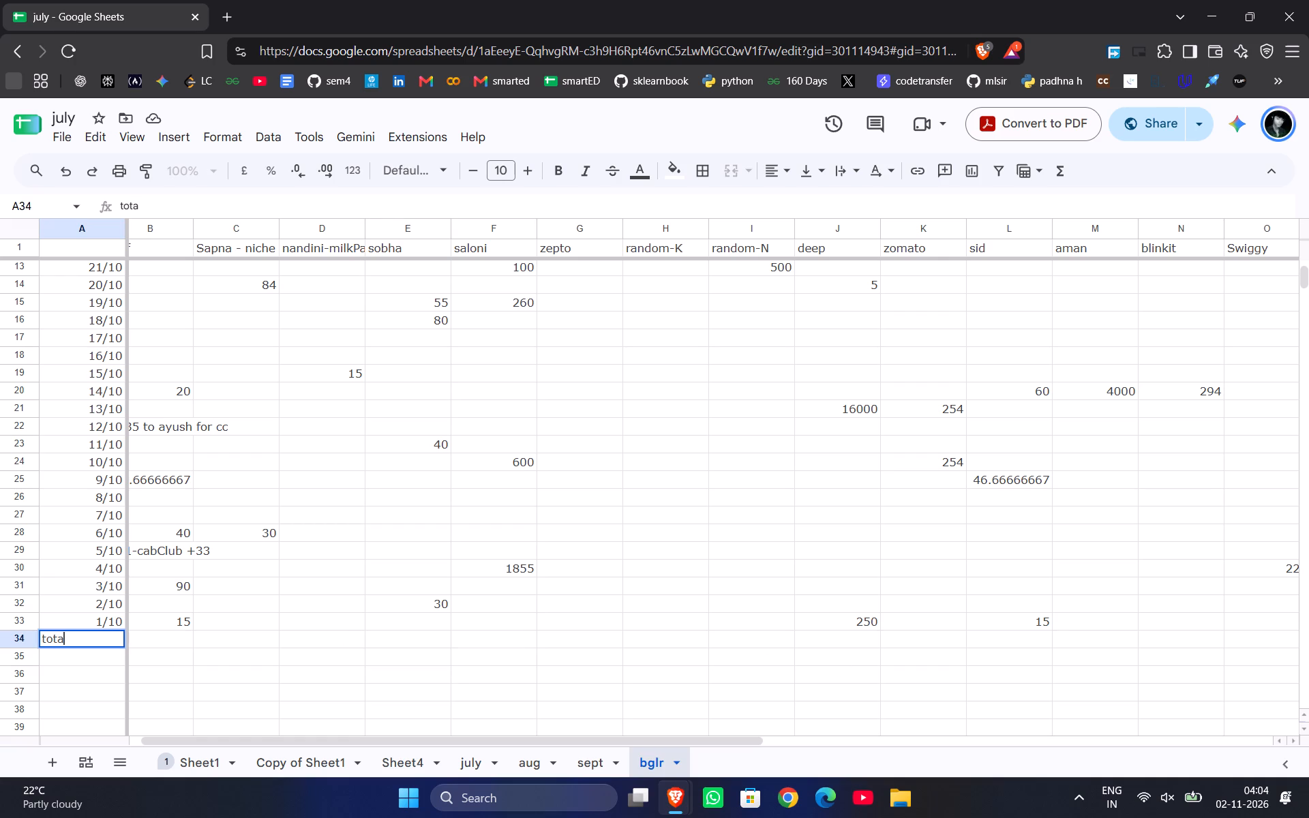
key(l)
key(Return)
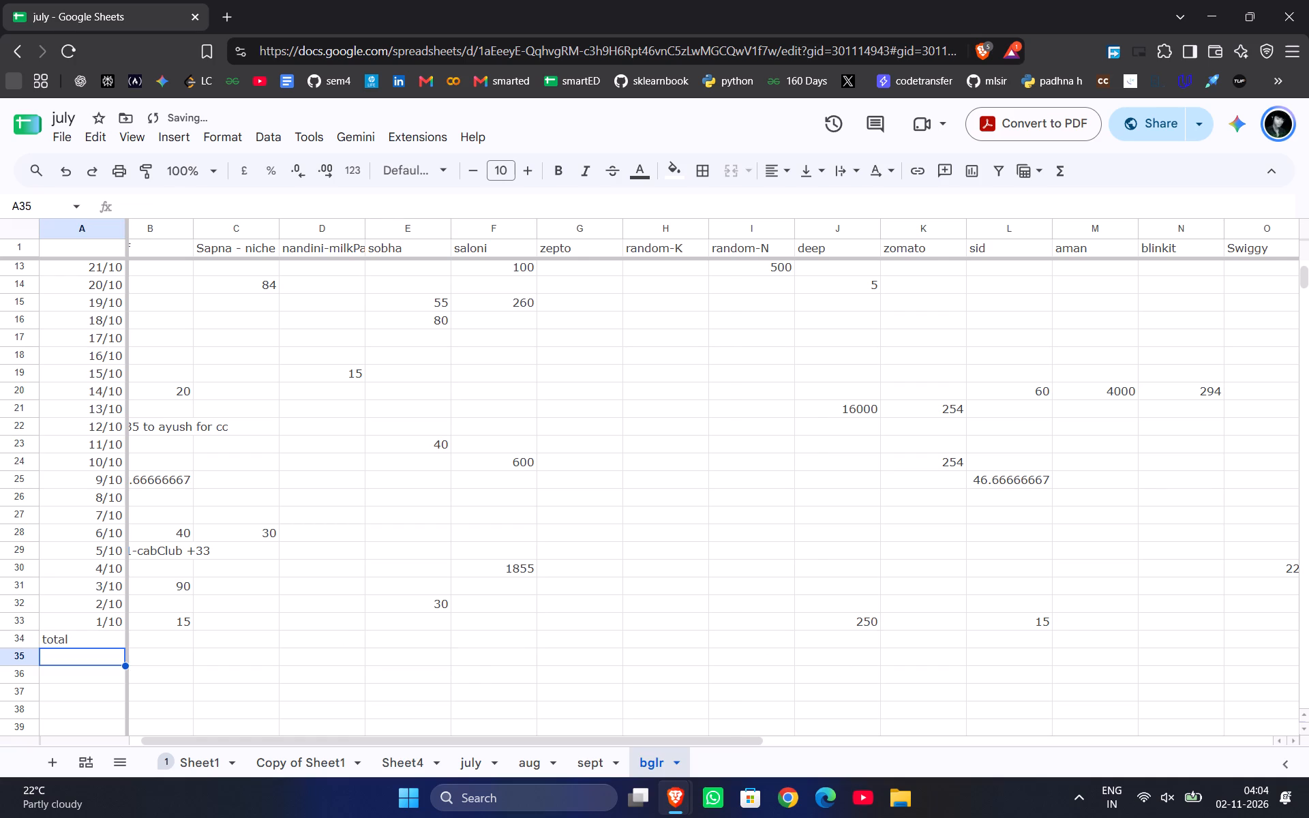
Begin a formula in the self column's cell of the total row.
key(Right)
key(Up)
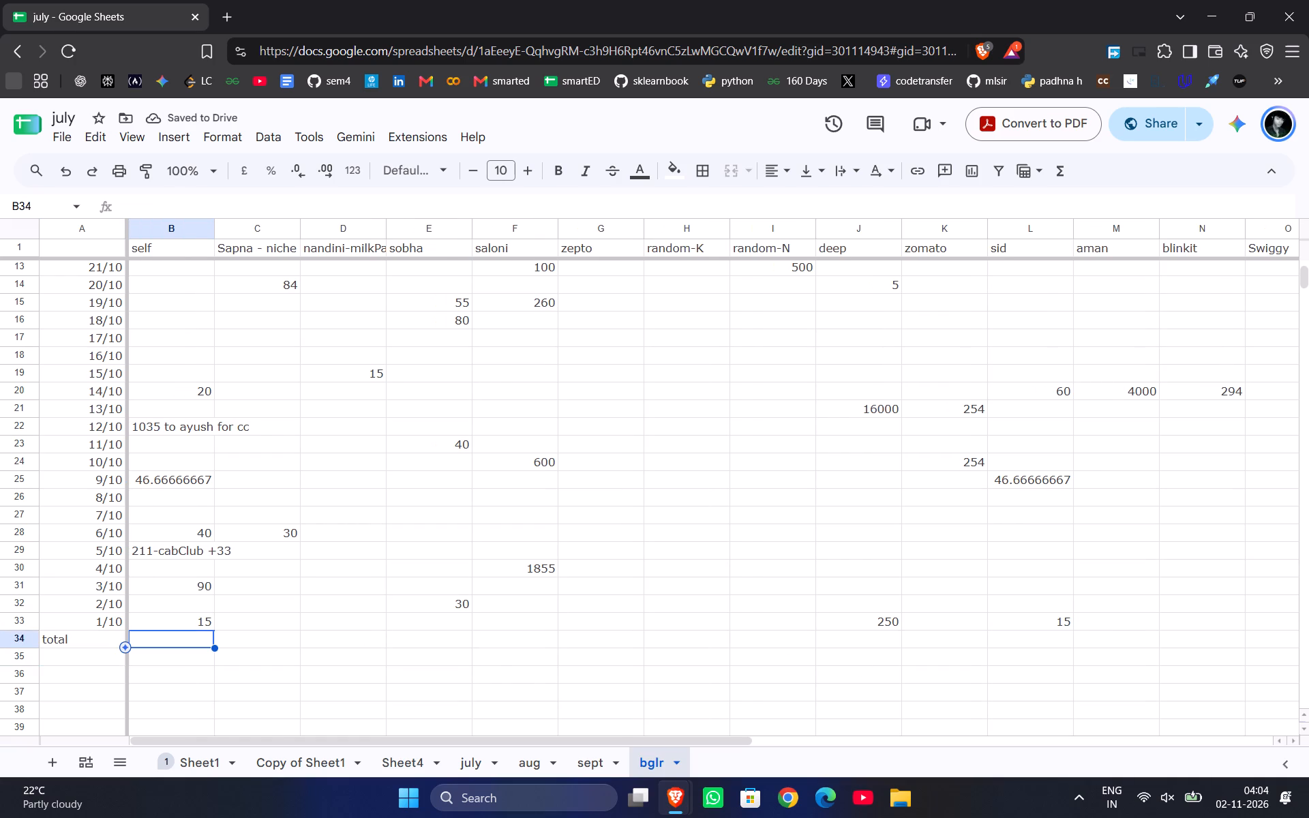
key(equal)
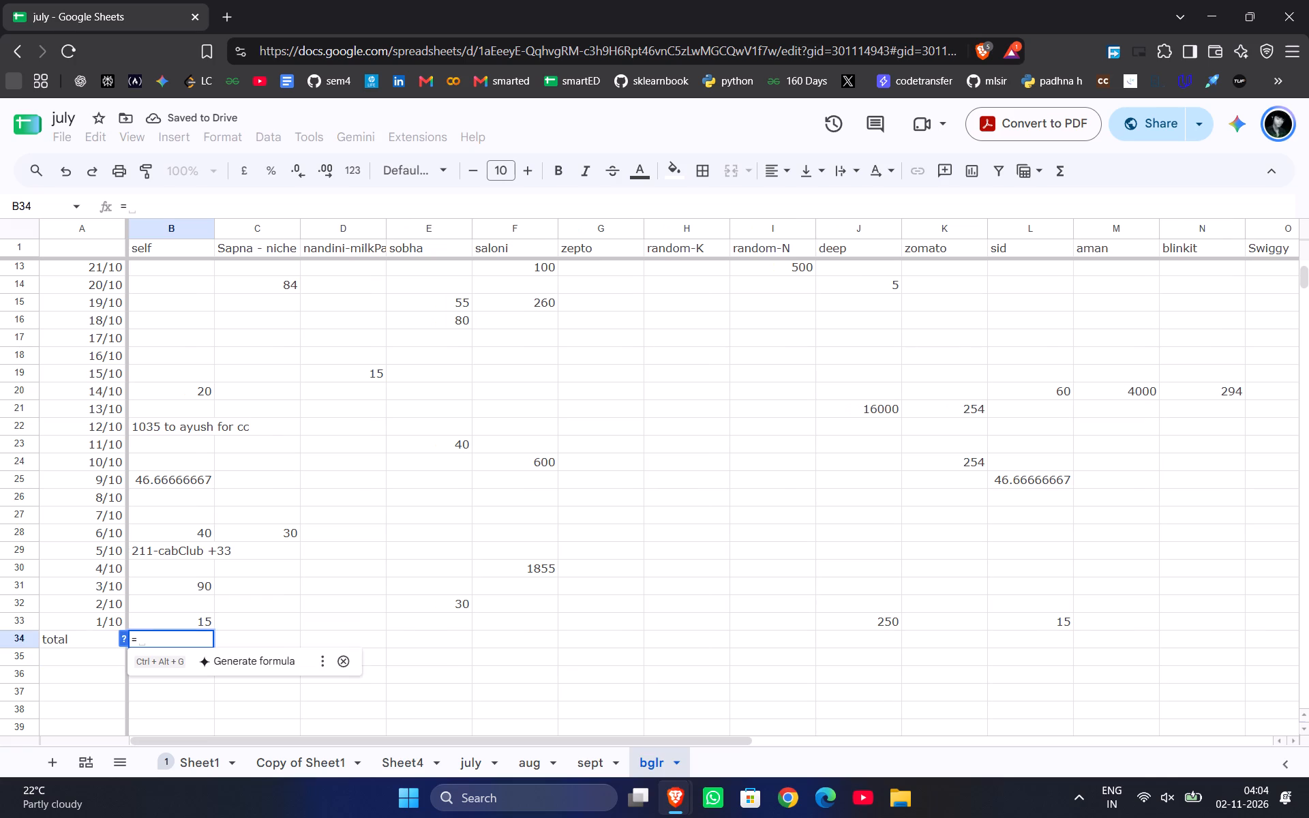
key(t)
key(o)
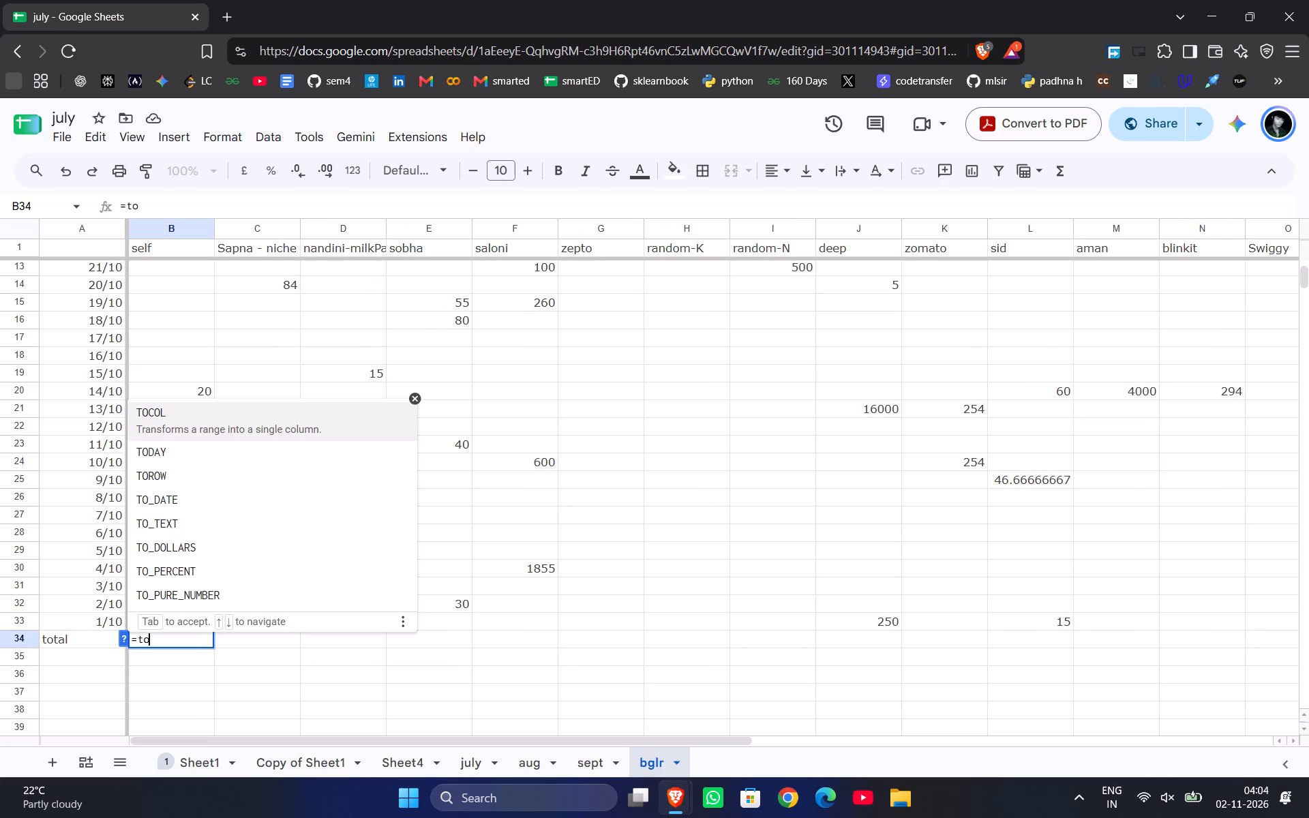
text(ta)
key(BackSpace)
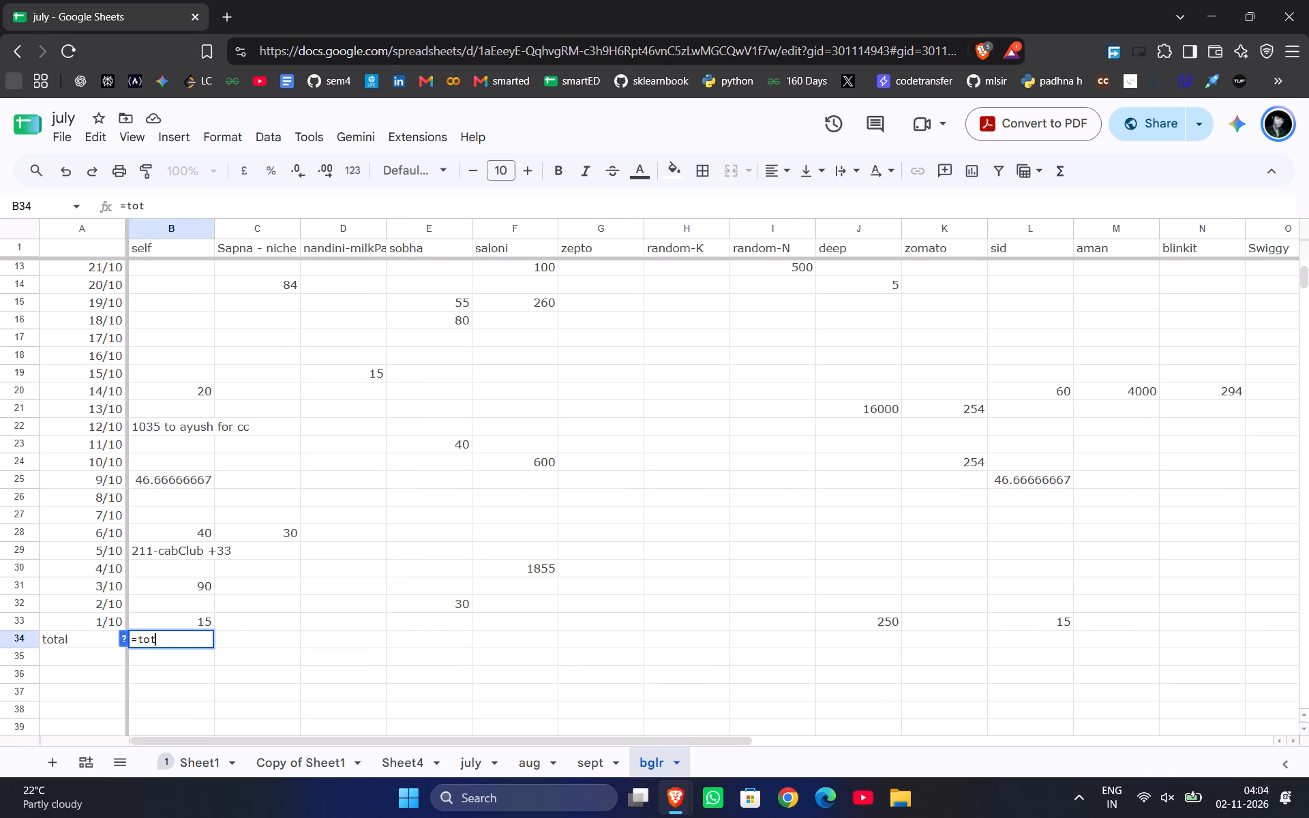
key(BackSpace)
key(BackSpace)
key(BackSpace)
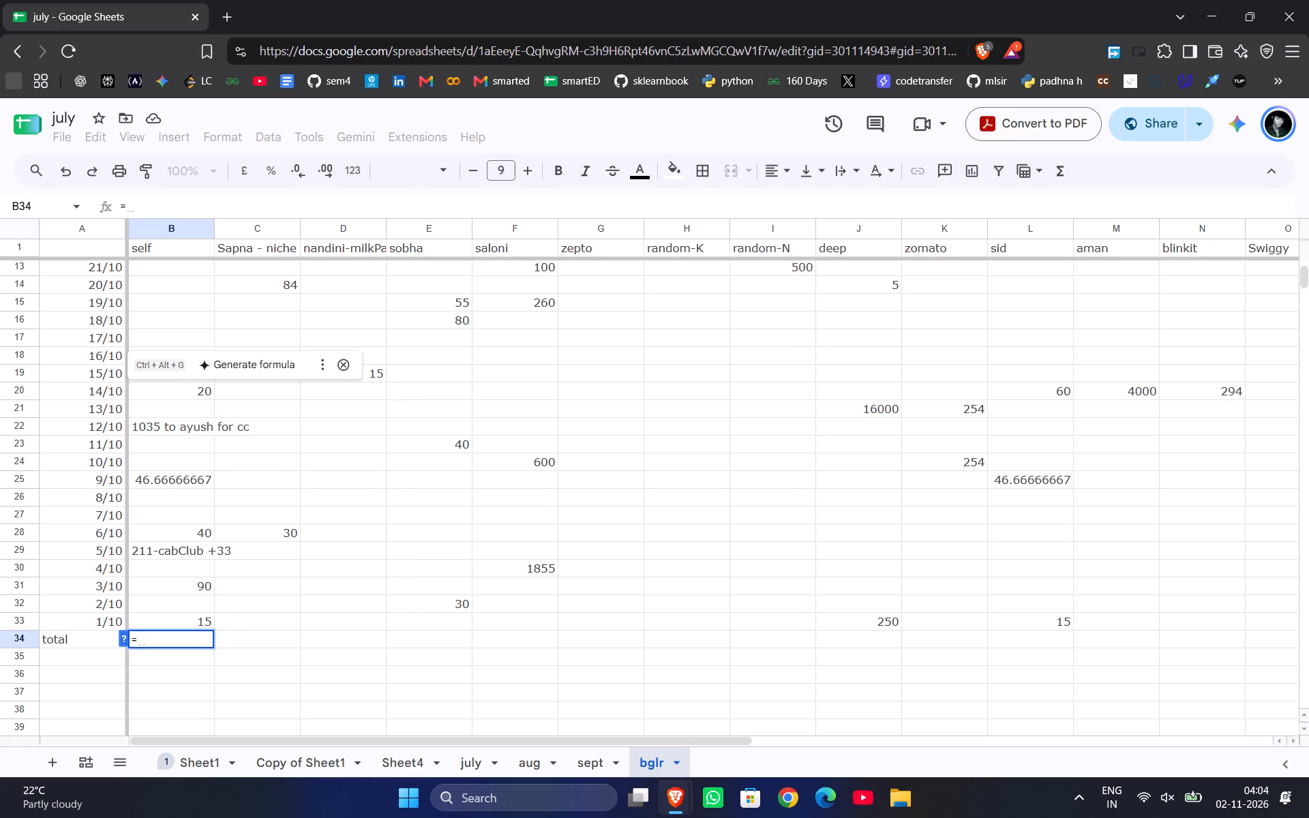
Complete the self column's total as a SUM of B2:B33, covering 1/11 down to 1/10.
text(summ)
key(BackSpace)
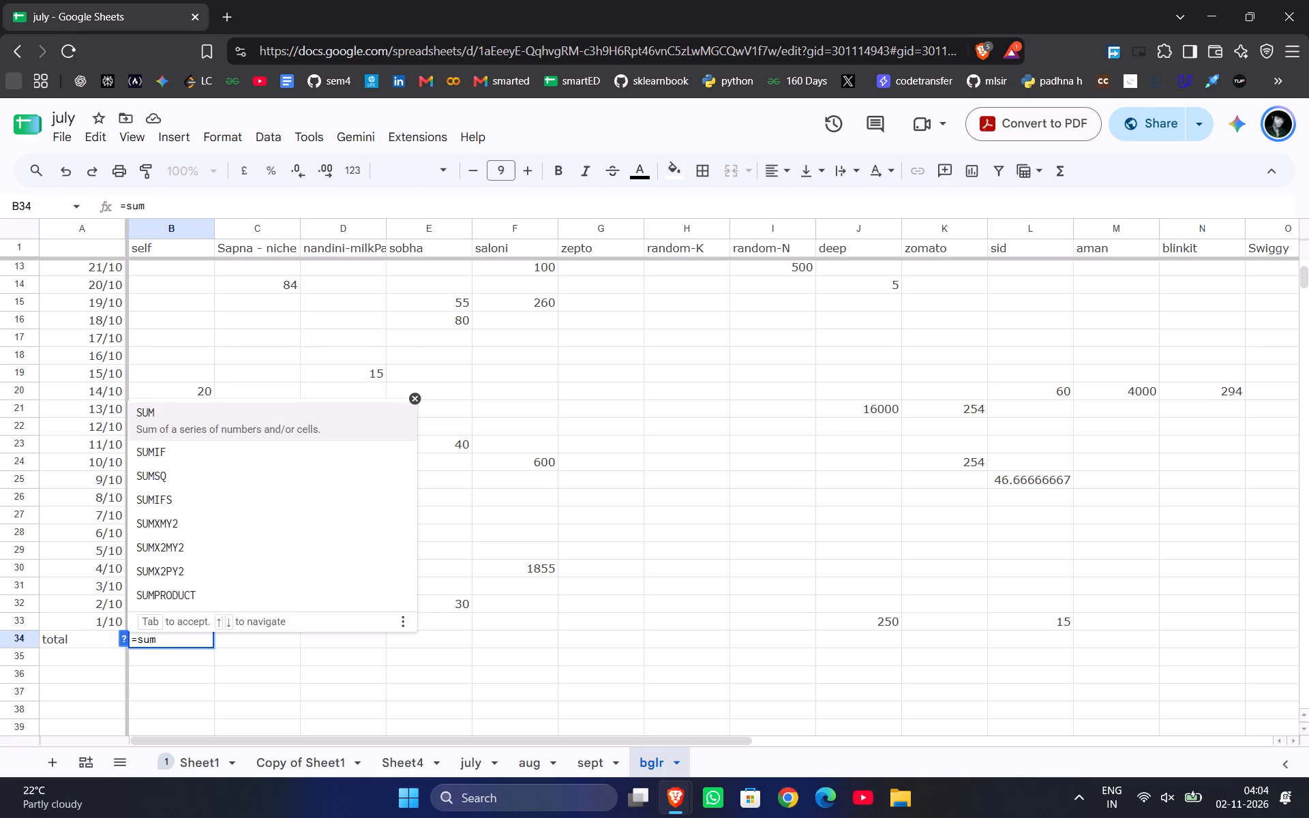
key(Return)
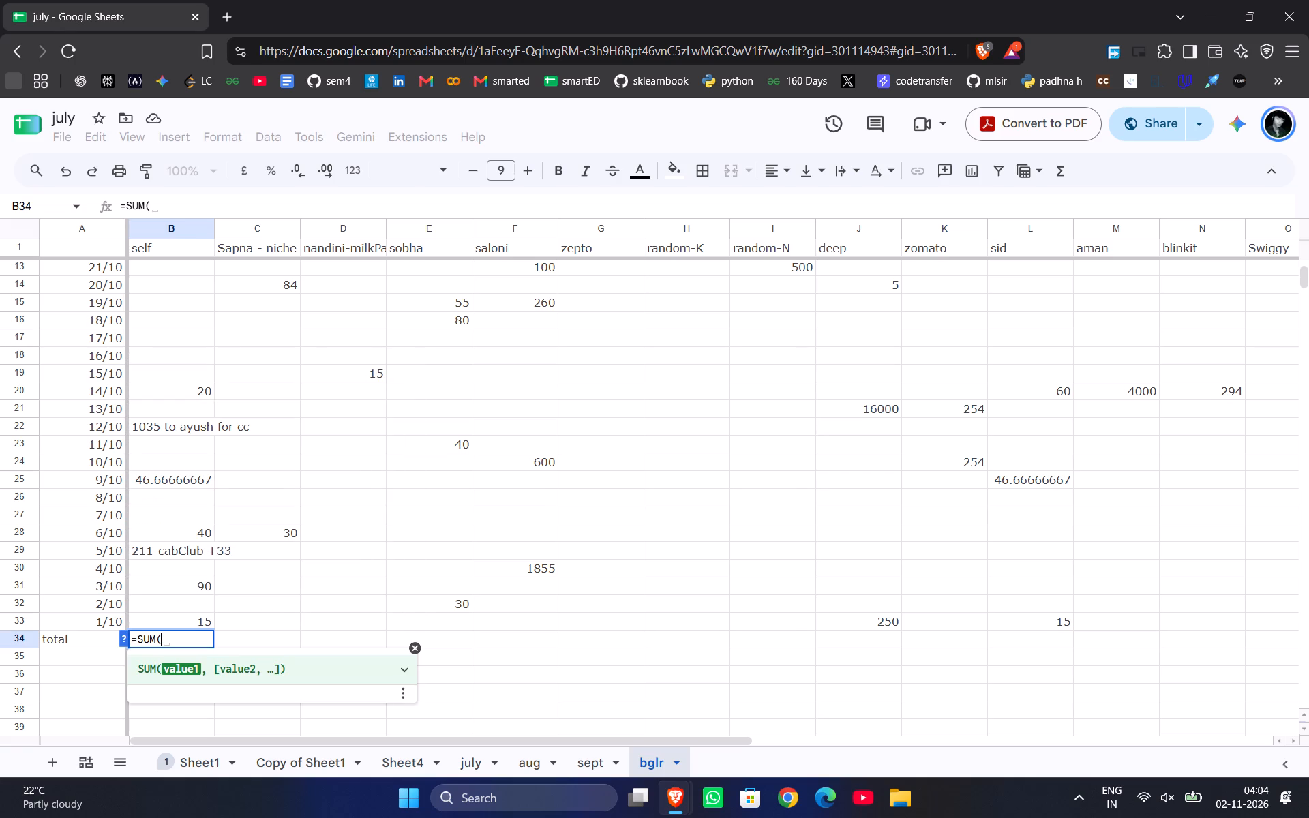
scroll(158, 448, up, 5)
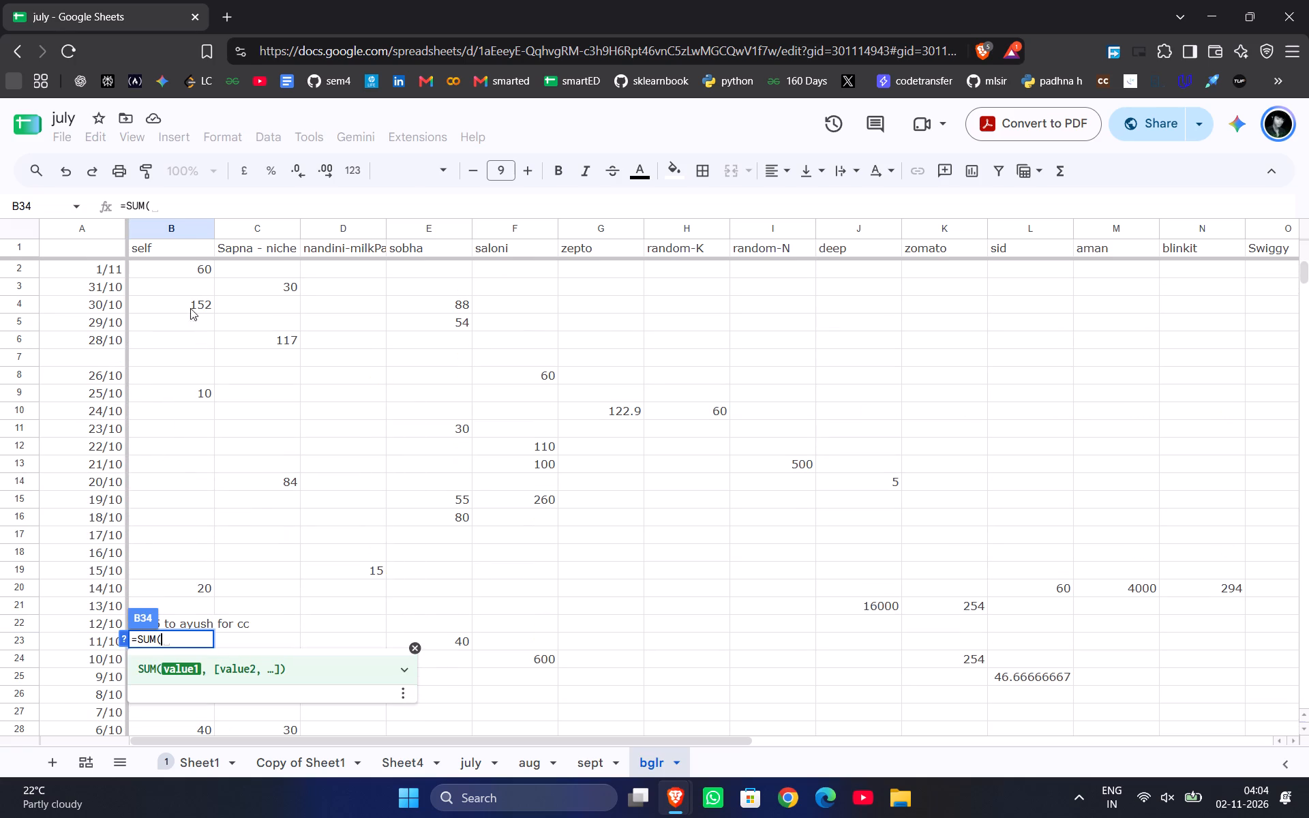
drag(192, 270, 177, 636)
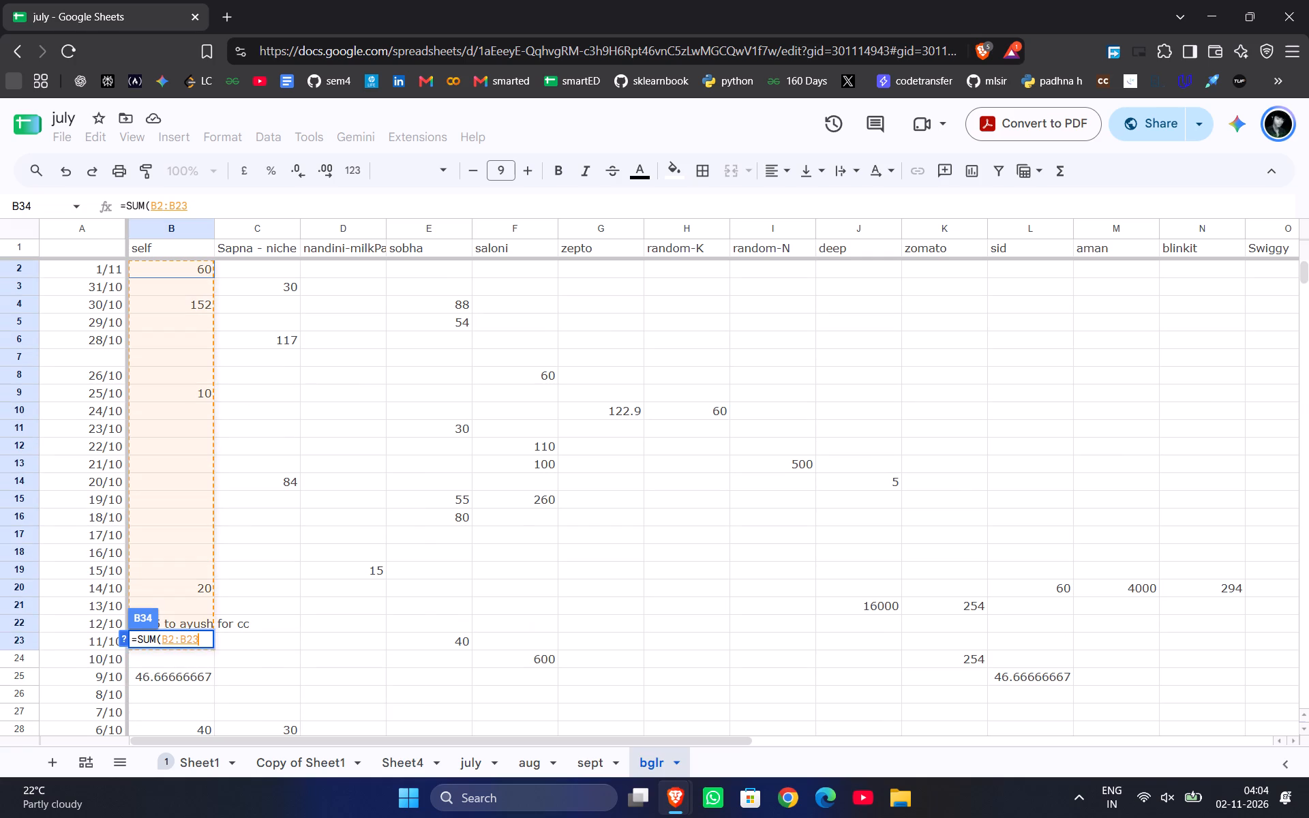
drag(177, 636, 180, 595)
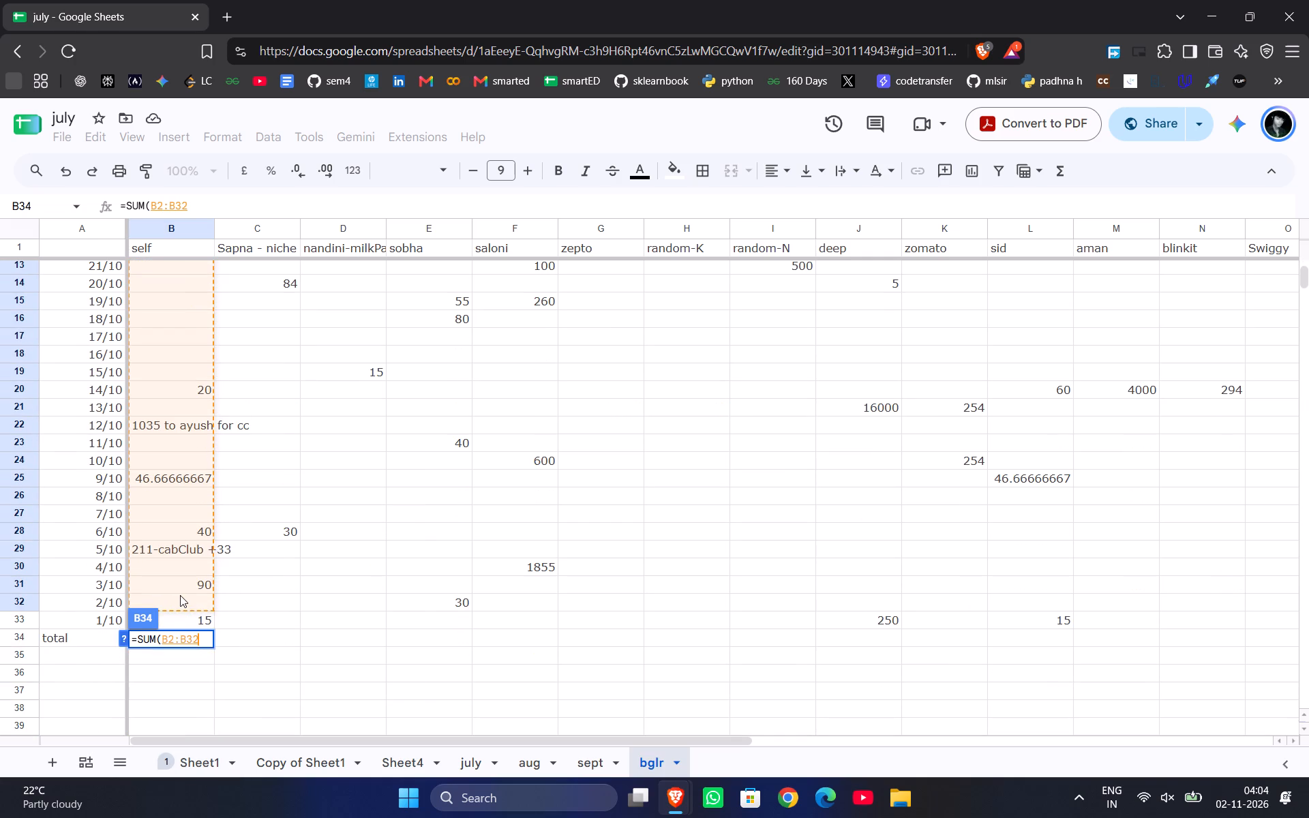
drag(180, 595, 185, 616)
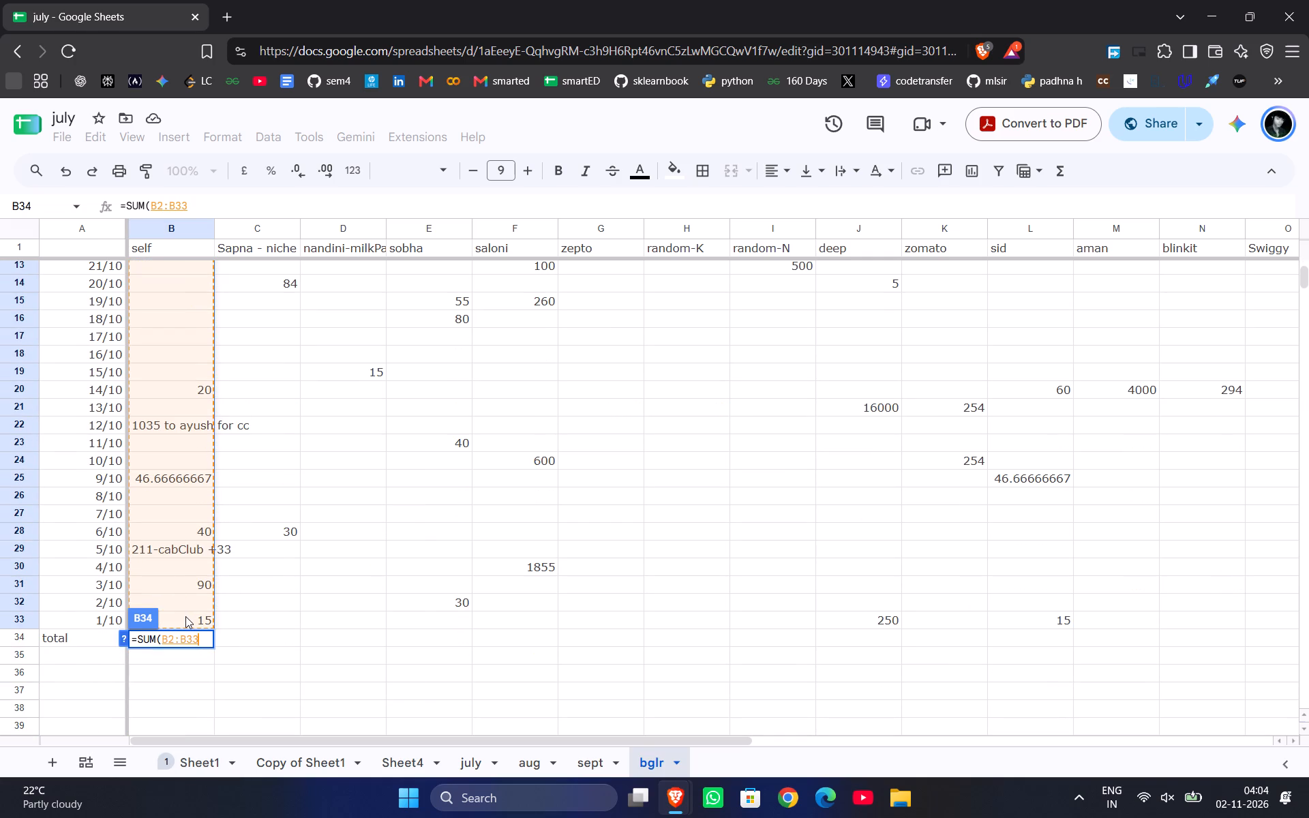
key(shift+parenright)
key(Return)
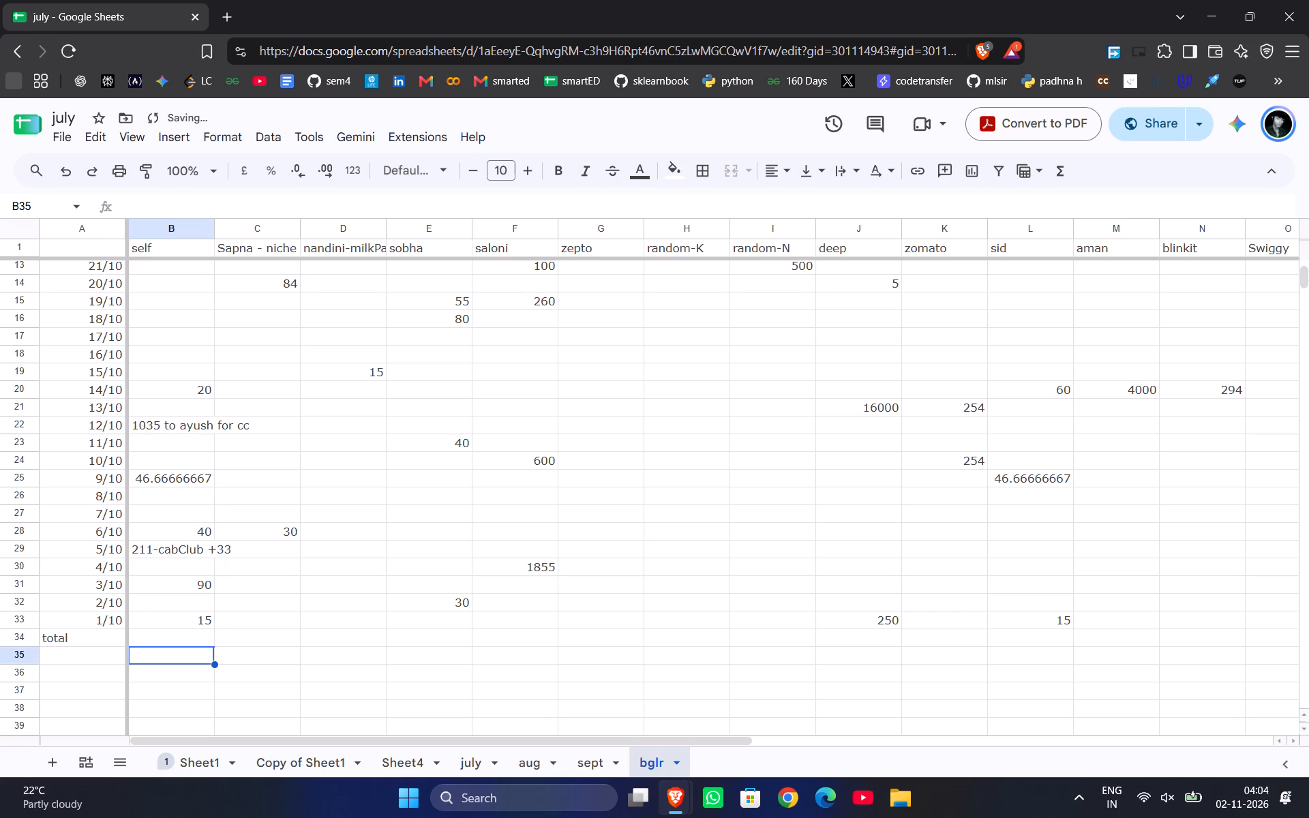
Fill the self column's SUM formula across the total row through the sumit column.
key(Up)
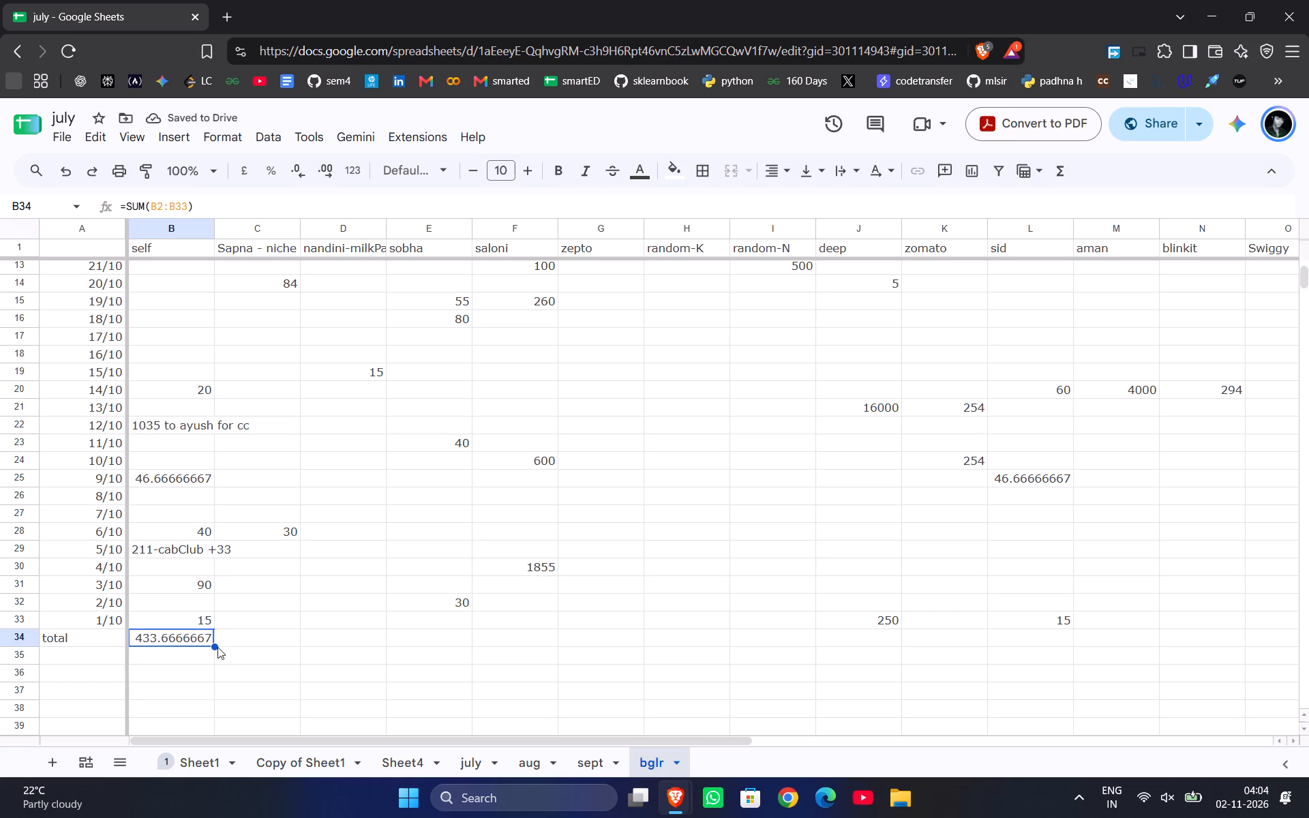
drag(215, 646, 481, 656)
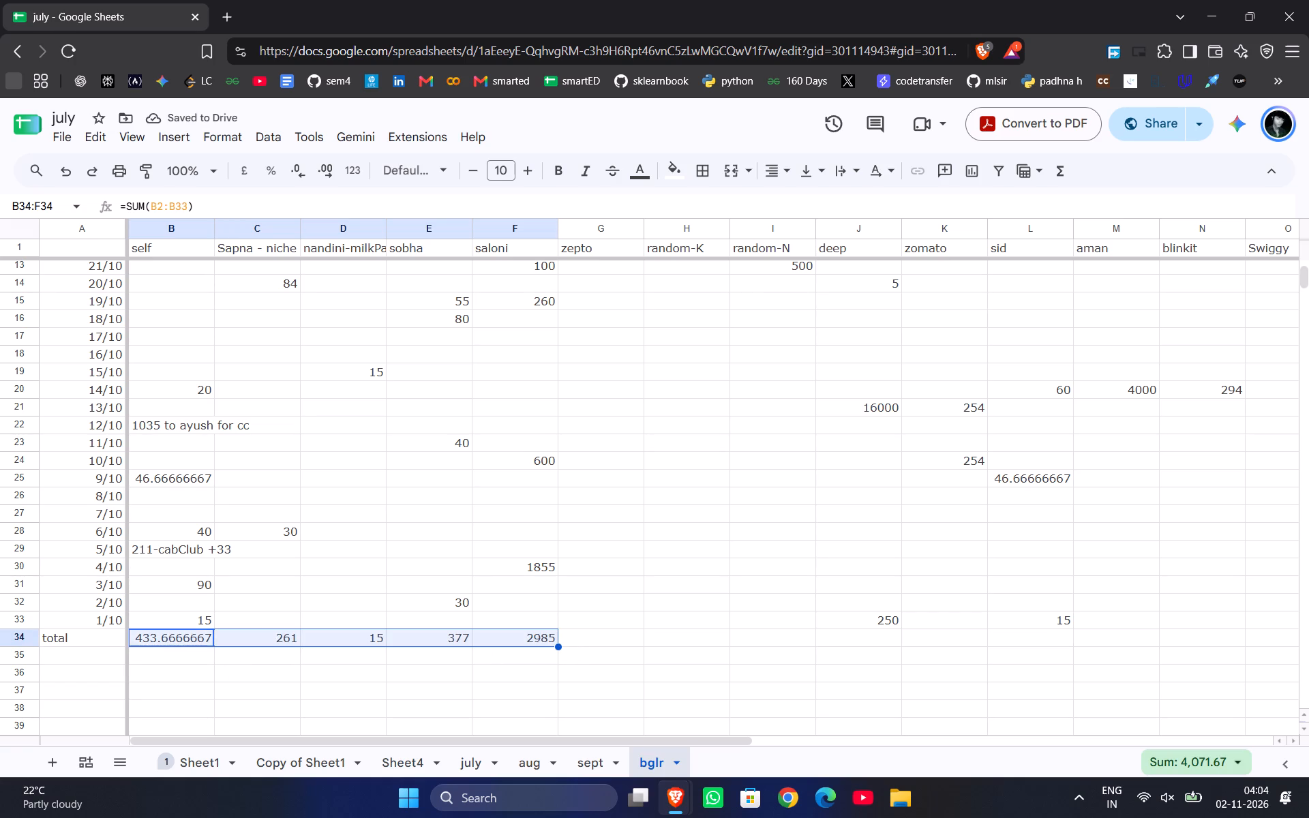
drag(556, 646, 1184, 631)
scroll(1184, 631, left, 3)
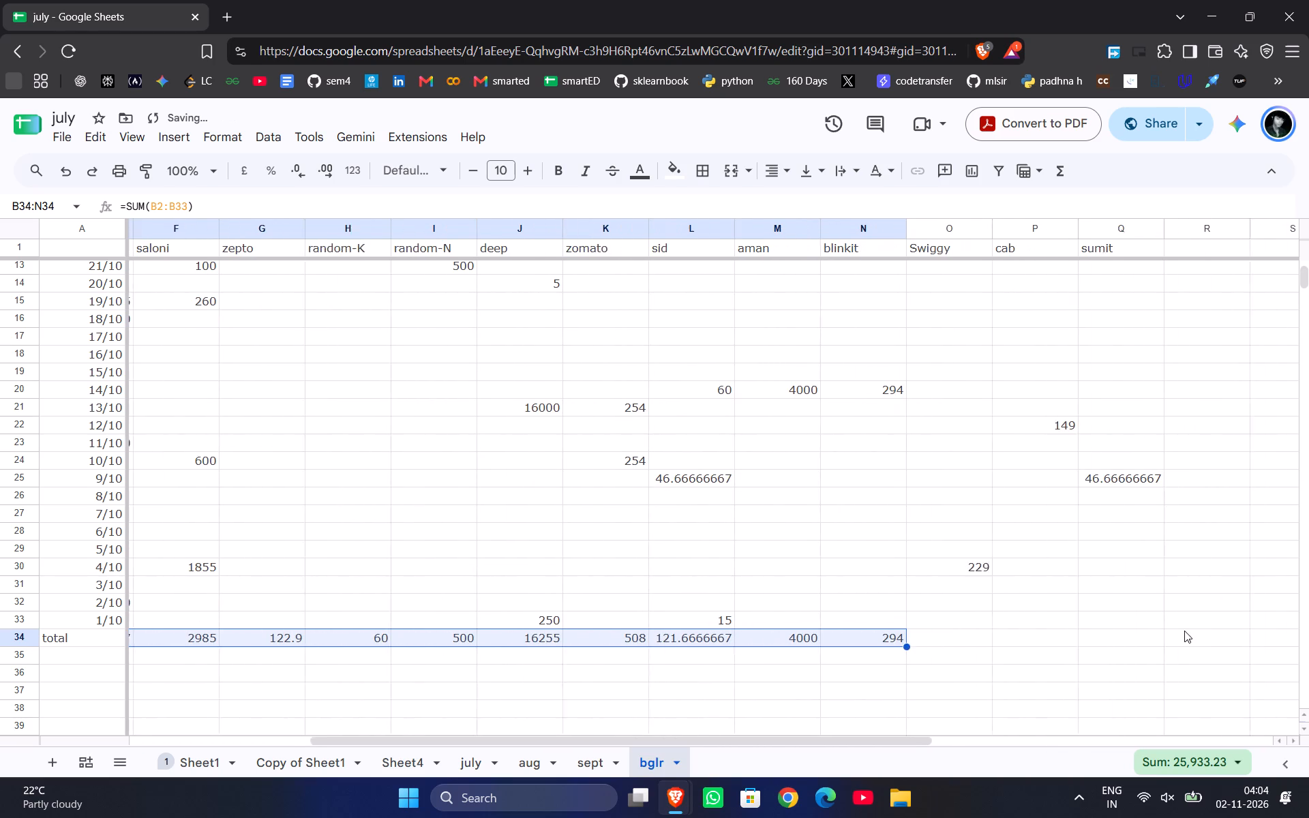
scroll(969, 643, left, 1)
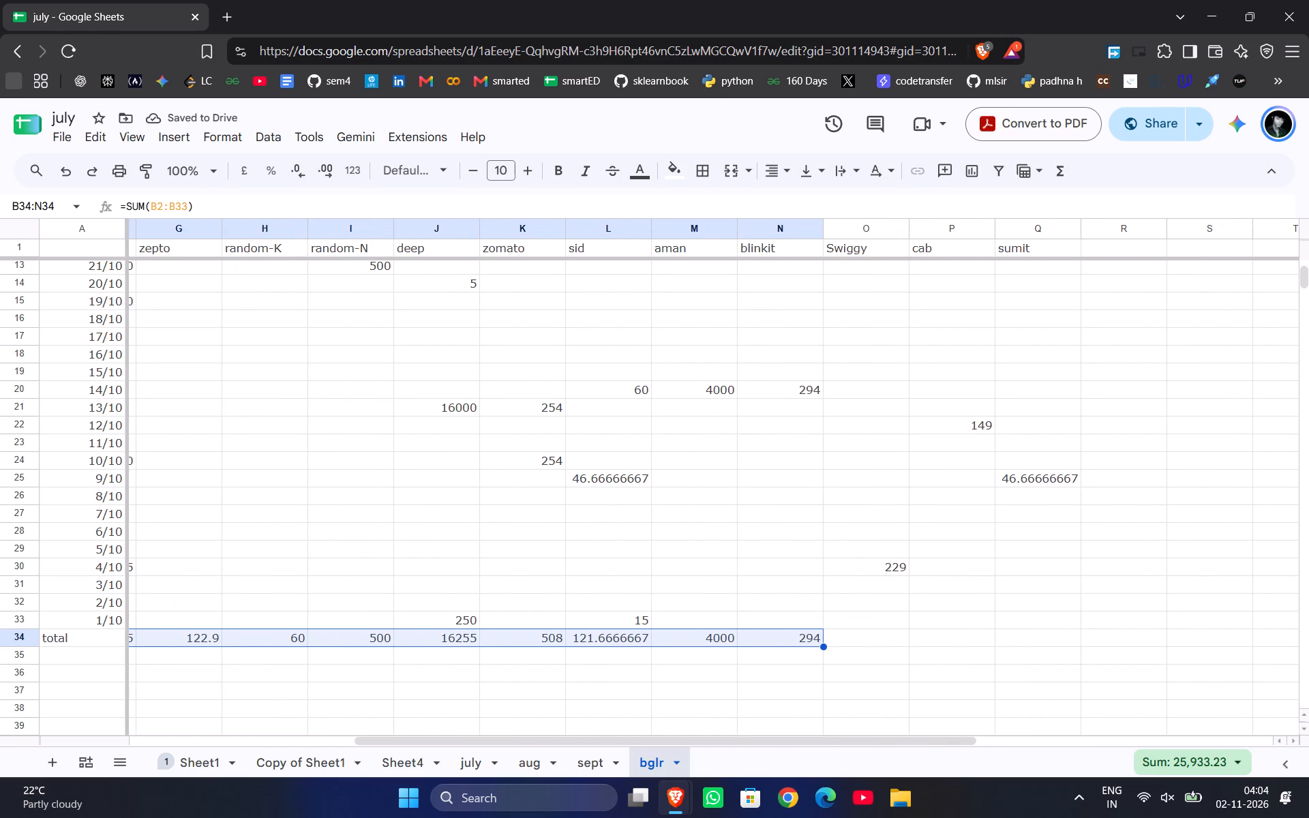
drag(824, 646, 1010, 650)
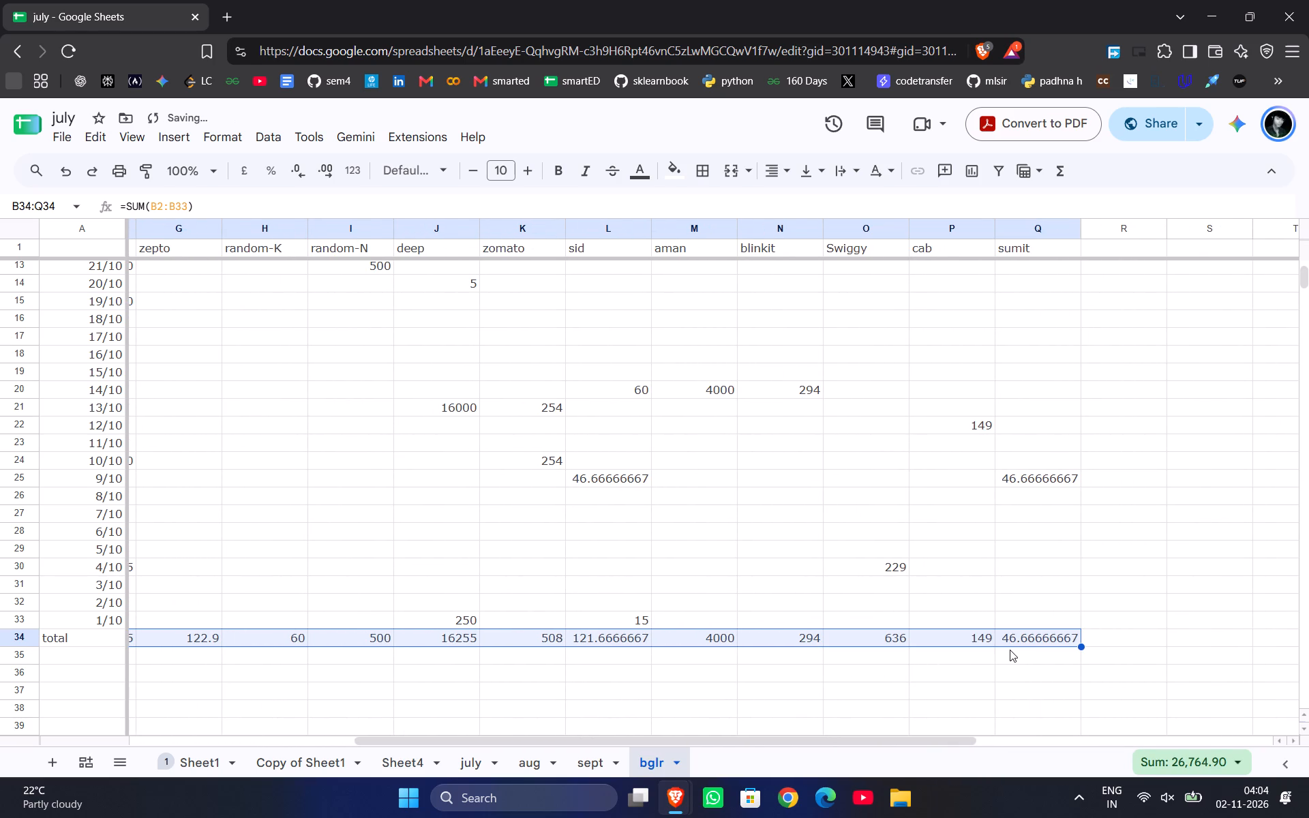
scroll(1010, 650, right, 2)
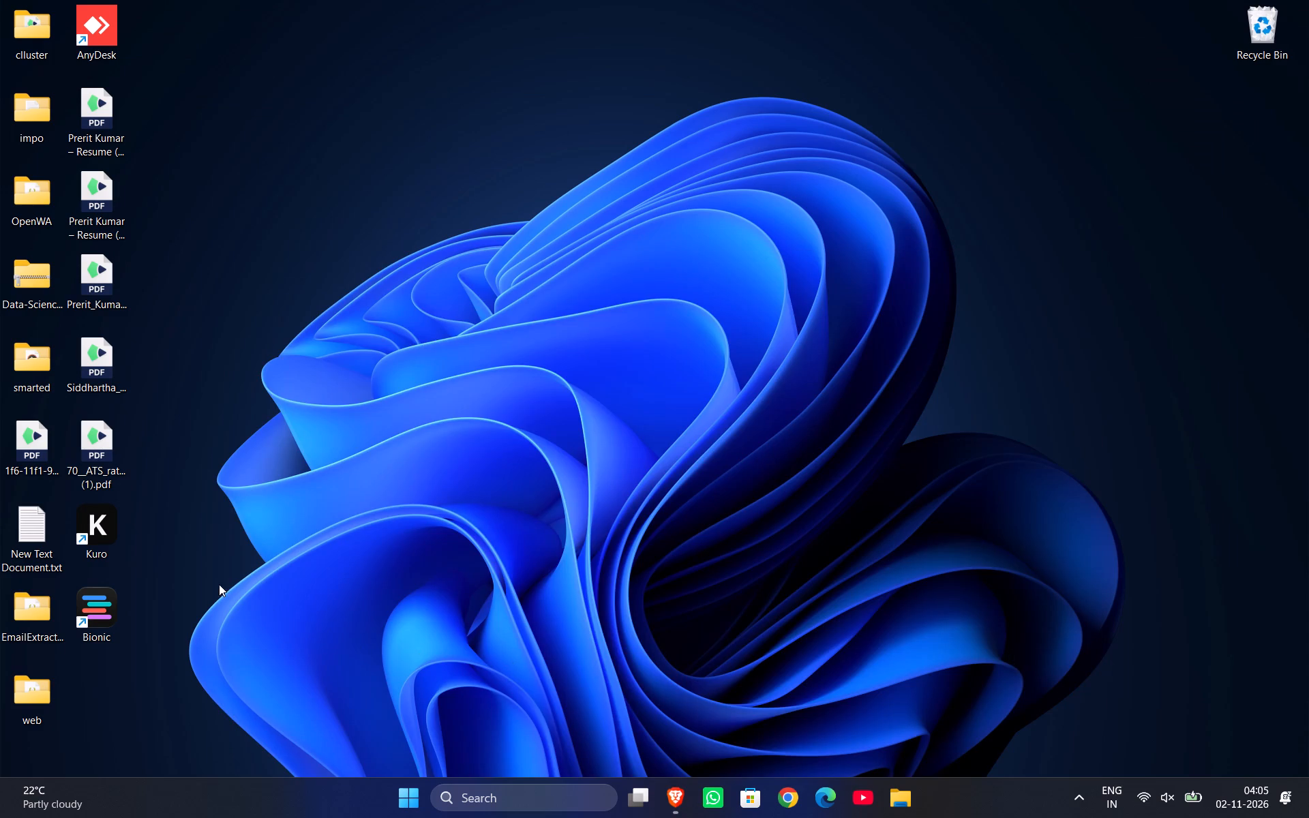
Switch to the desktop's Kuro app by launching it.
double_click(123, 539)
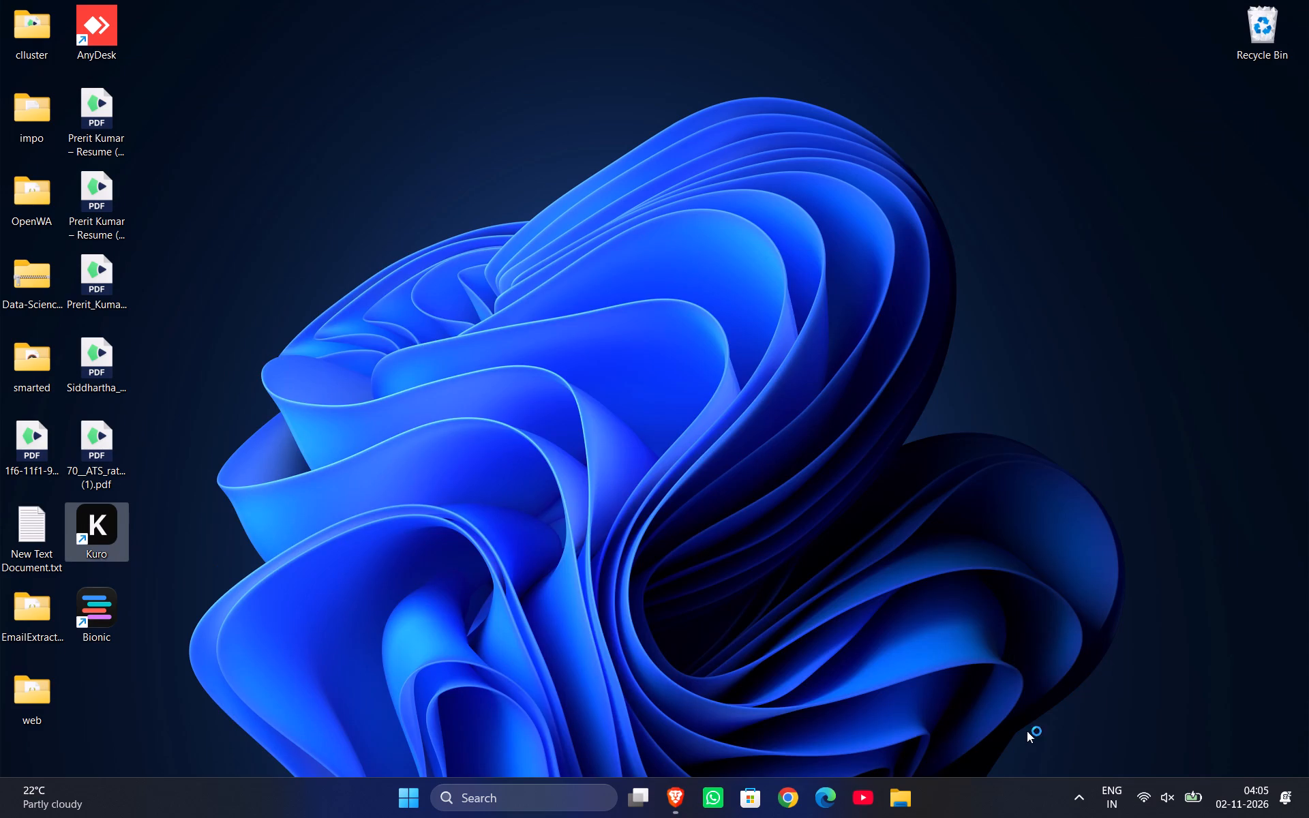
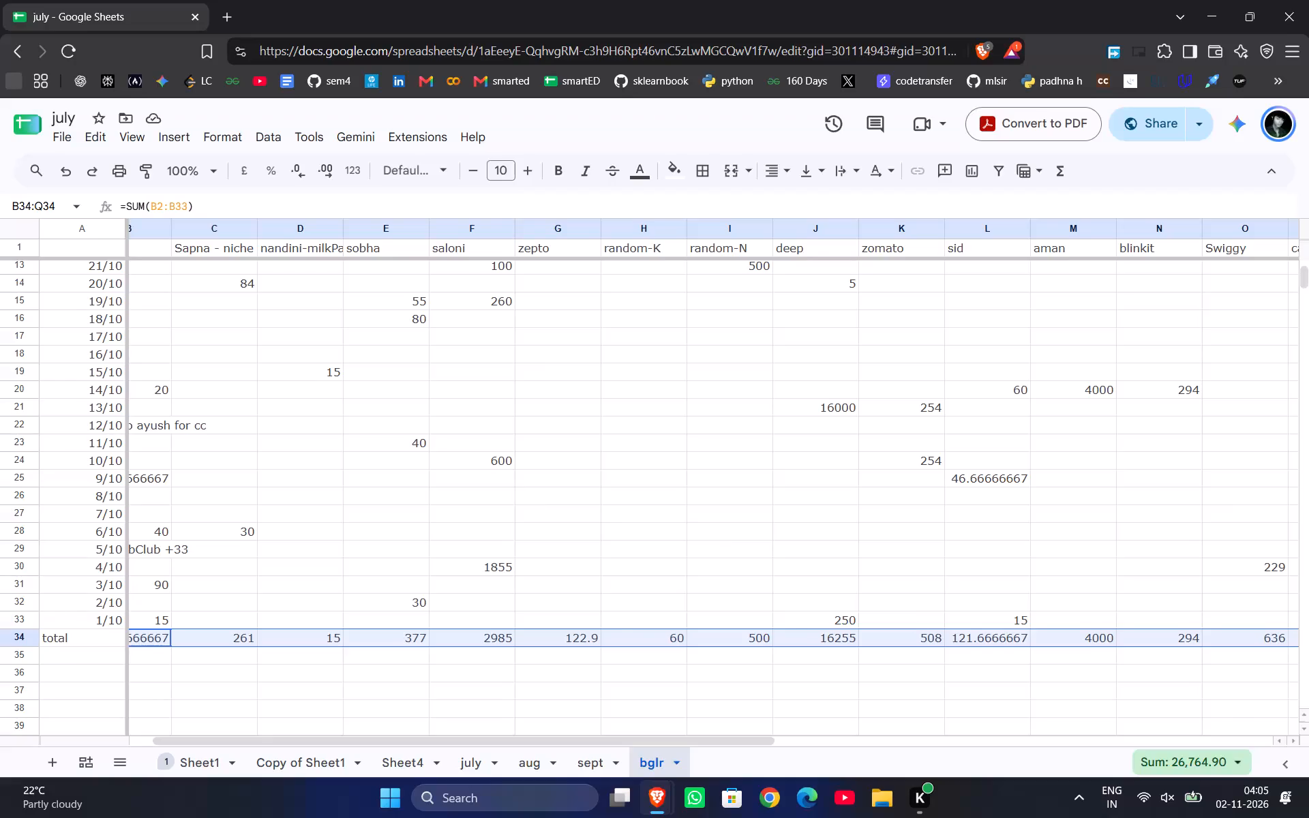
Examine the total row across all category columns, from self through sumit, on the bglr sheet.
scroll(936, 628, left, 2)
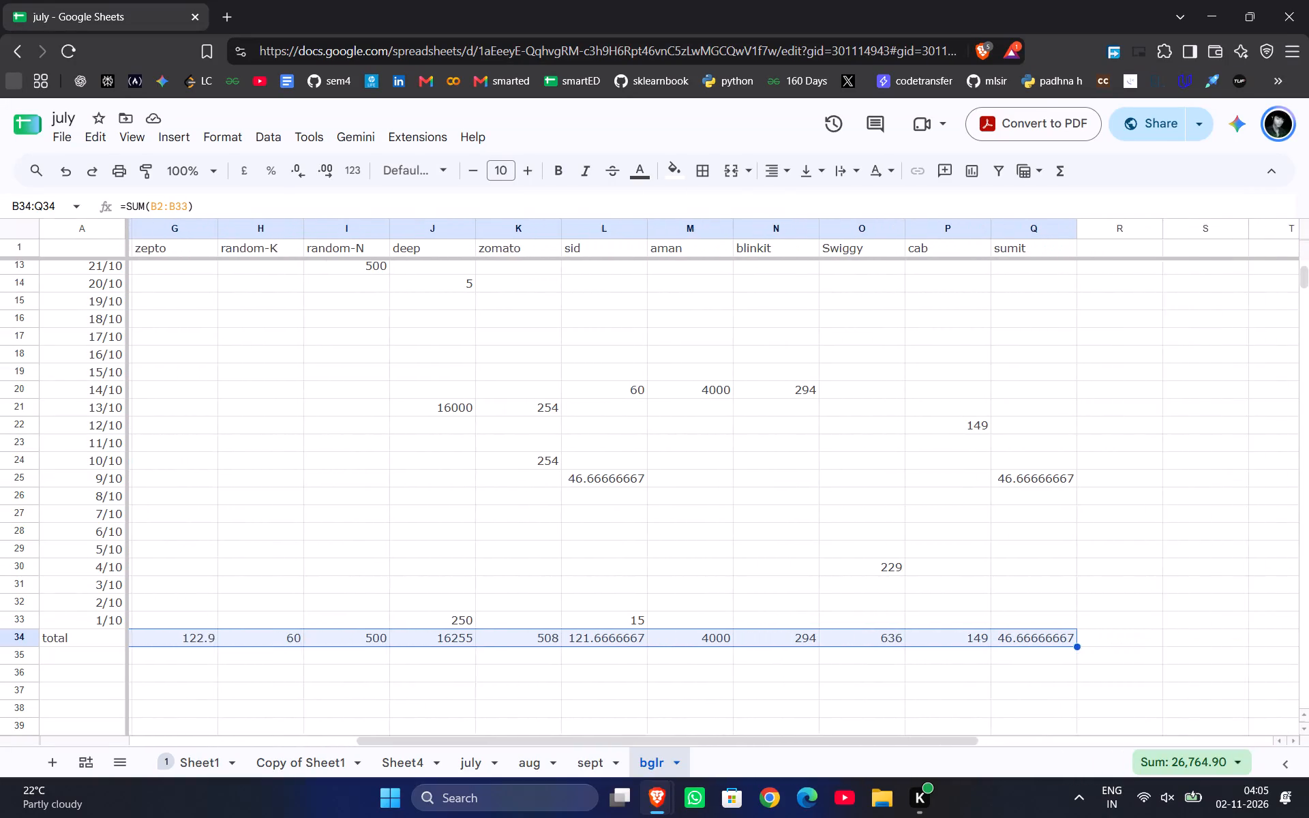
scroll(984, 660, up, 1)
scroll(984, 660, down, 1)
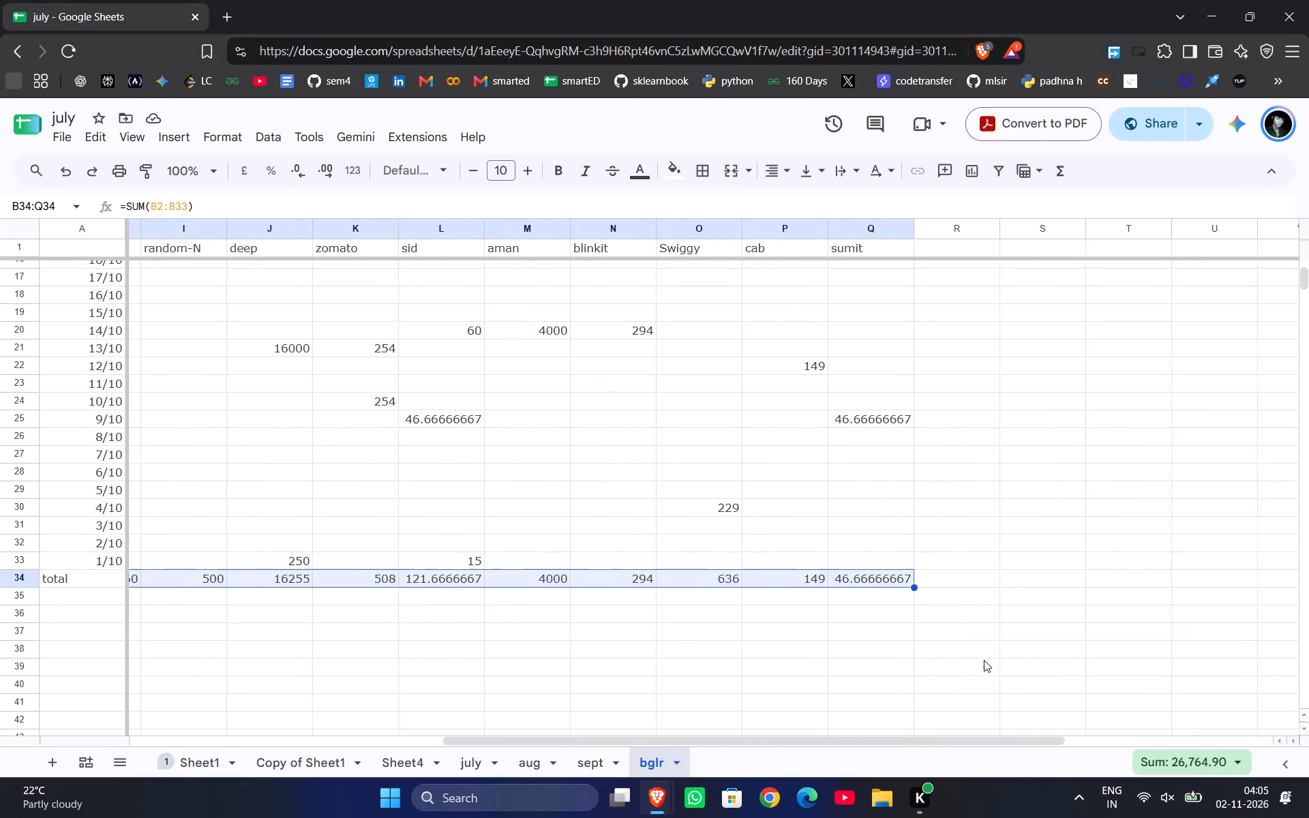
click(937, 561)
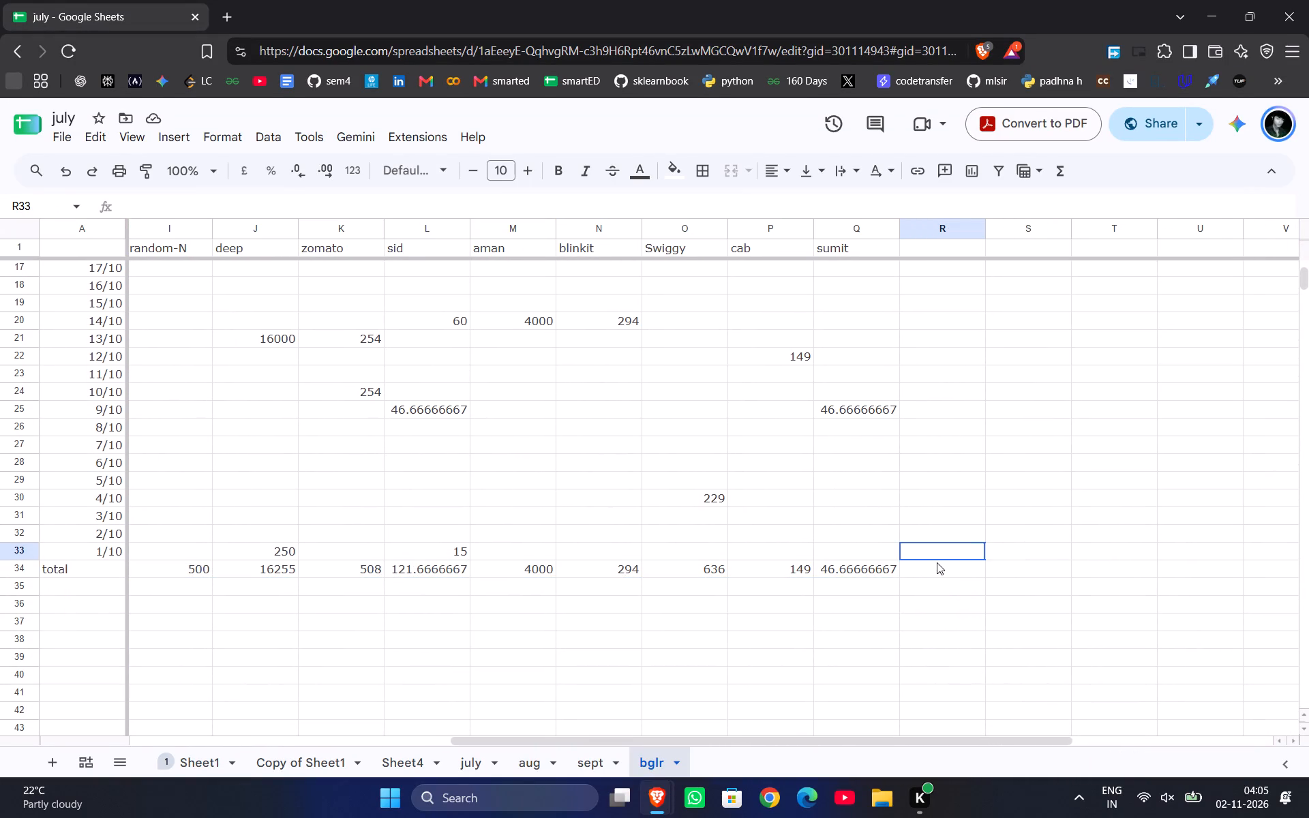
click(937, 562)
scroll(937, 562, up, 5)
scroll(937, 562, down, 1)
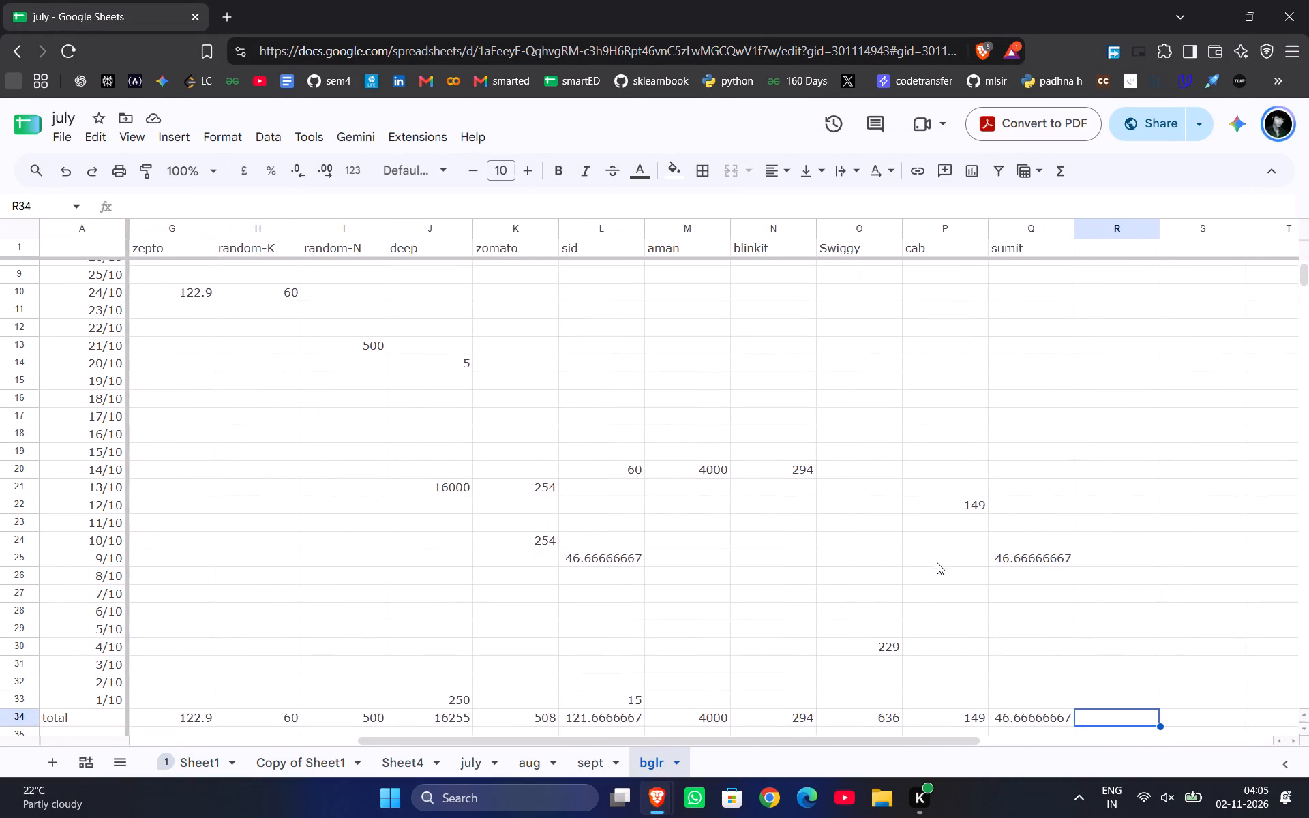
scroll(937, 562, down, 1)
scroll(937, 562, right, 6)
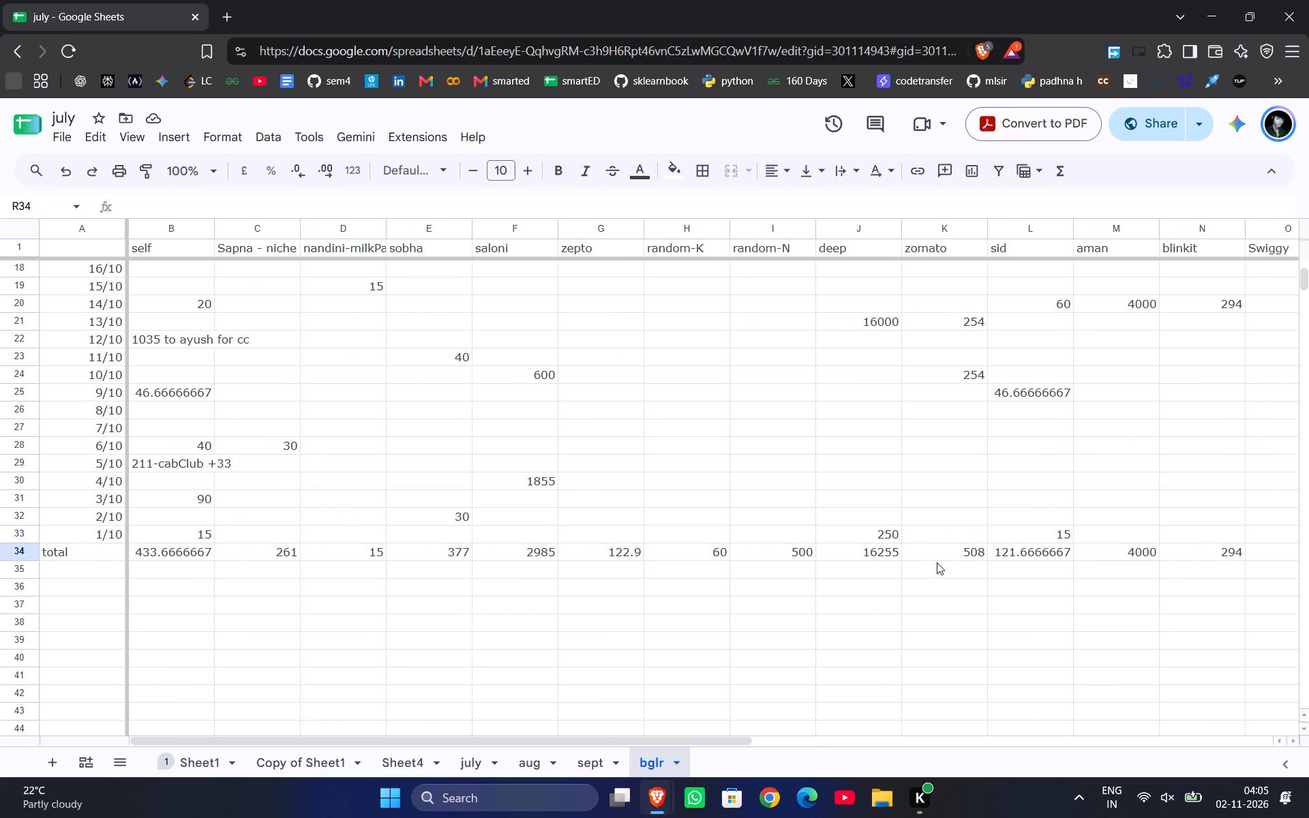
scroll(937, 562, right, 2)
scroll(937, 562, left, 1)
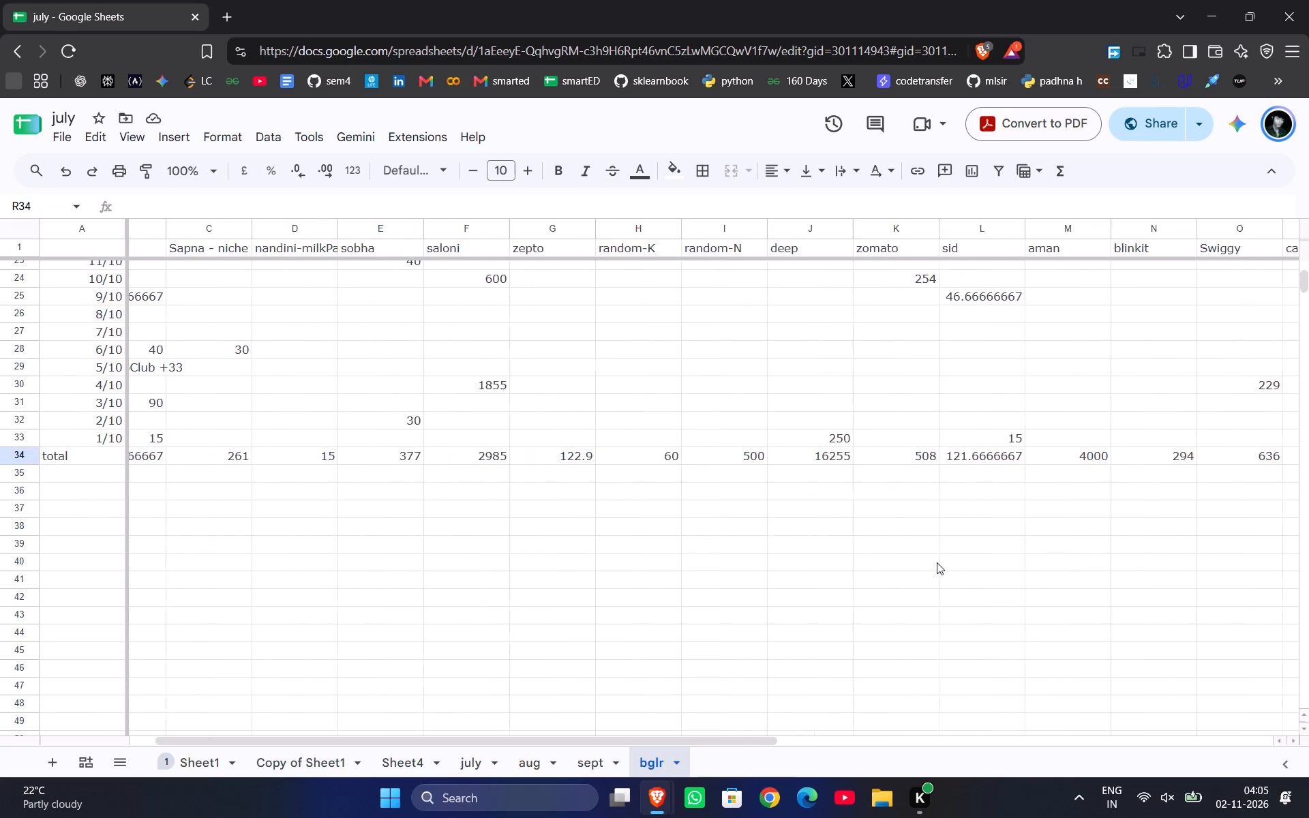
scroll(937, 562, left, 3)
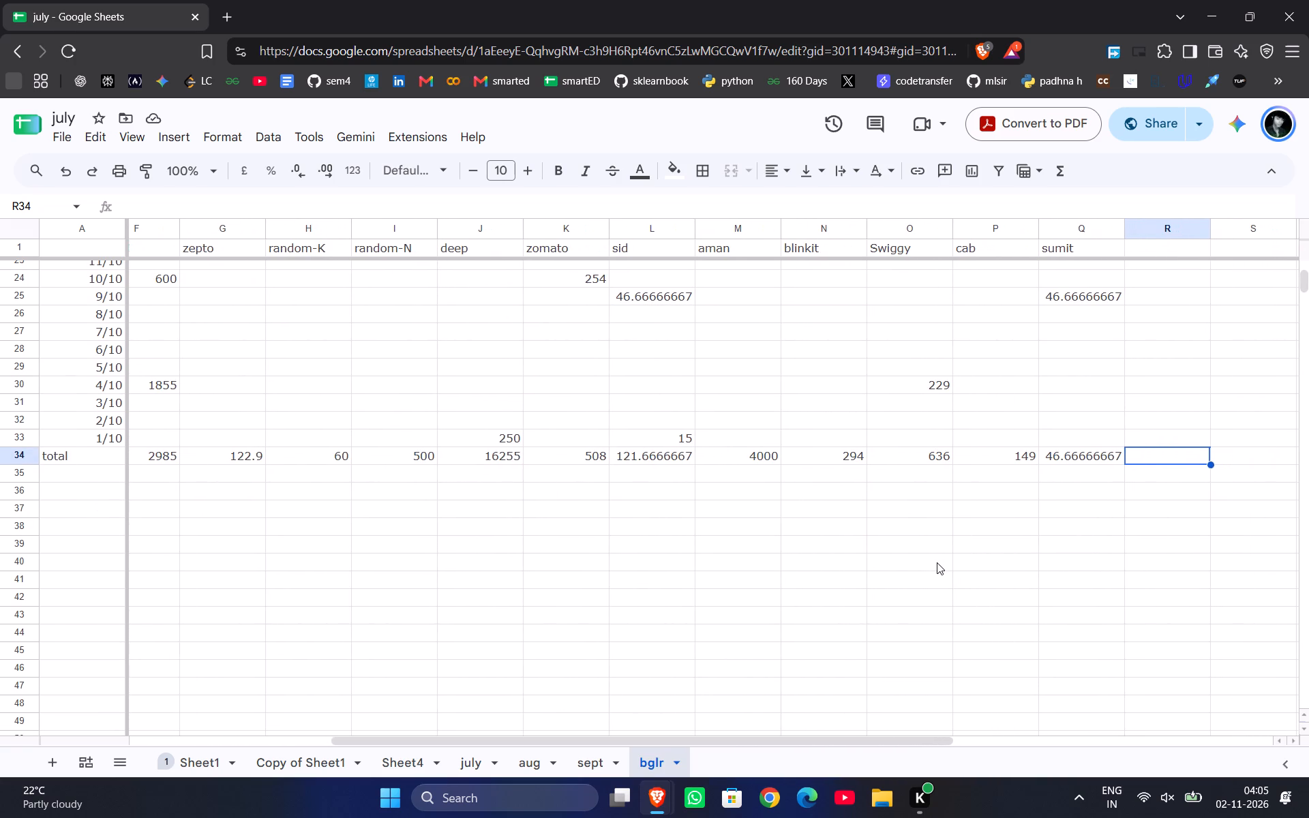
Review the Swiggy column's total formula and the daily entries above it.
click(929, 474)
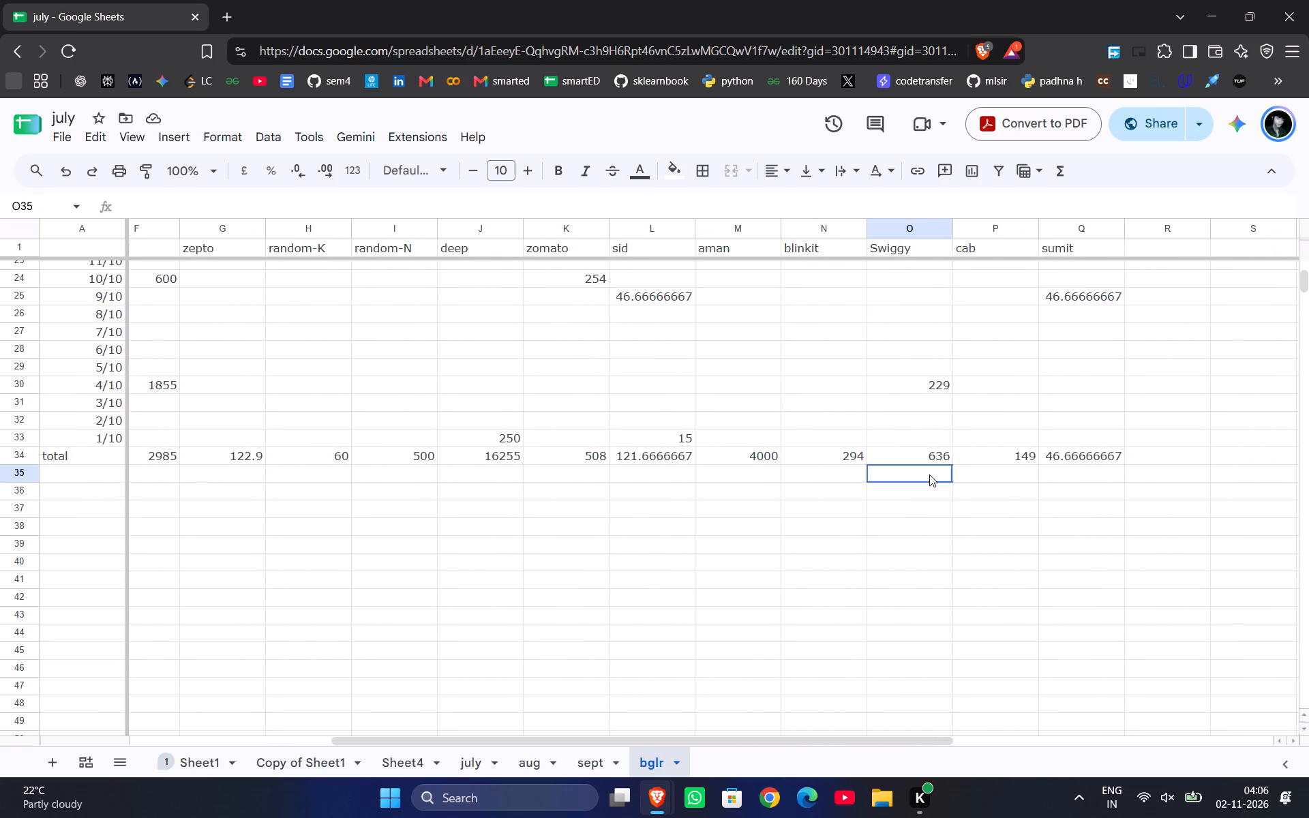
scroll(929, 474, up, 7)
scroll(929, 474, down, 2)
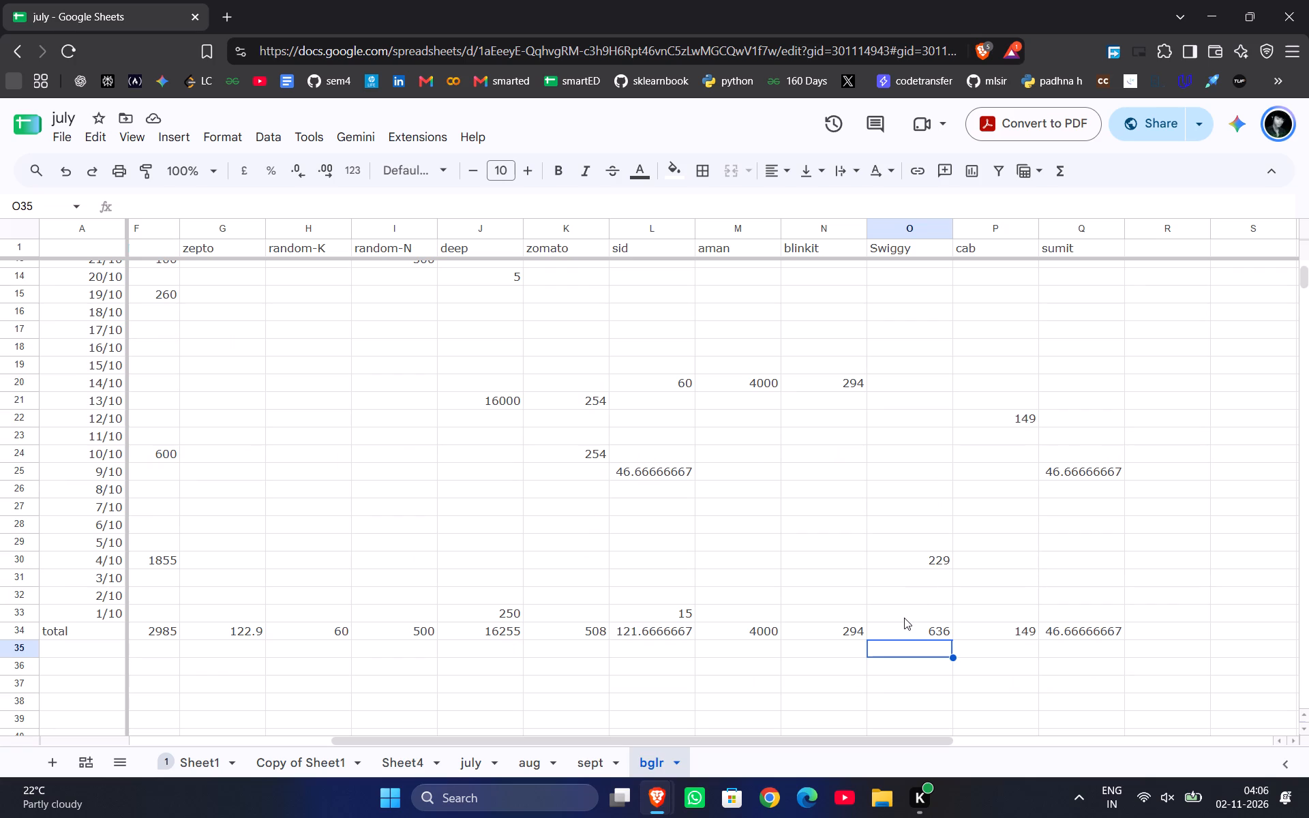
click(903, 626)
scroll(903, 626, right, 1)
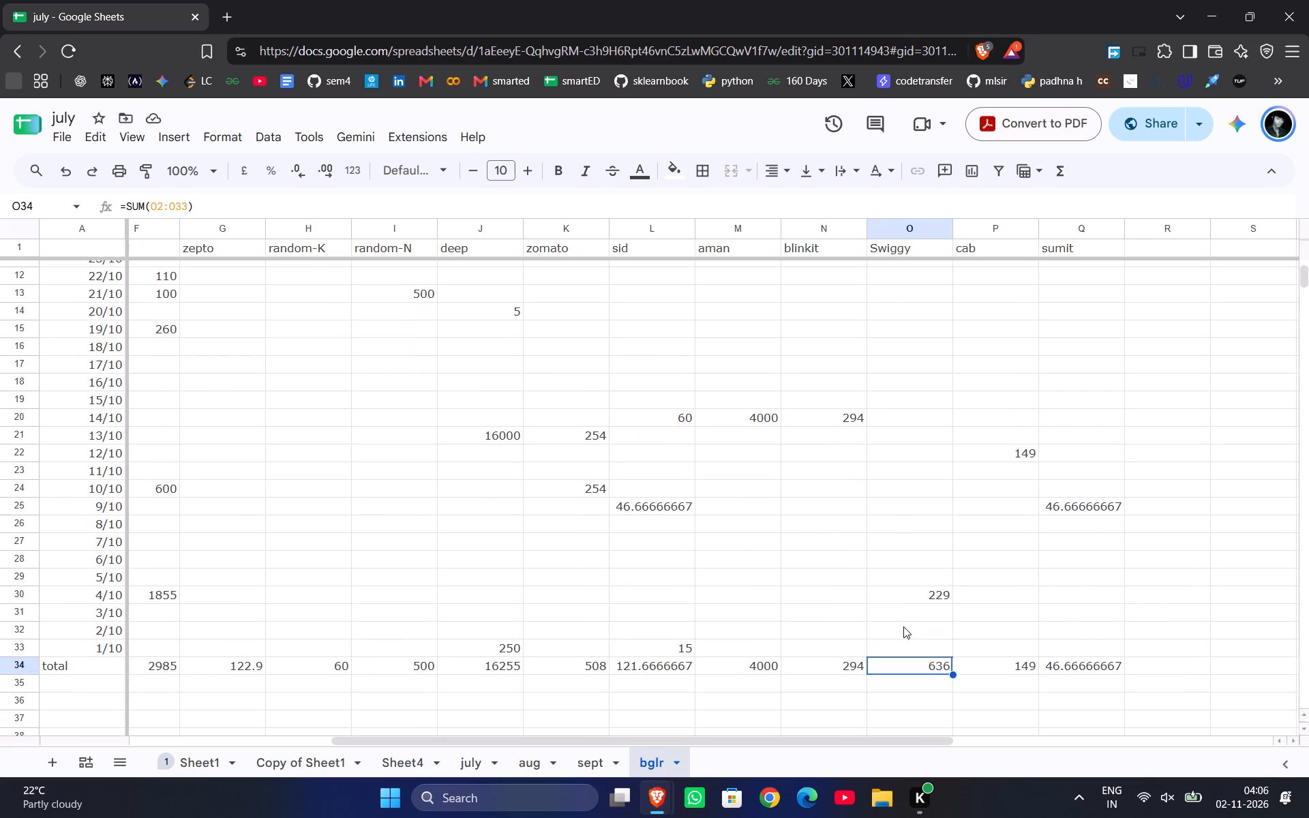
scroll(903, 626, right, 2)
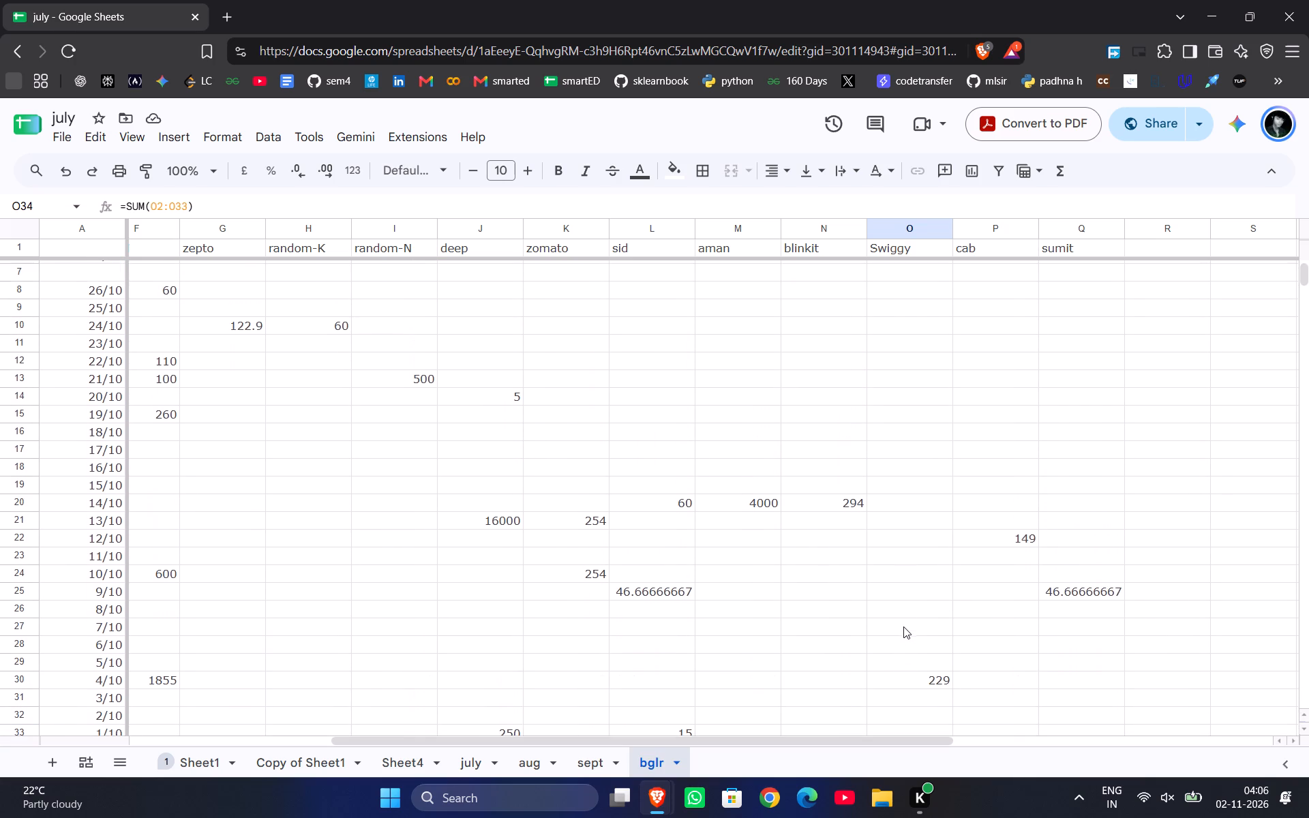
scroll(903, 626, right, 1)
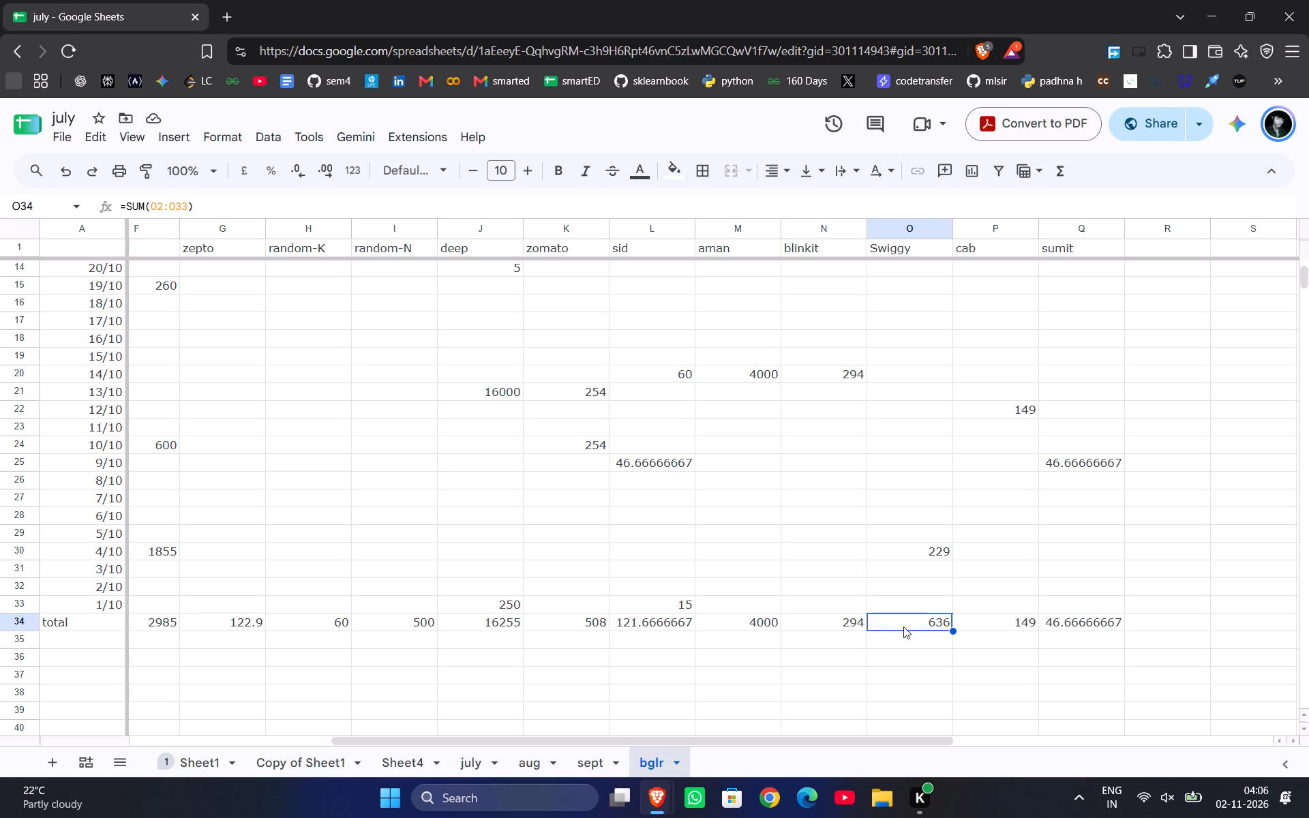
click(914, 608)
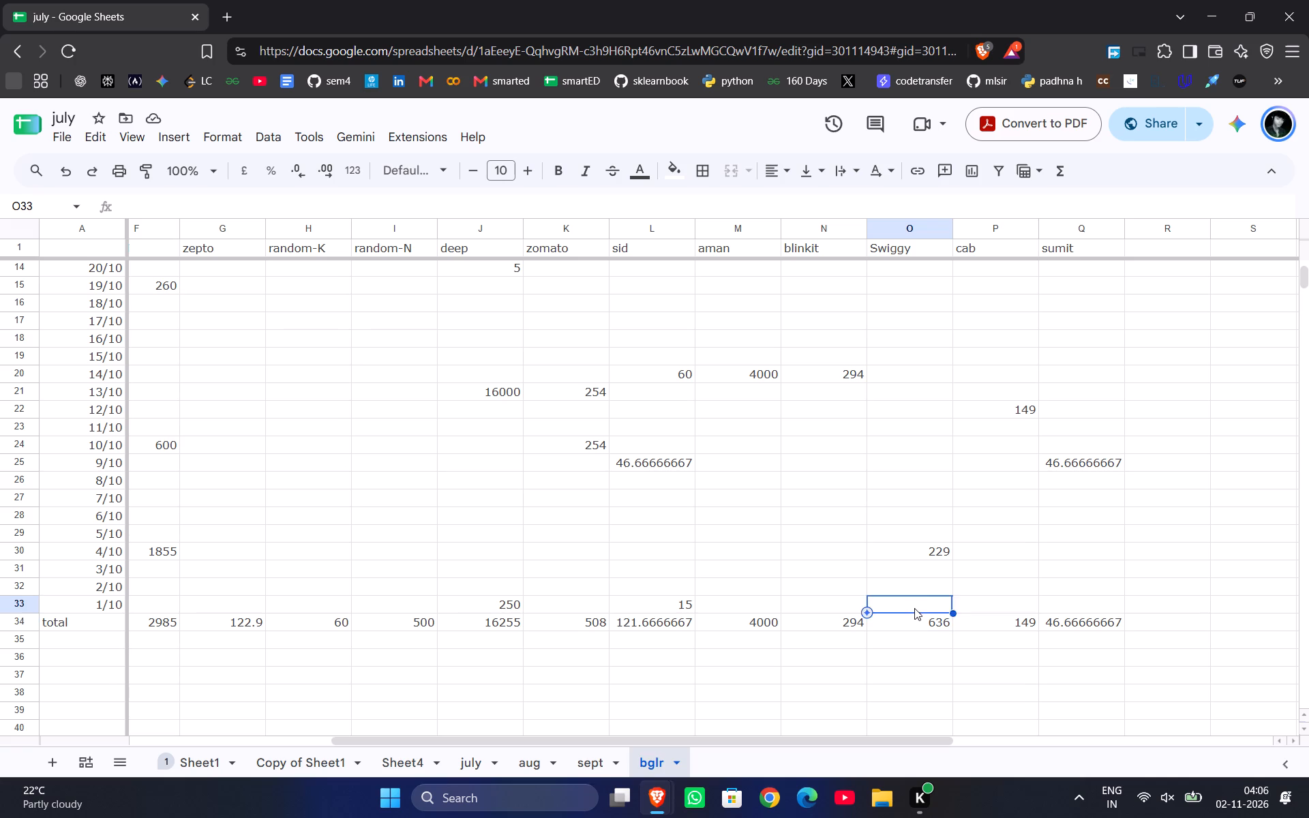
scroll(914, 608, up, 5)
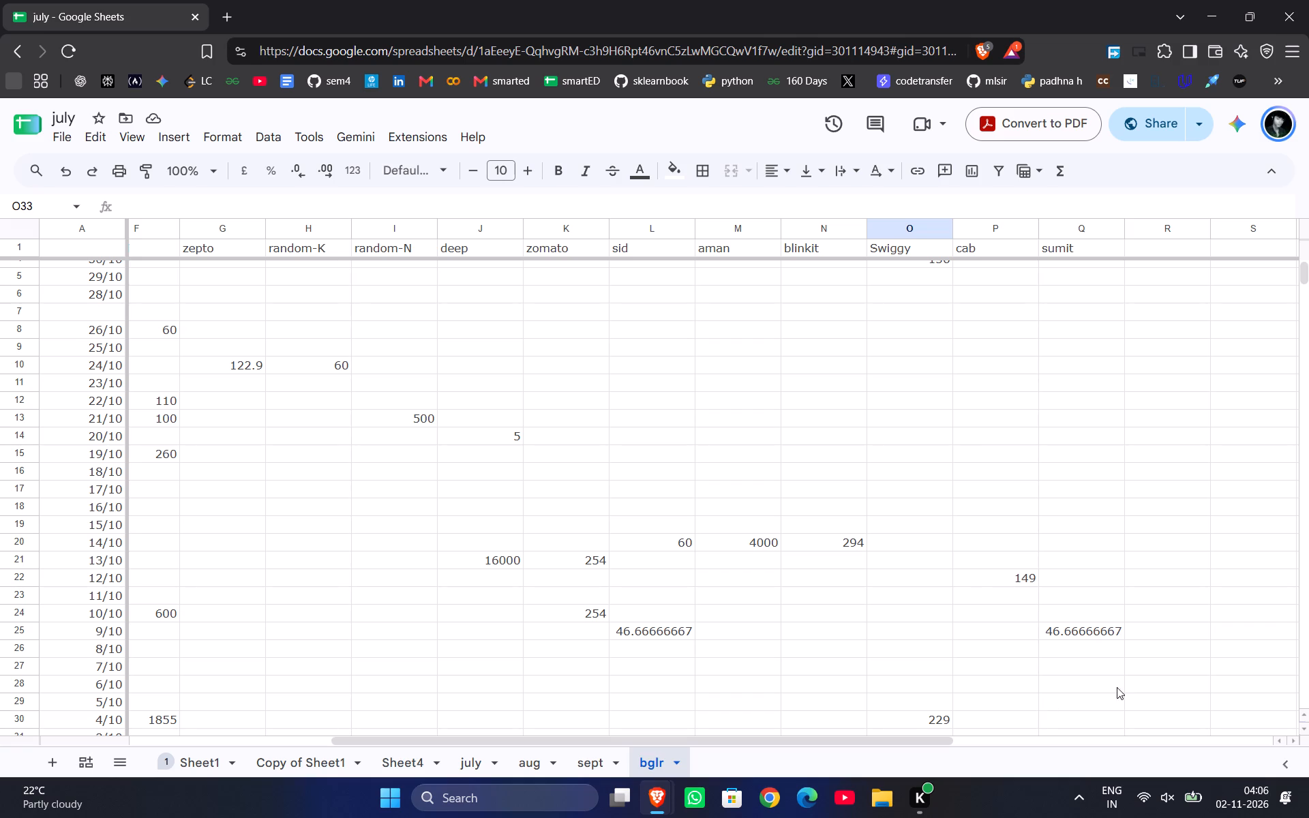
scroll(912, 300, up, 5)
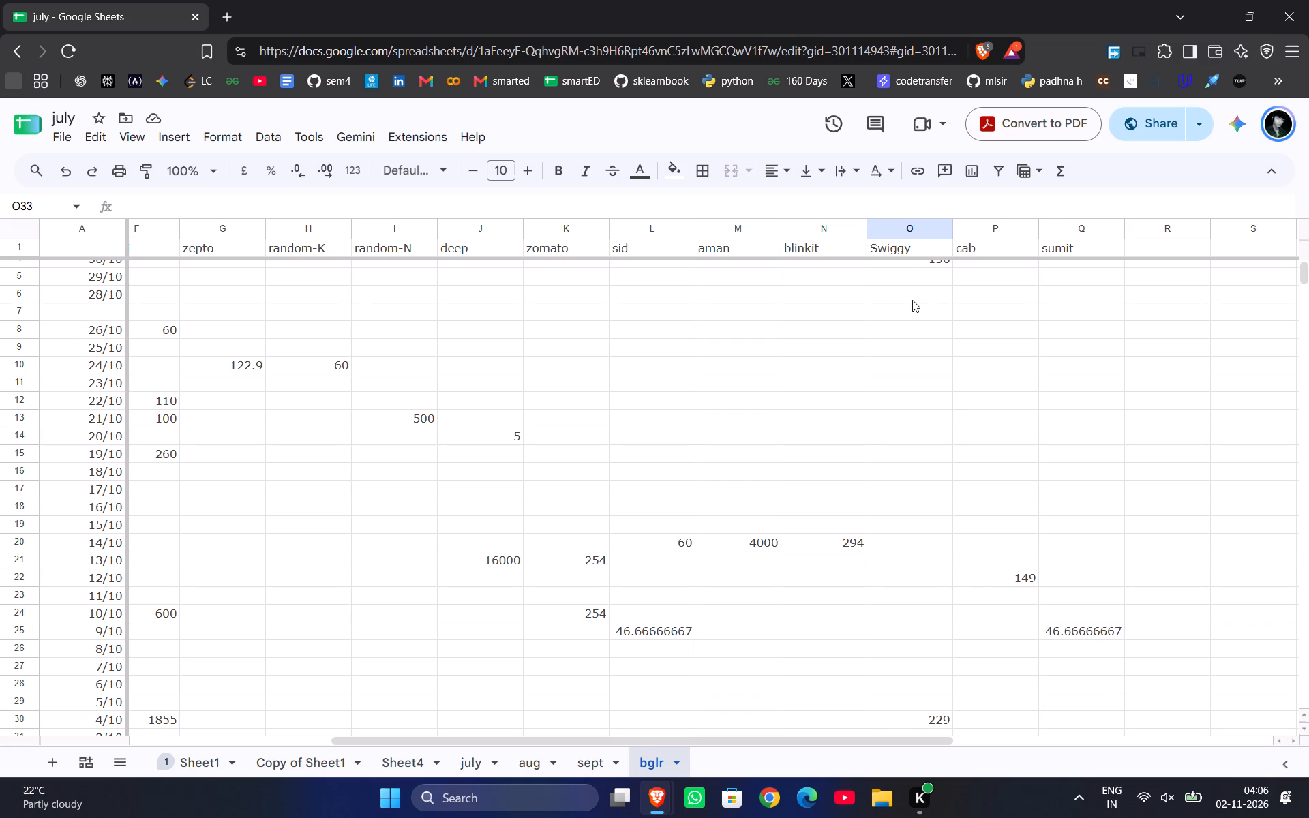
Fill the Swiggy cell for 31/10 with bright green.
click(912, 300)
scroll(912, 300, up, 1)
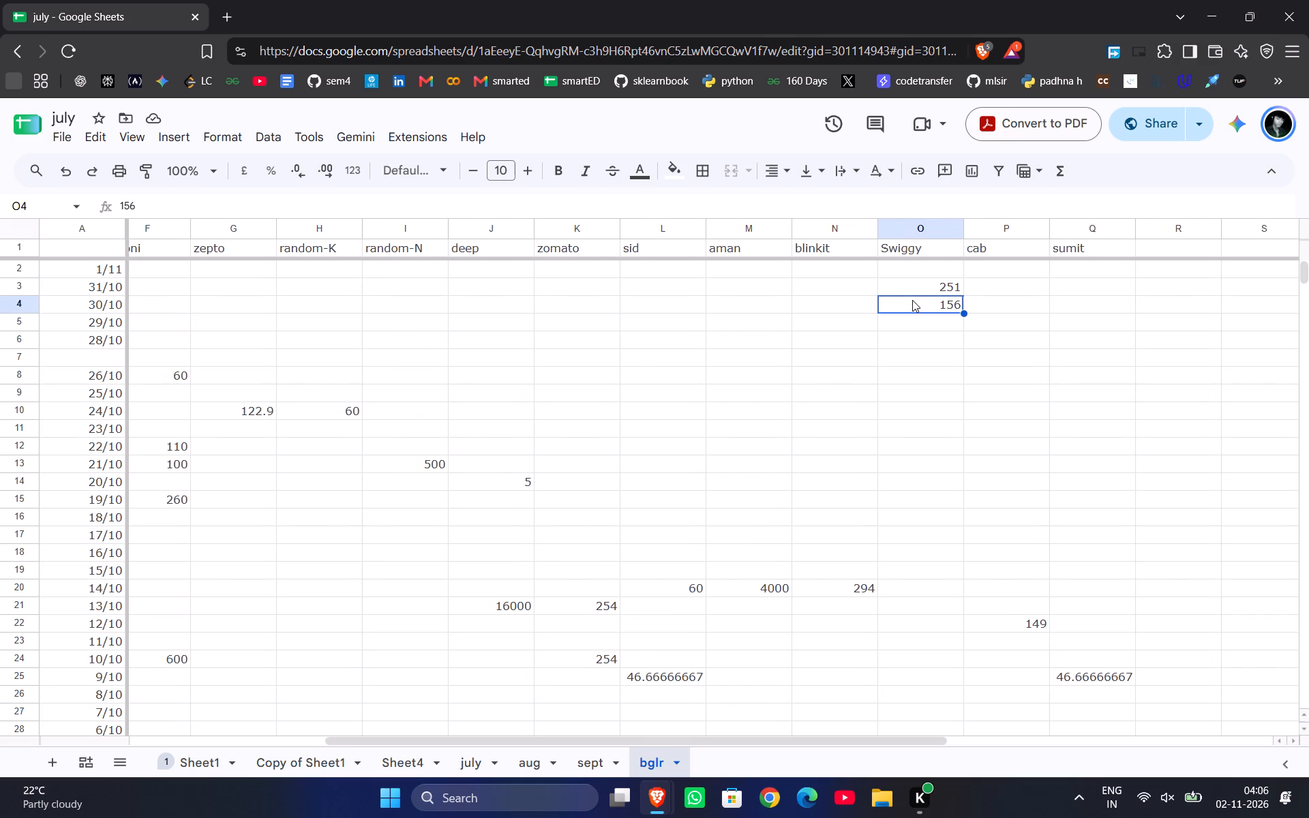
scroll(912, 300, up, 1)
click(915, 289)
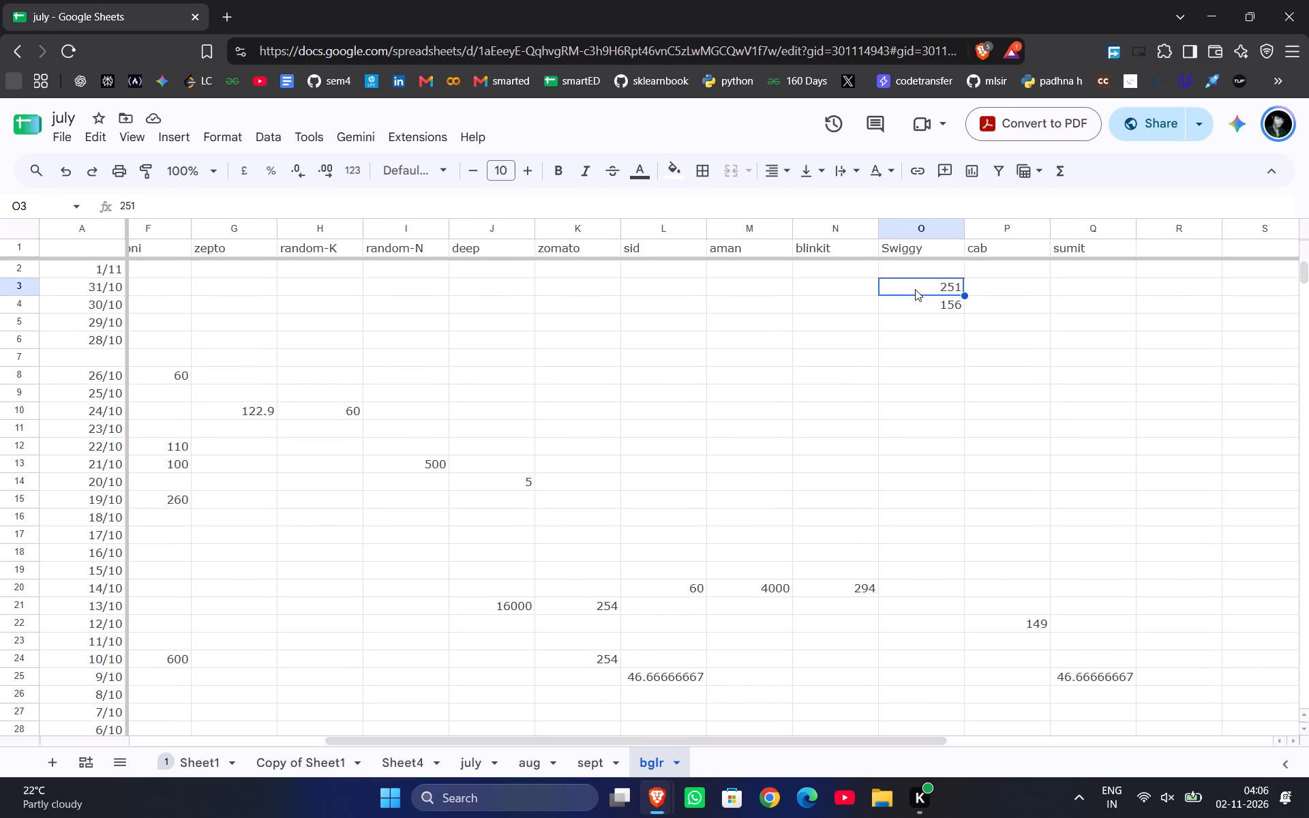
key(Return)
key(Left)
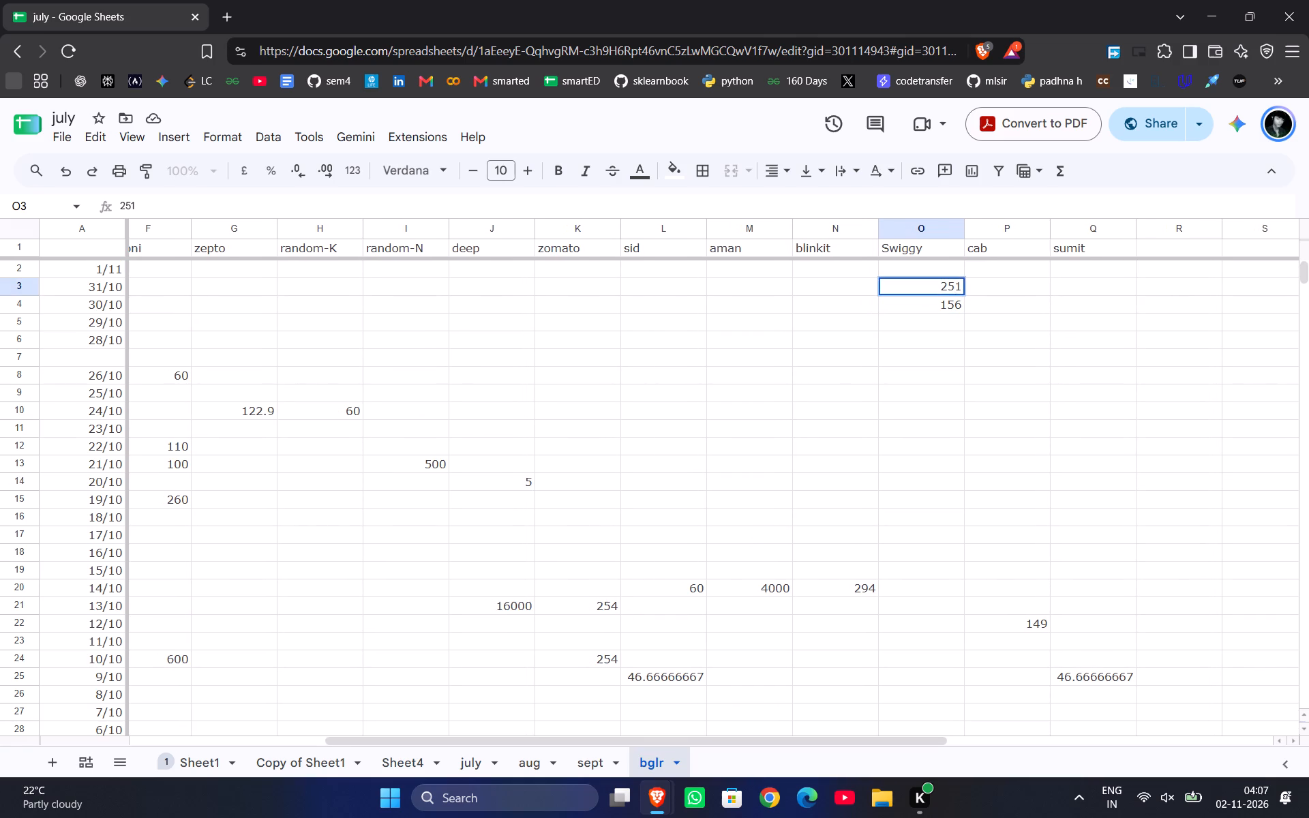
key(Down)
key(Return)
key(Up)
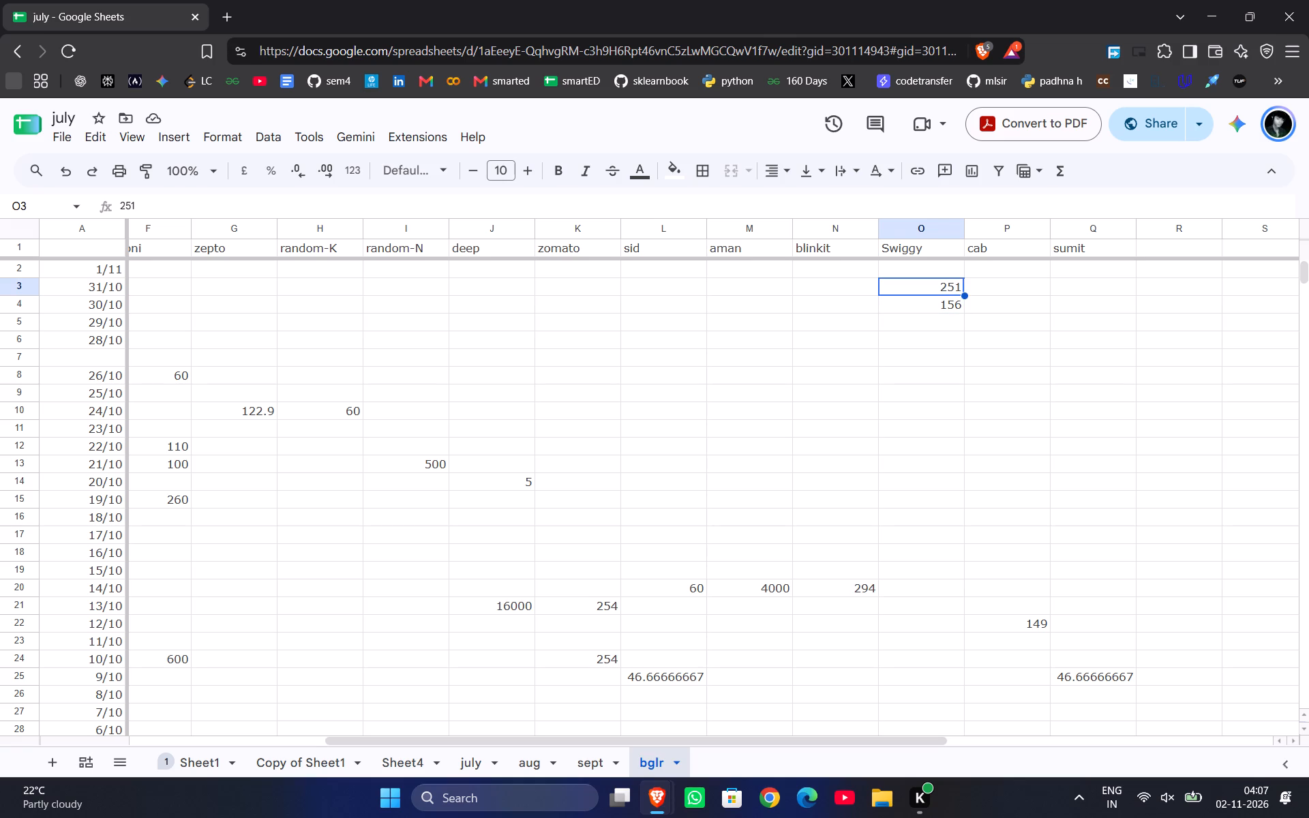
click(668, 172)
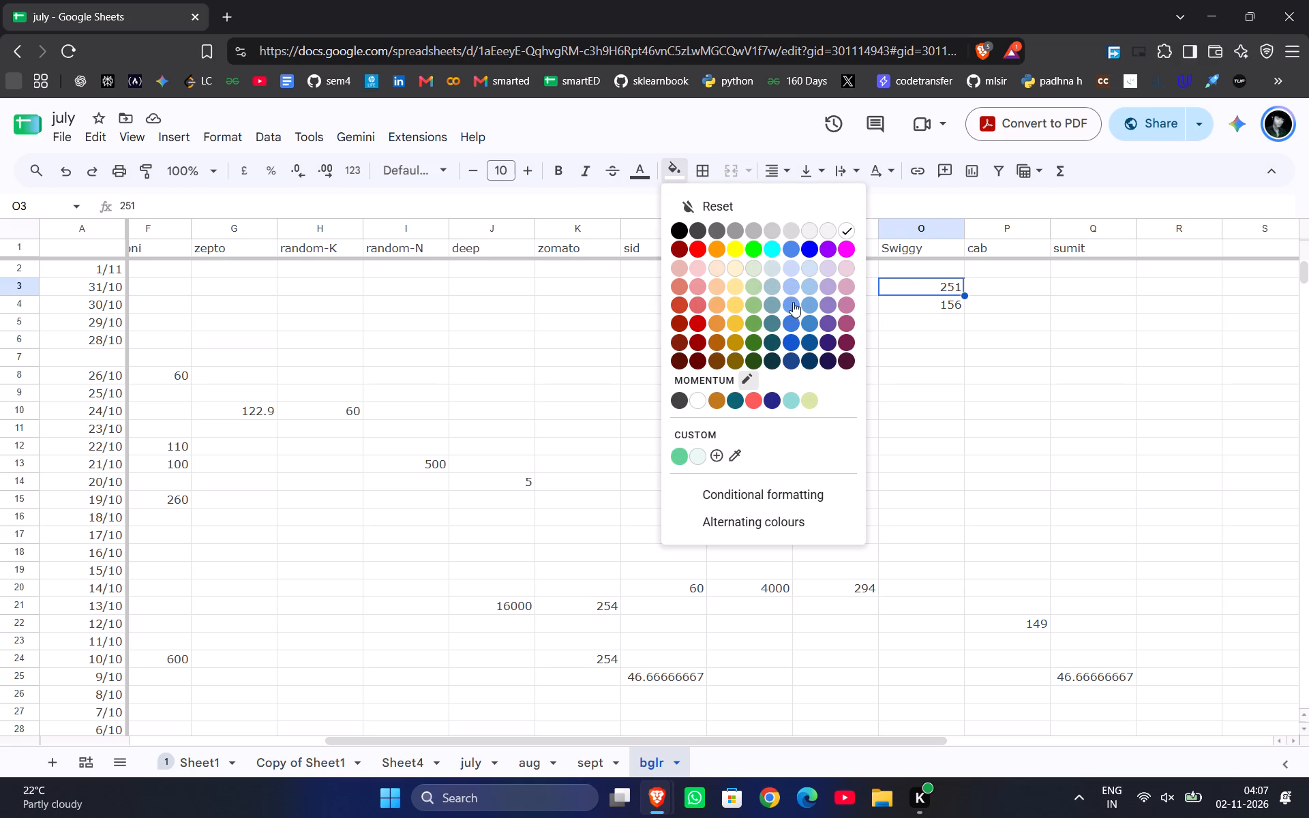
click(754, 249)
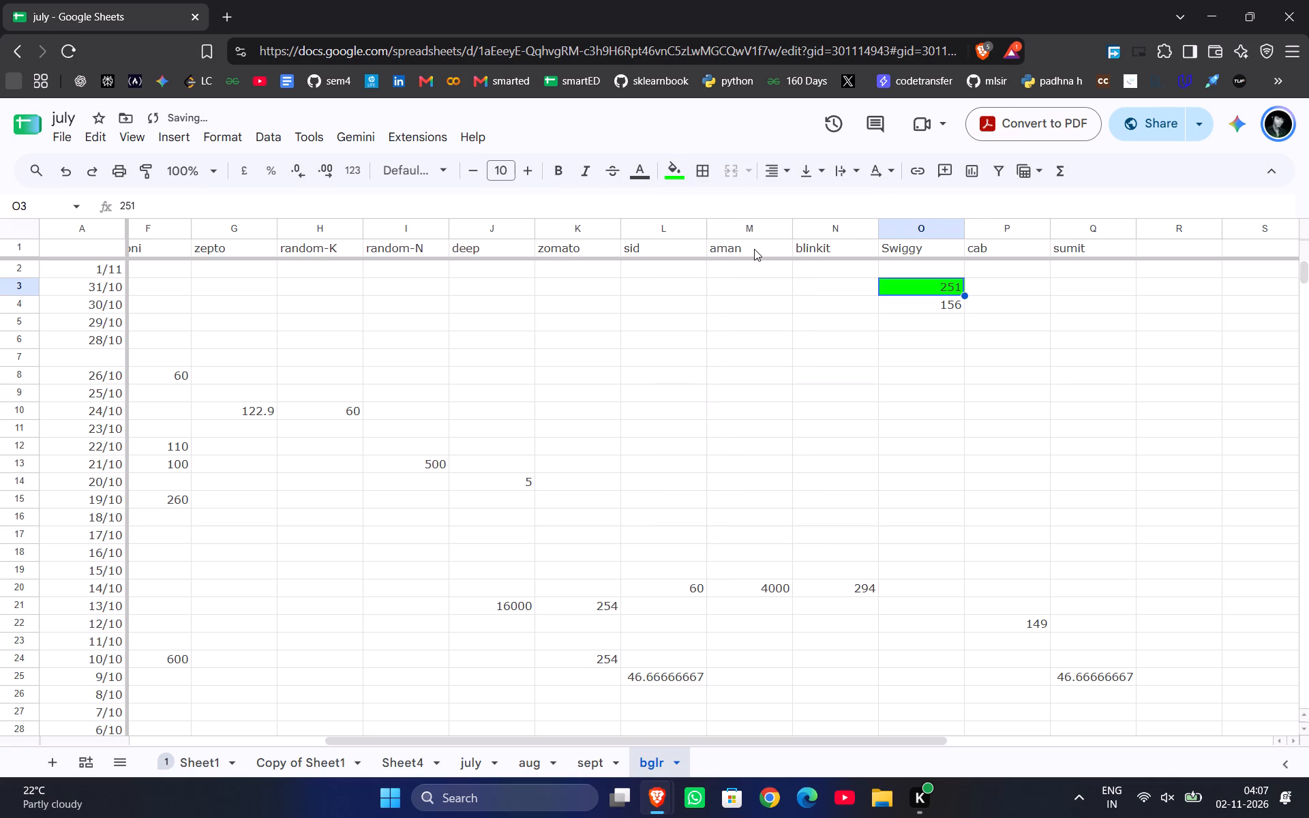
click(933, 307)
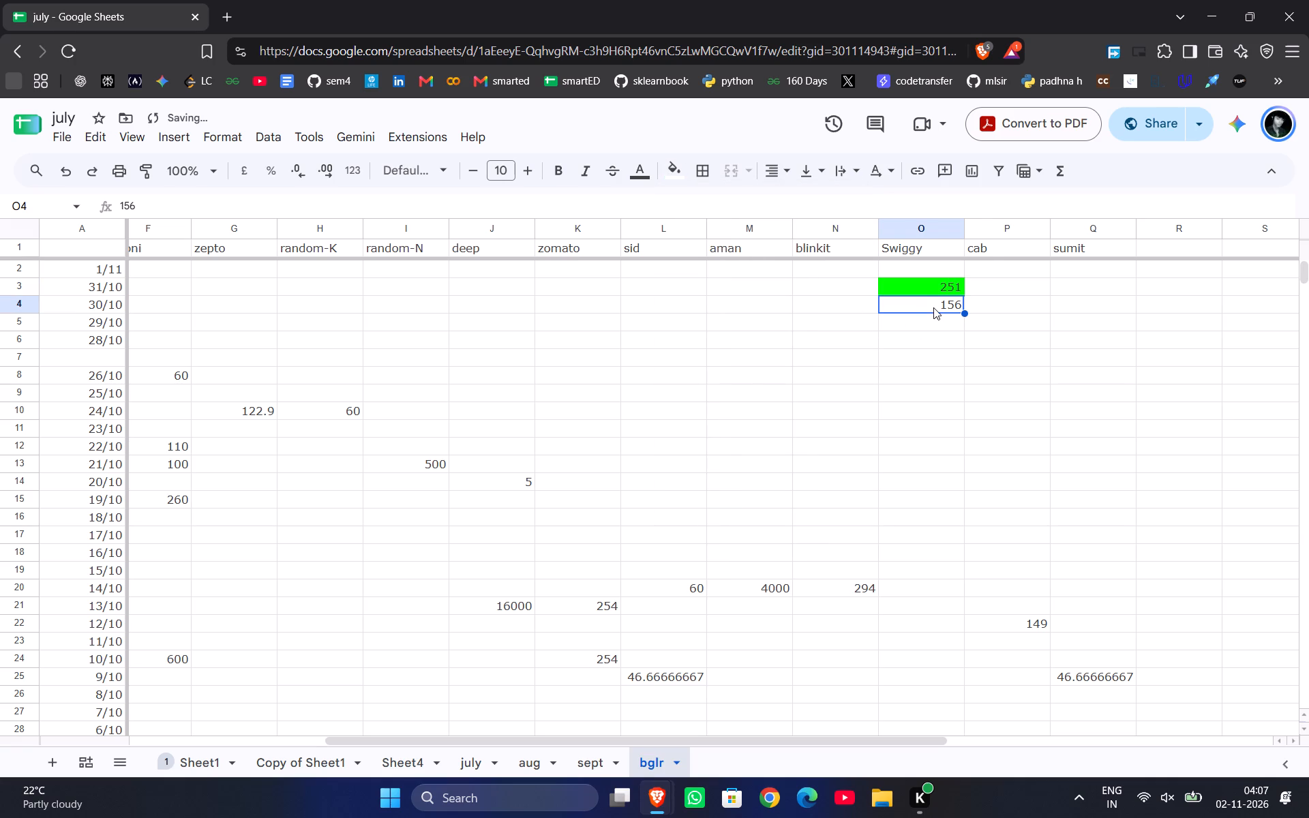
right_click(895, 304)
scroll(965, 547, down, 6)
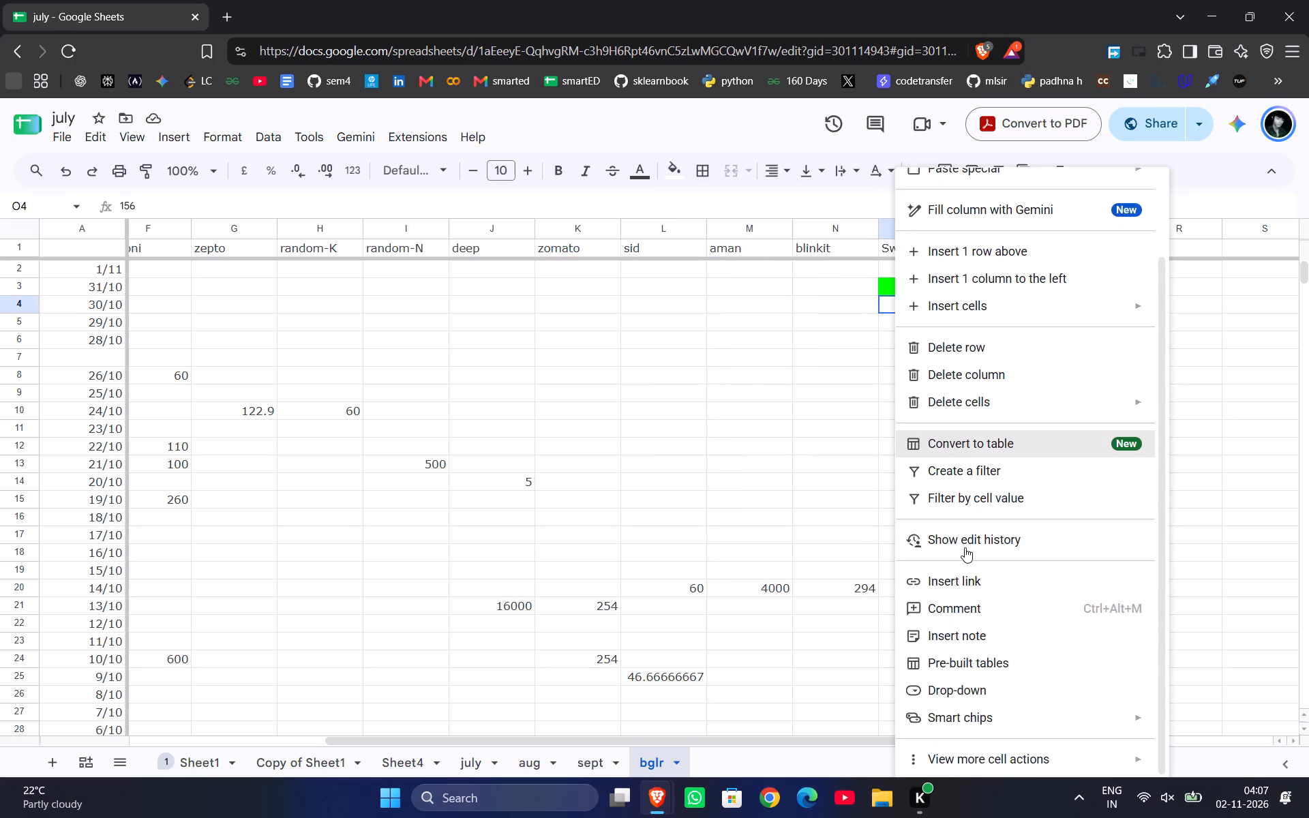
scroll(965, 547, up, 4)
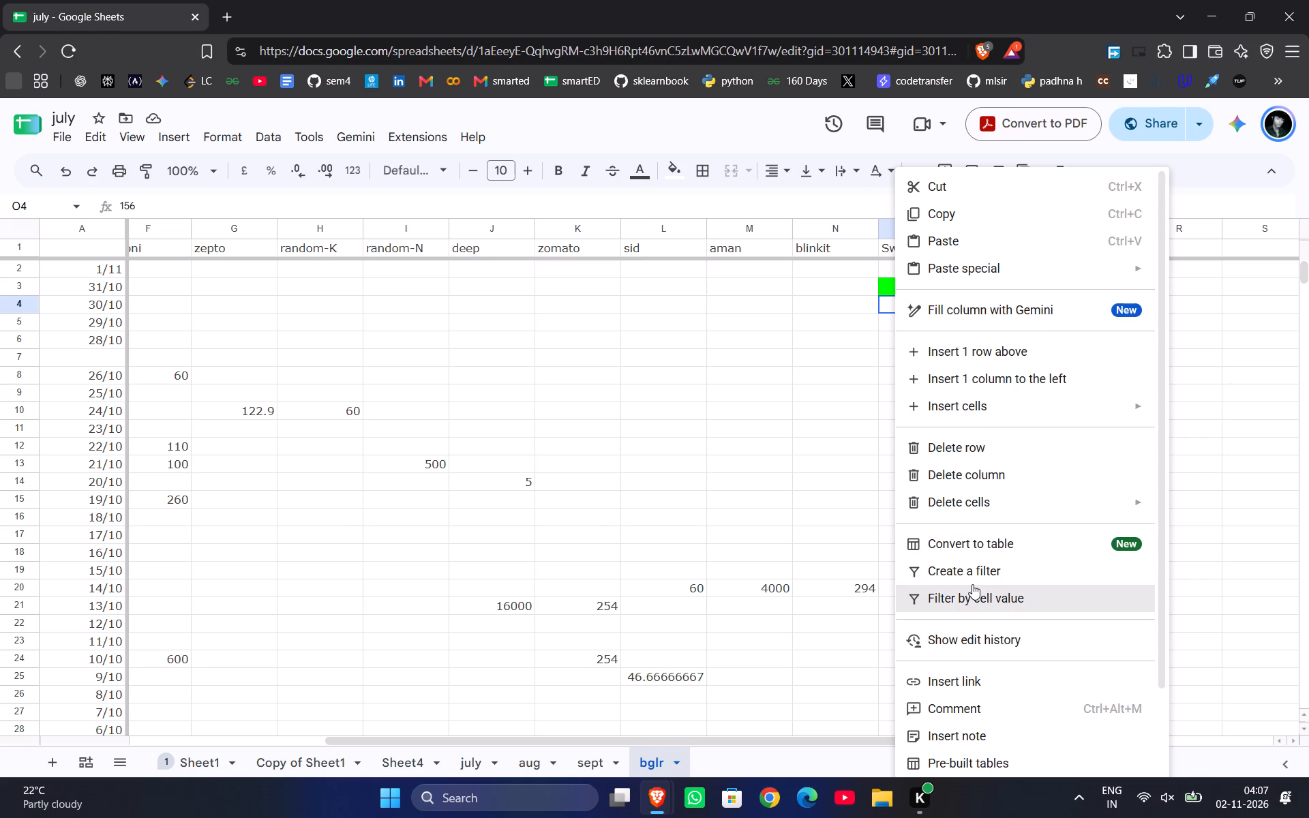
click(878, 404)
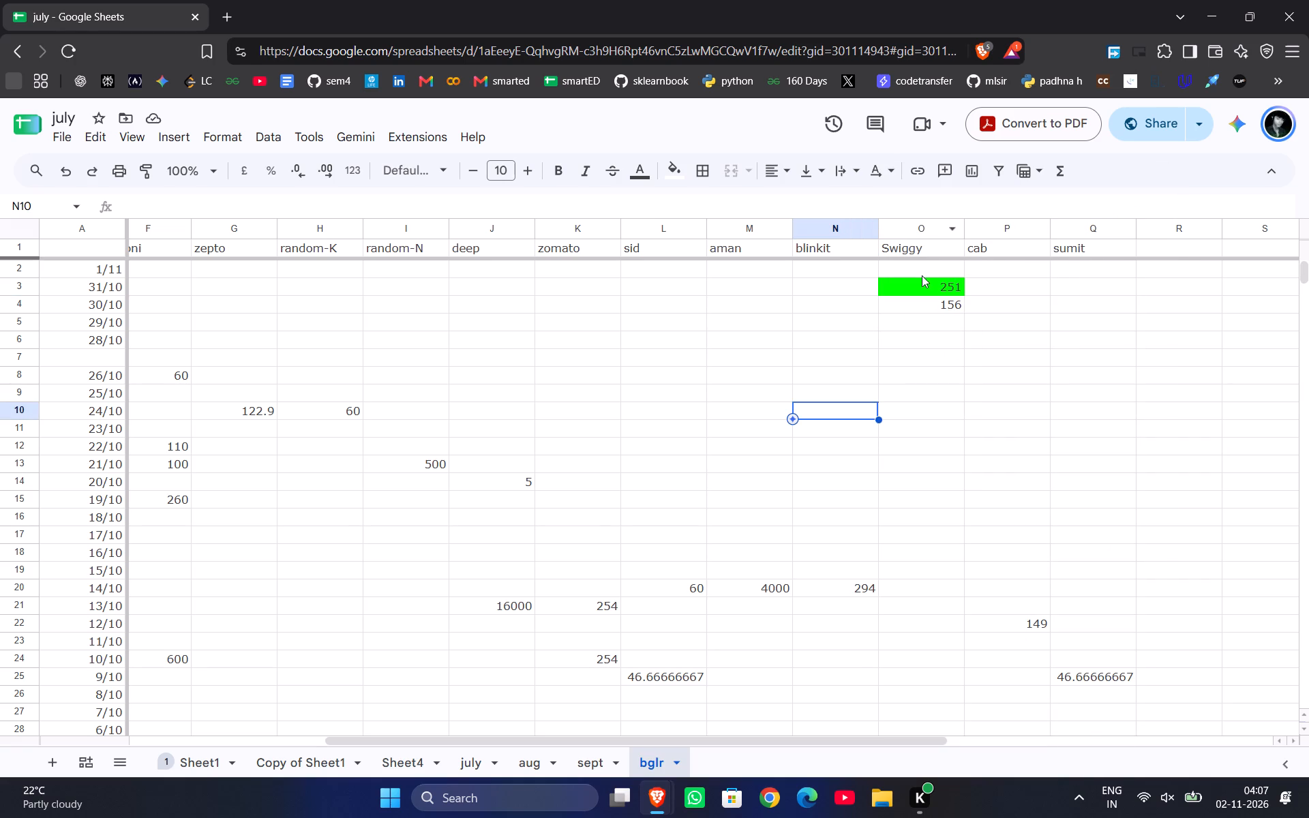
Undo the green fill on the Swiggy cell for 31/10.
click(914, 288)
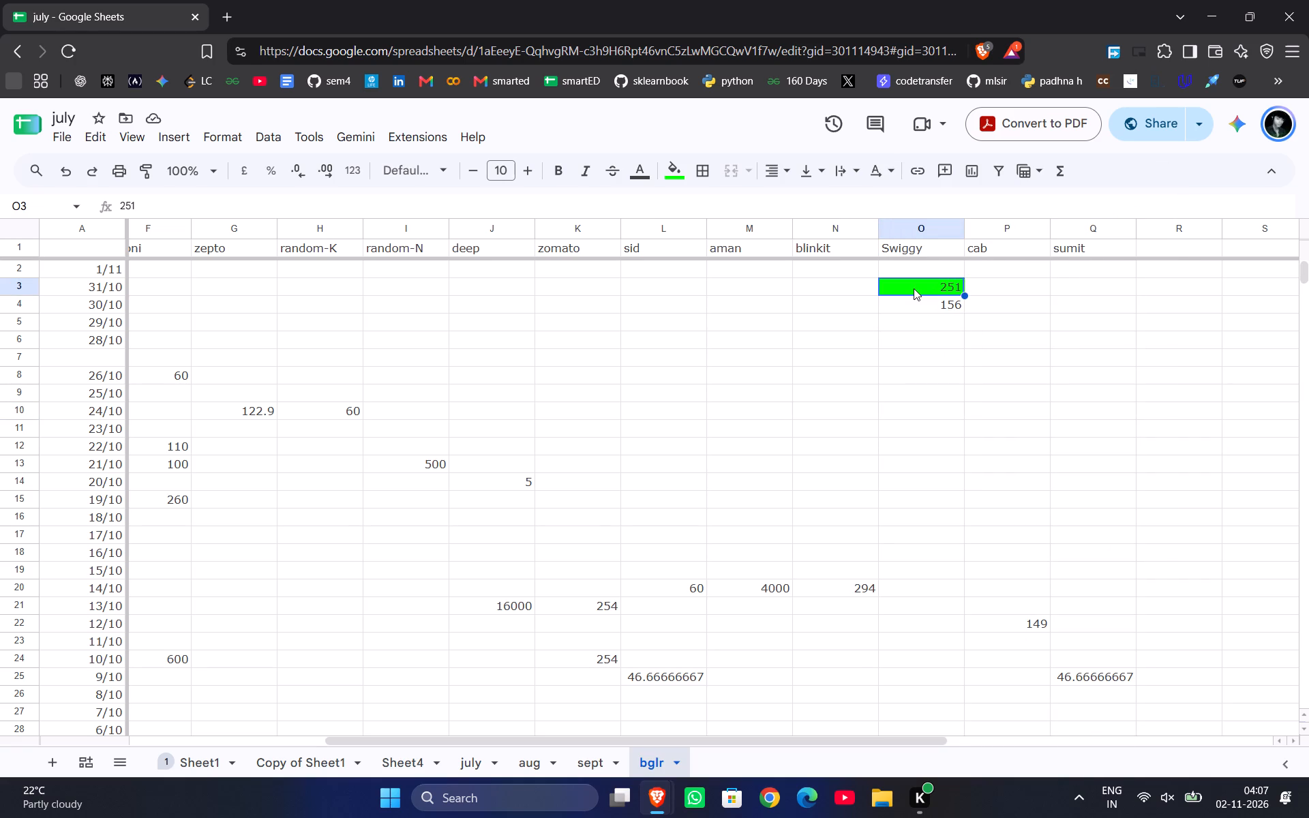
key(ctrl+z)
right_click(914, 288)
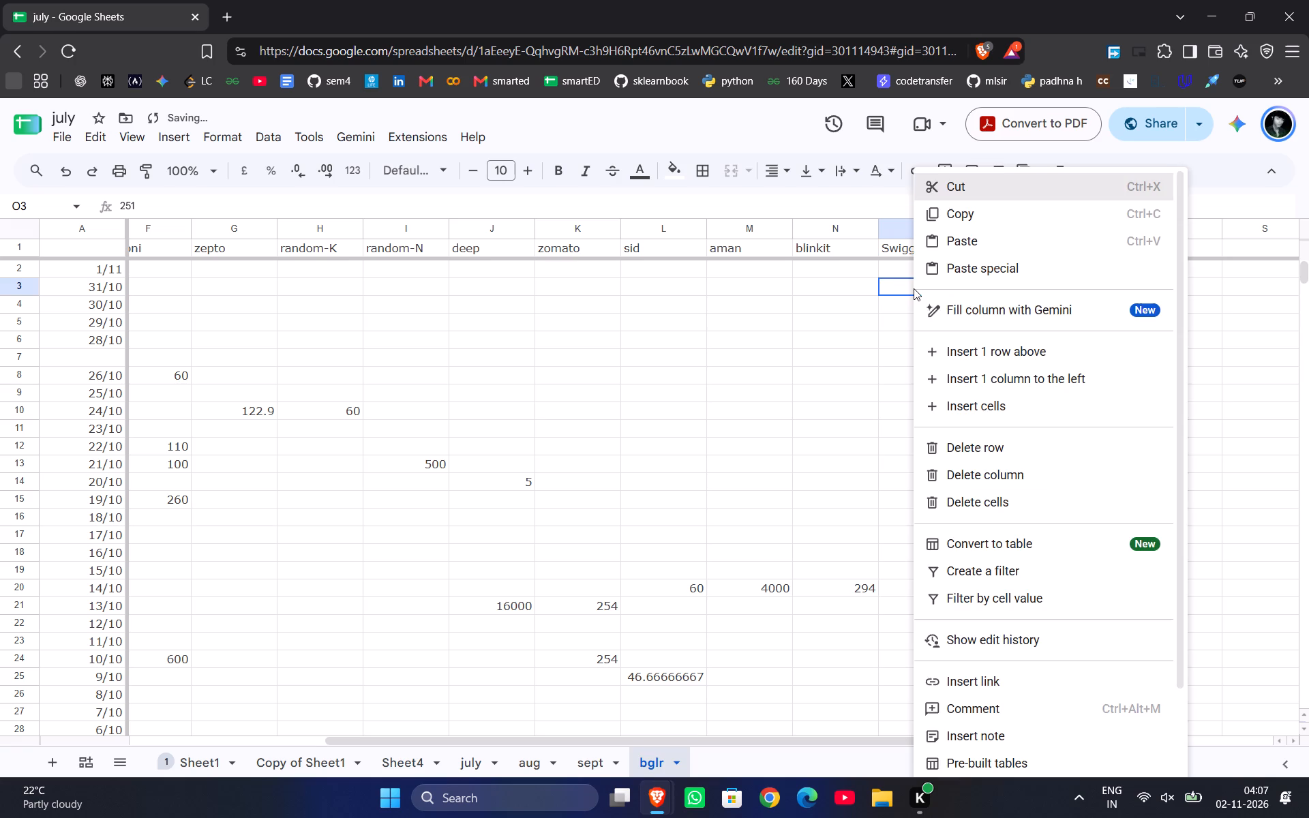
Fill the empty blinkit cell for 30/10 with bright green.
click(826, 314)
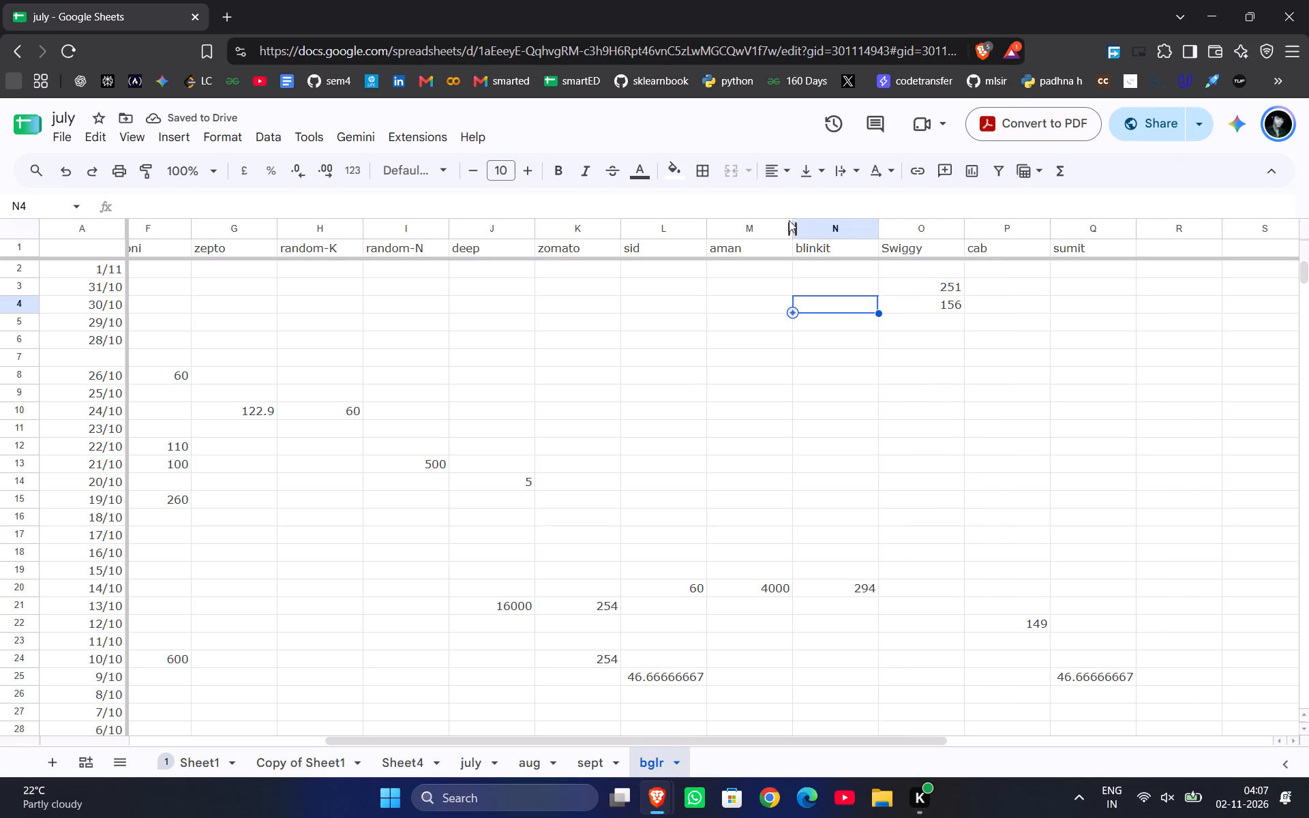
click(678, 164)
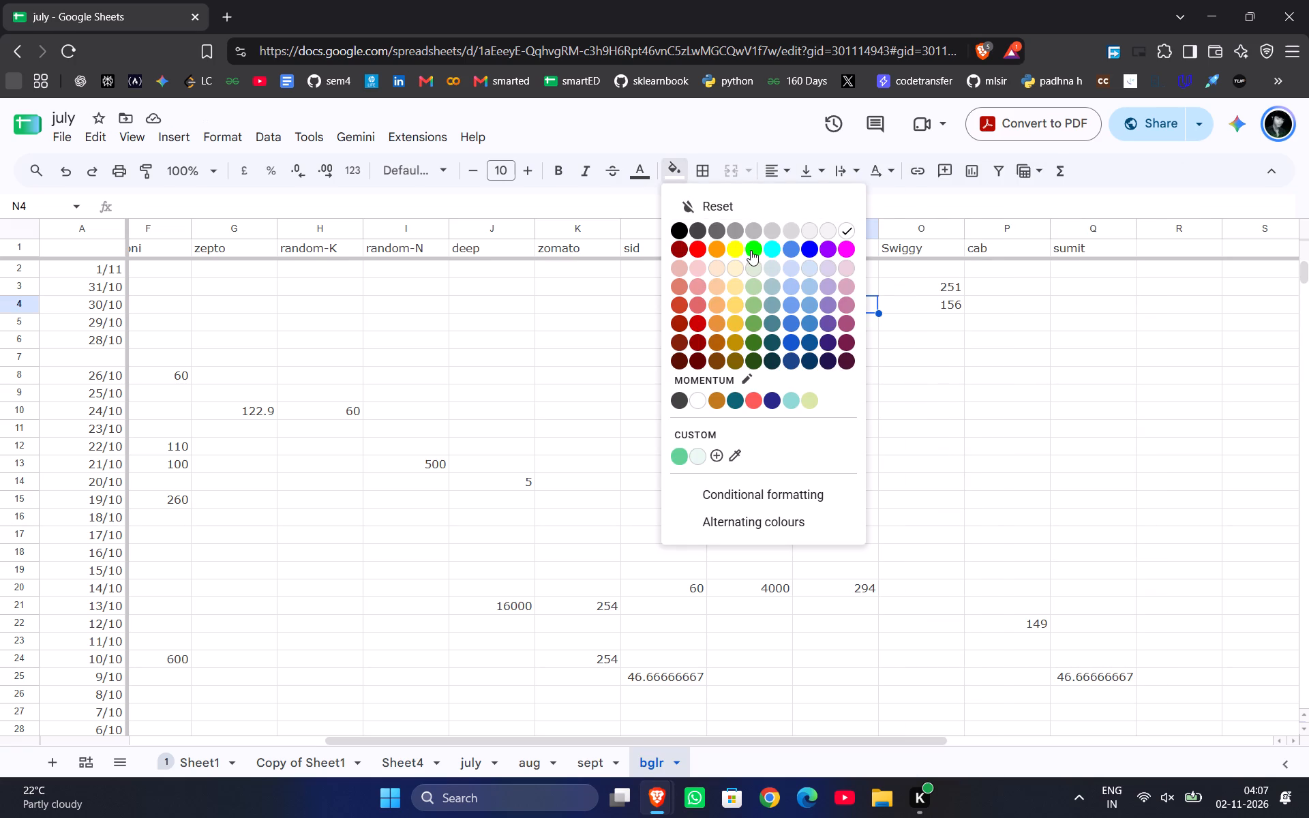
click(751, 250)
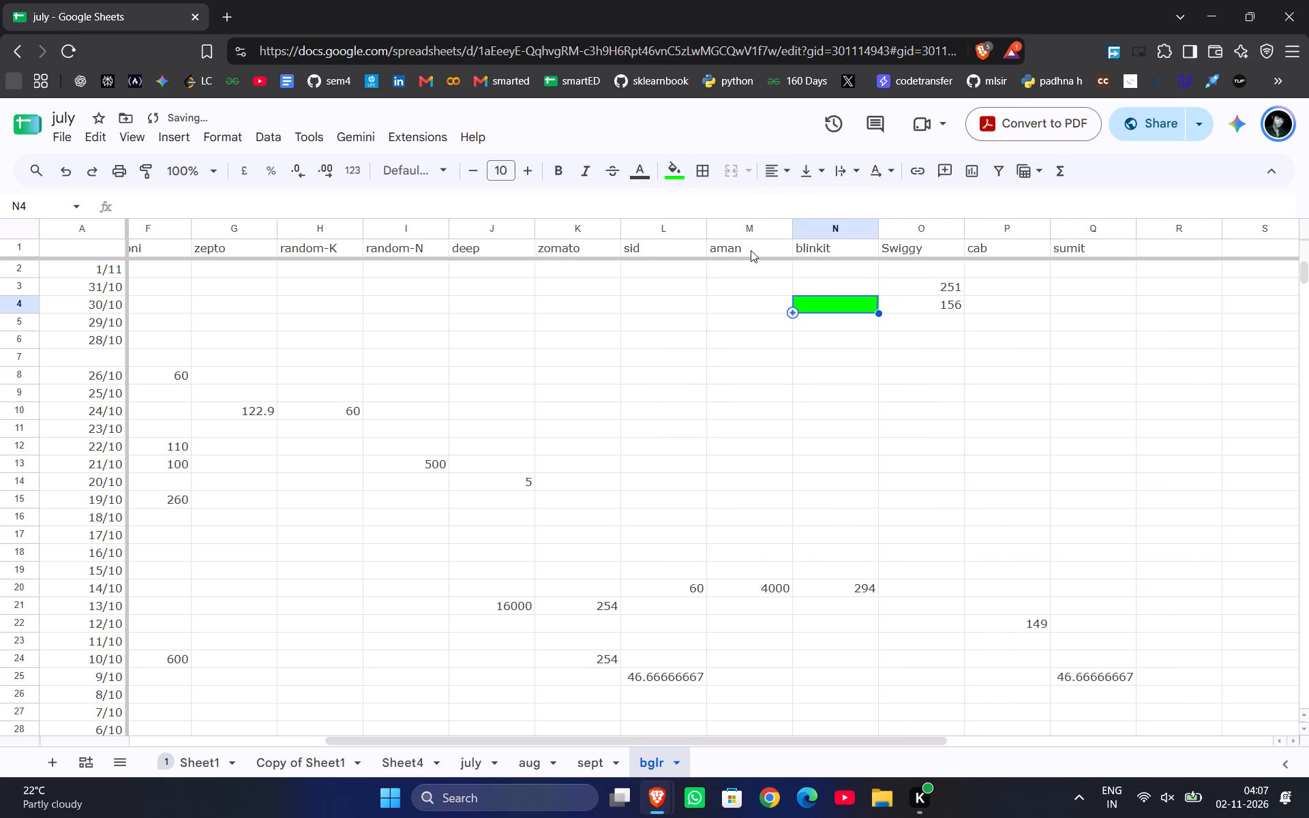
Move the green blinkit cell onto the Swiggy cell for 31/10 and enter 251 there again.
key(ctrl+x)
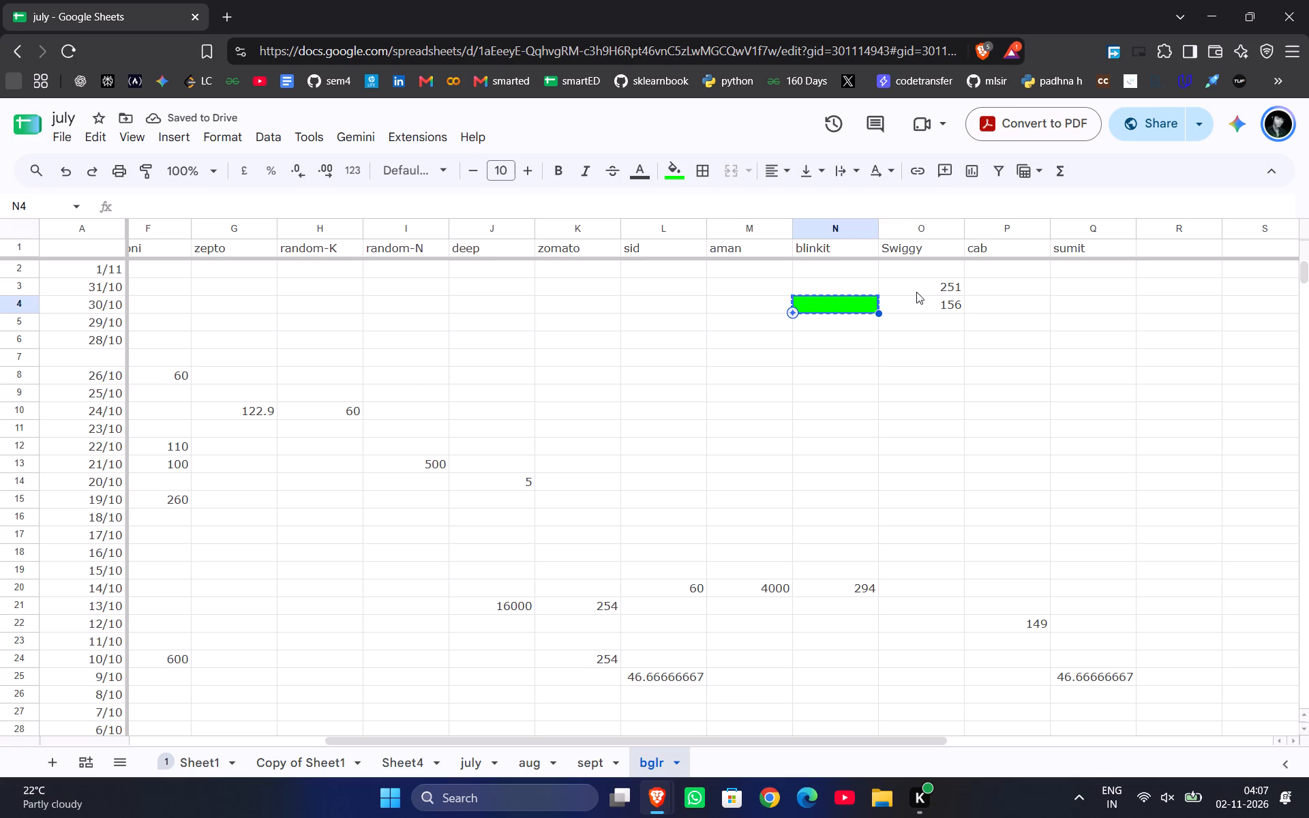
click(916, 292)
key(ctrl+v)
key(ctrl+v)
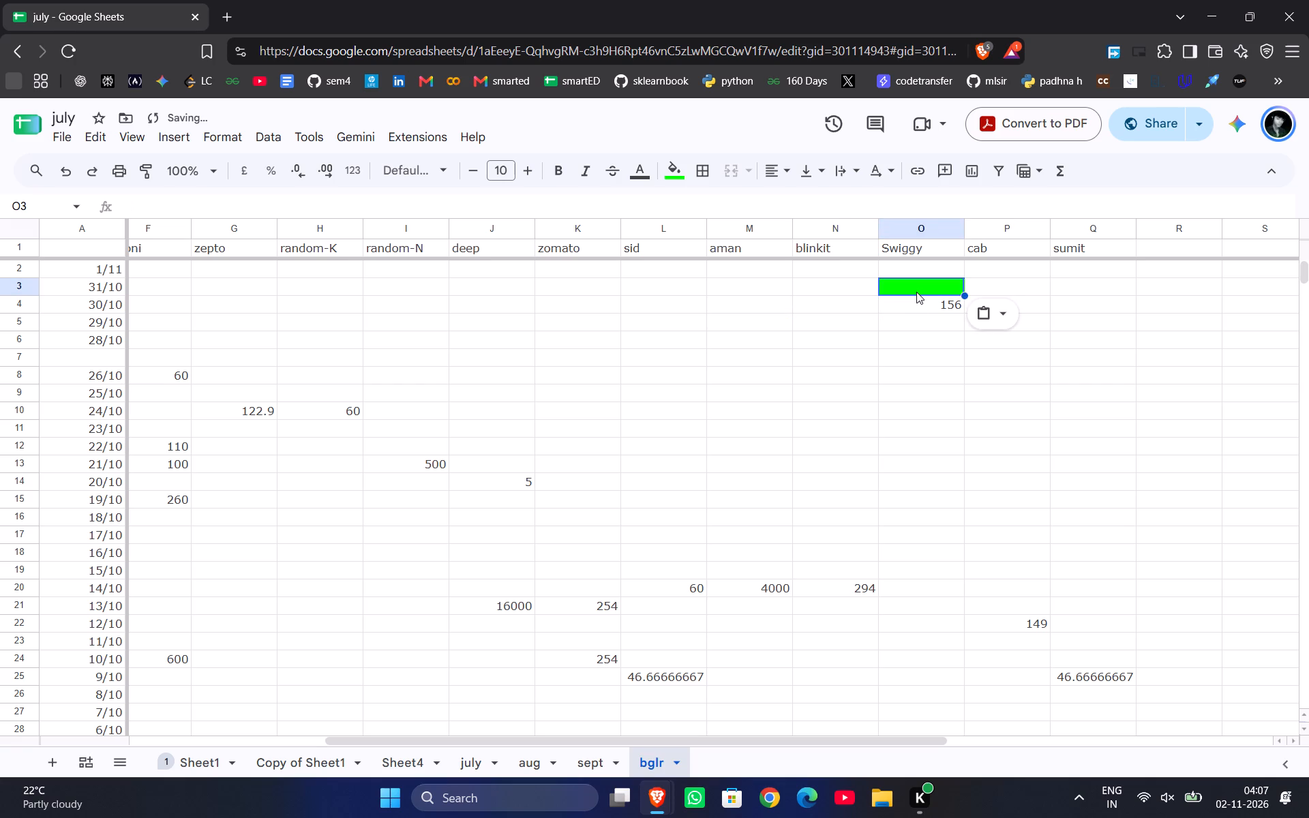
text(251)
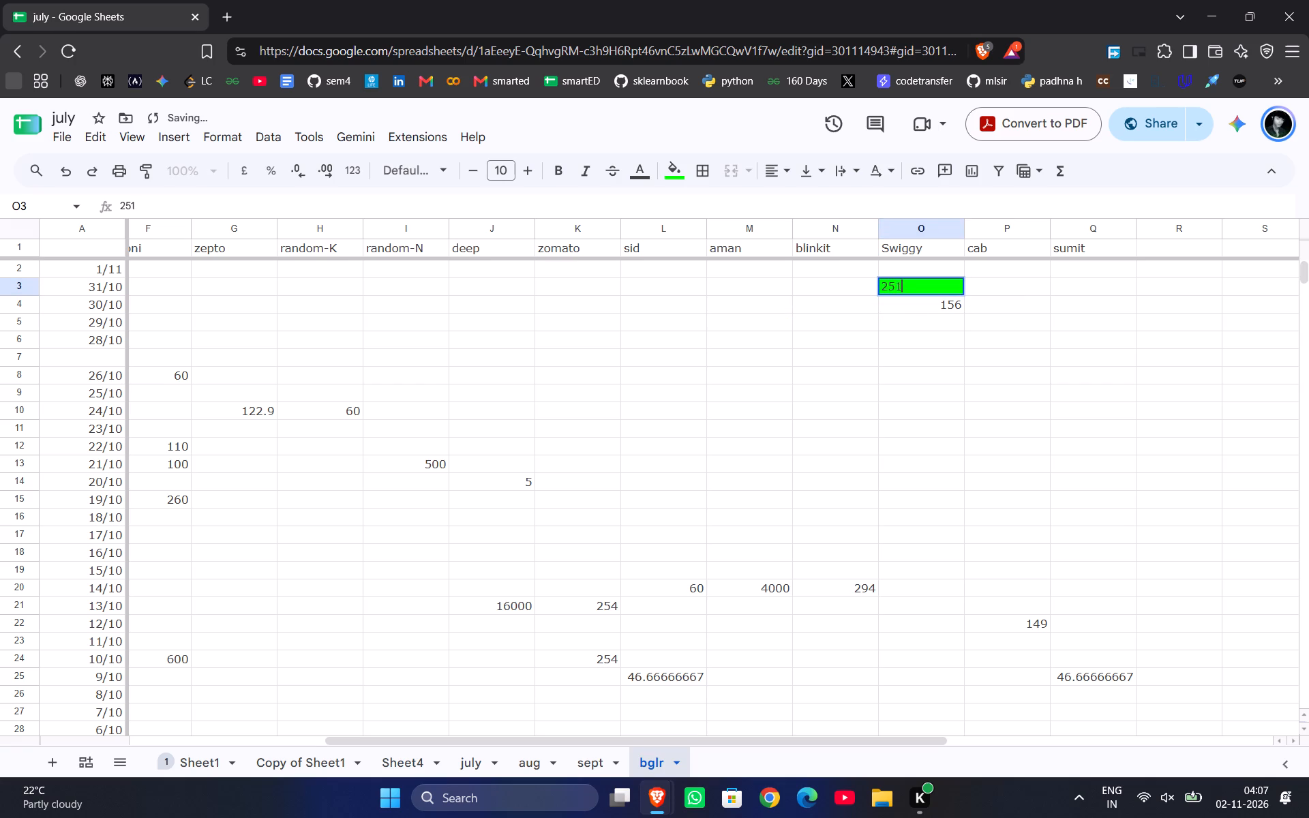
key(Return)
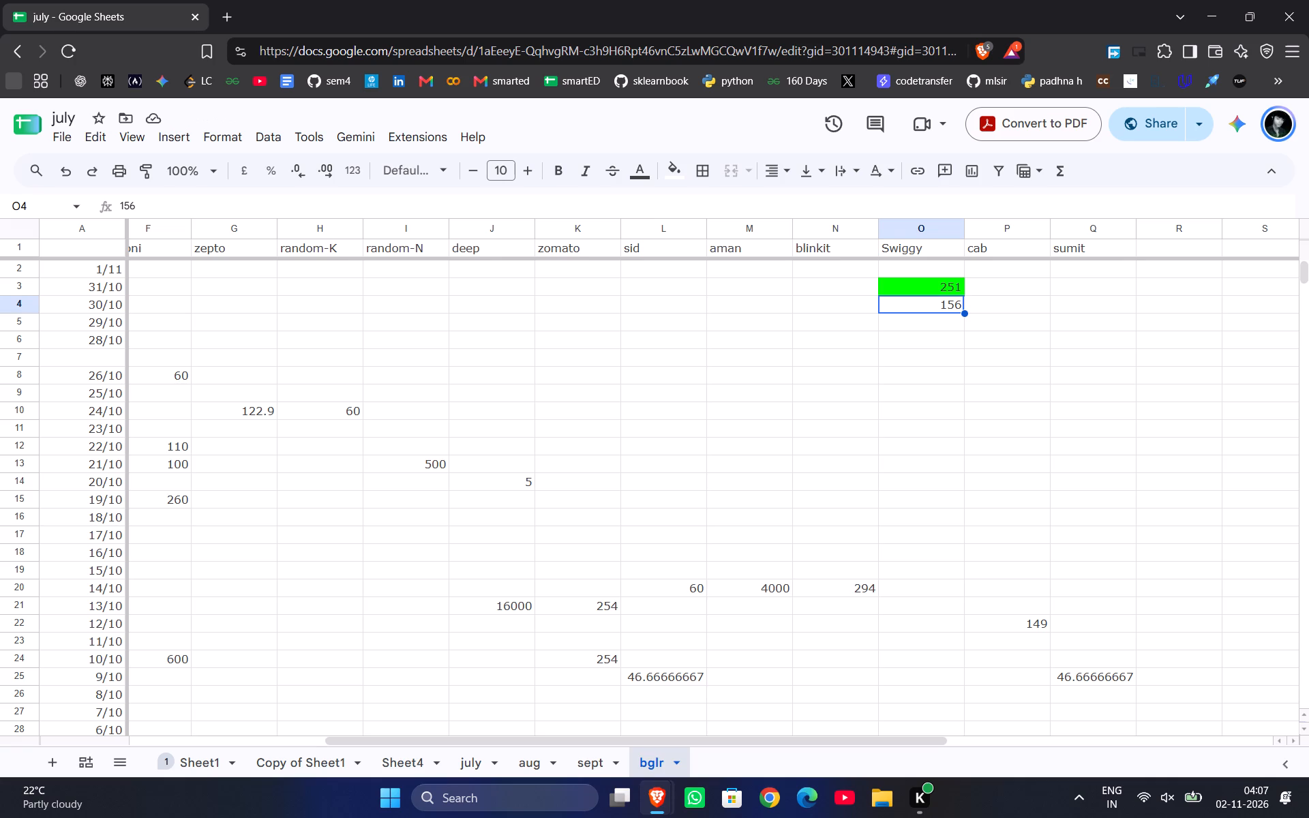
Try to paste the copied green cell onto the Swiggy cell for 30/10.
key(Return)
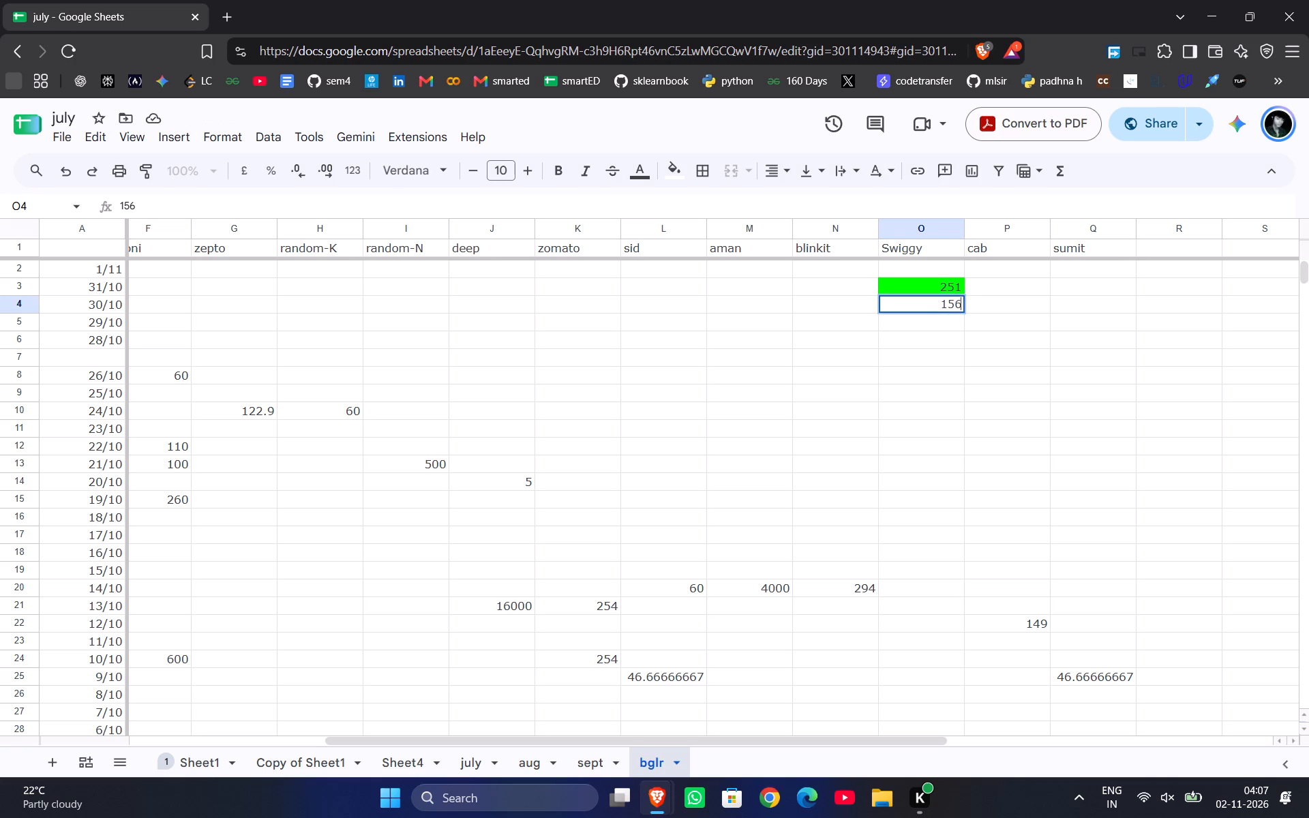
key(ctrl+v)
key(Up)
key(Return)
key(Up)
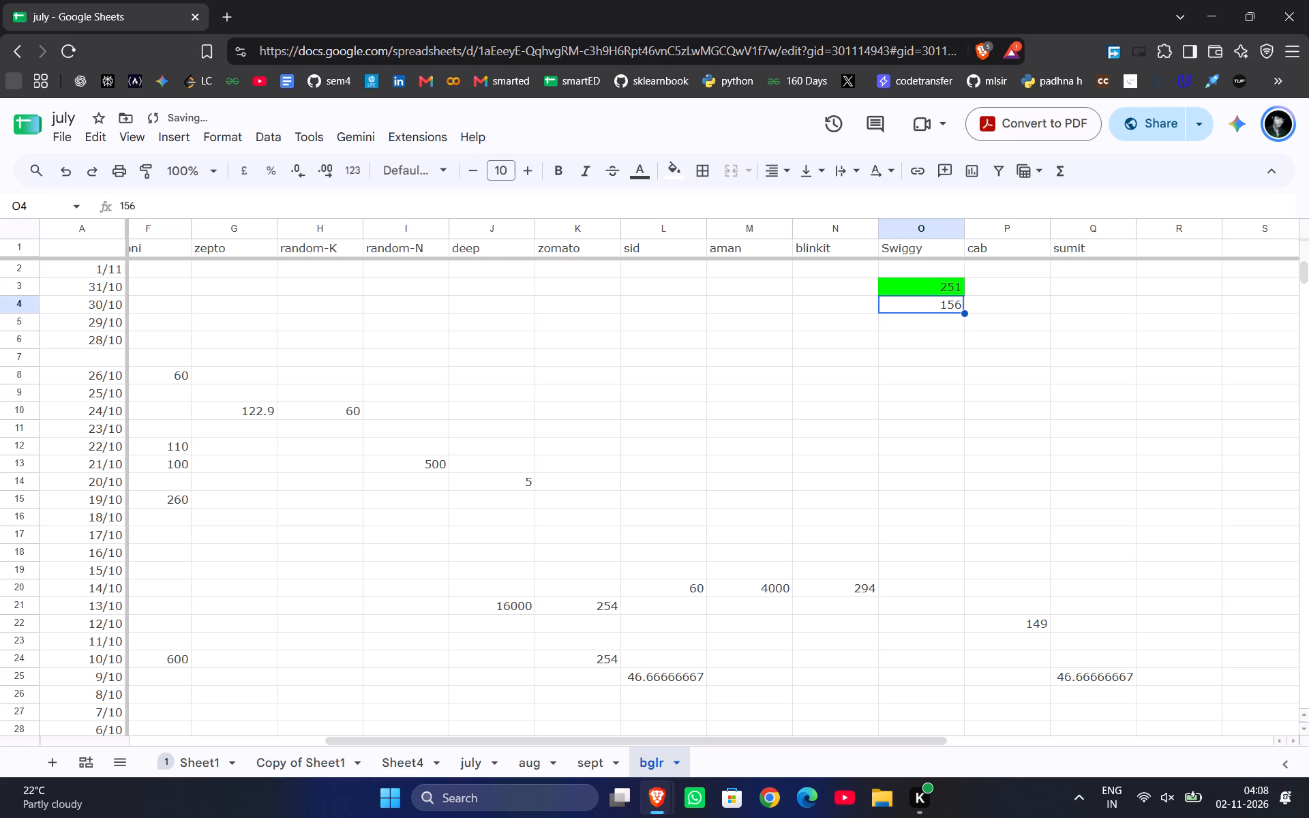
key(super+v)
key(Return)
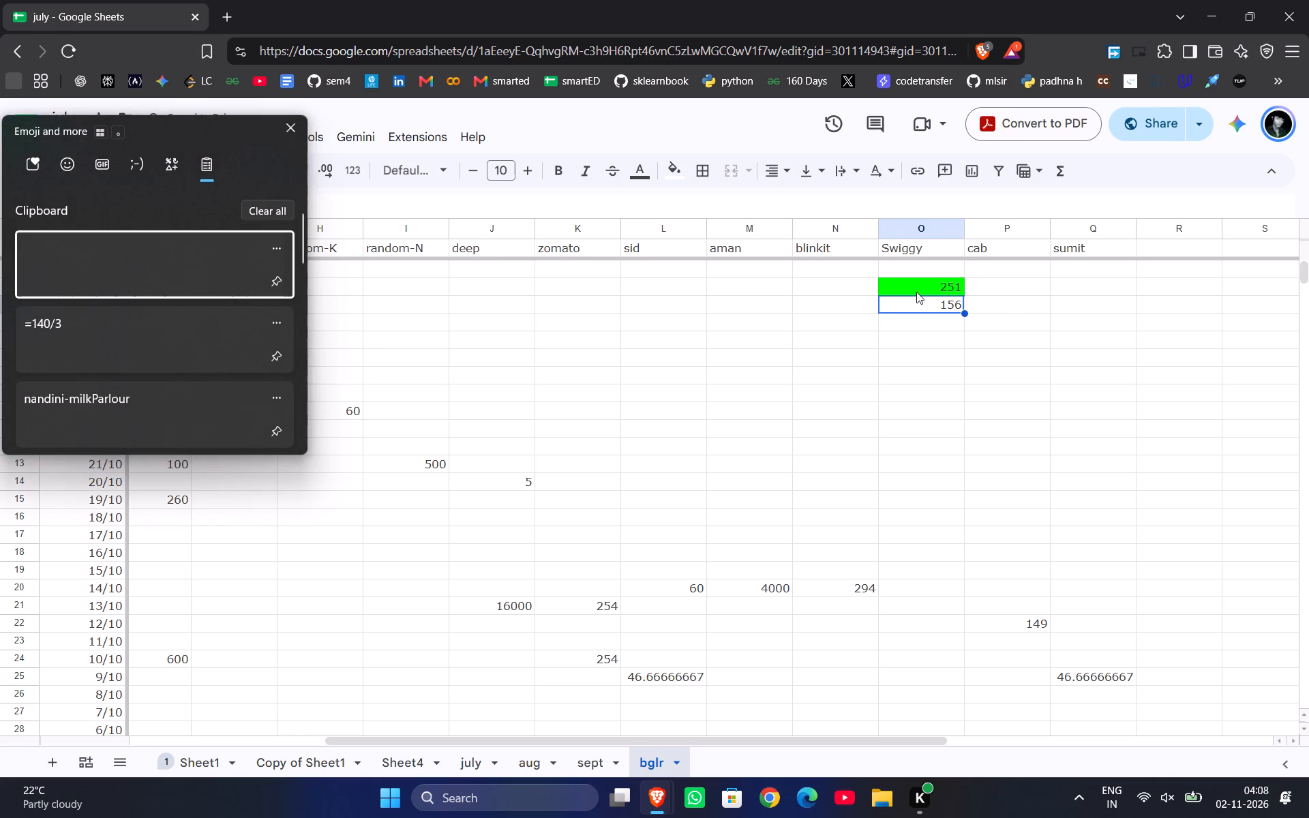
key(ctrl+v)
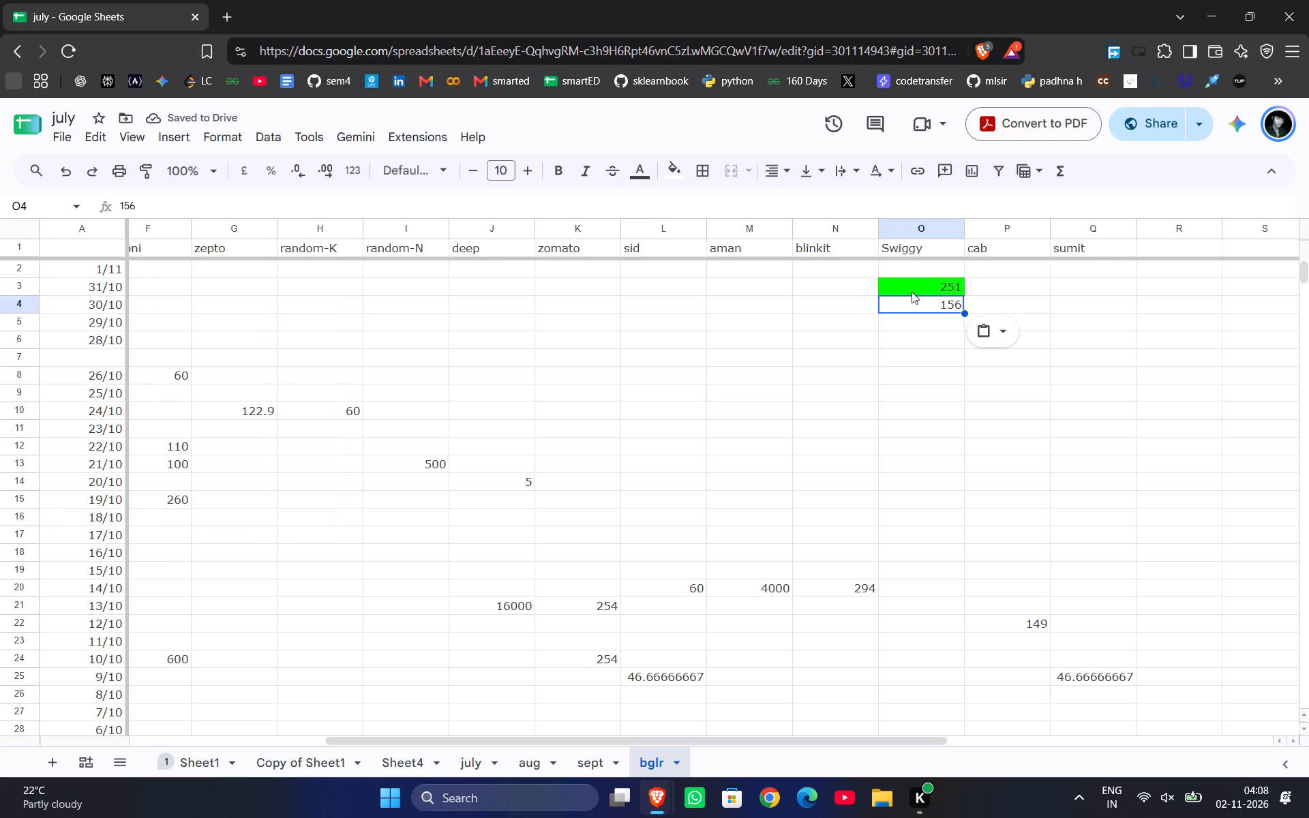
Fill the empty blinkit cell for 30/10 with bright green.
click(798, 305)
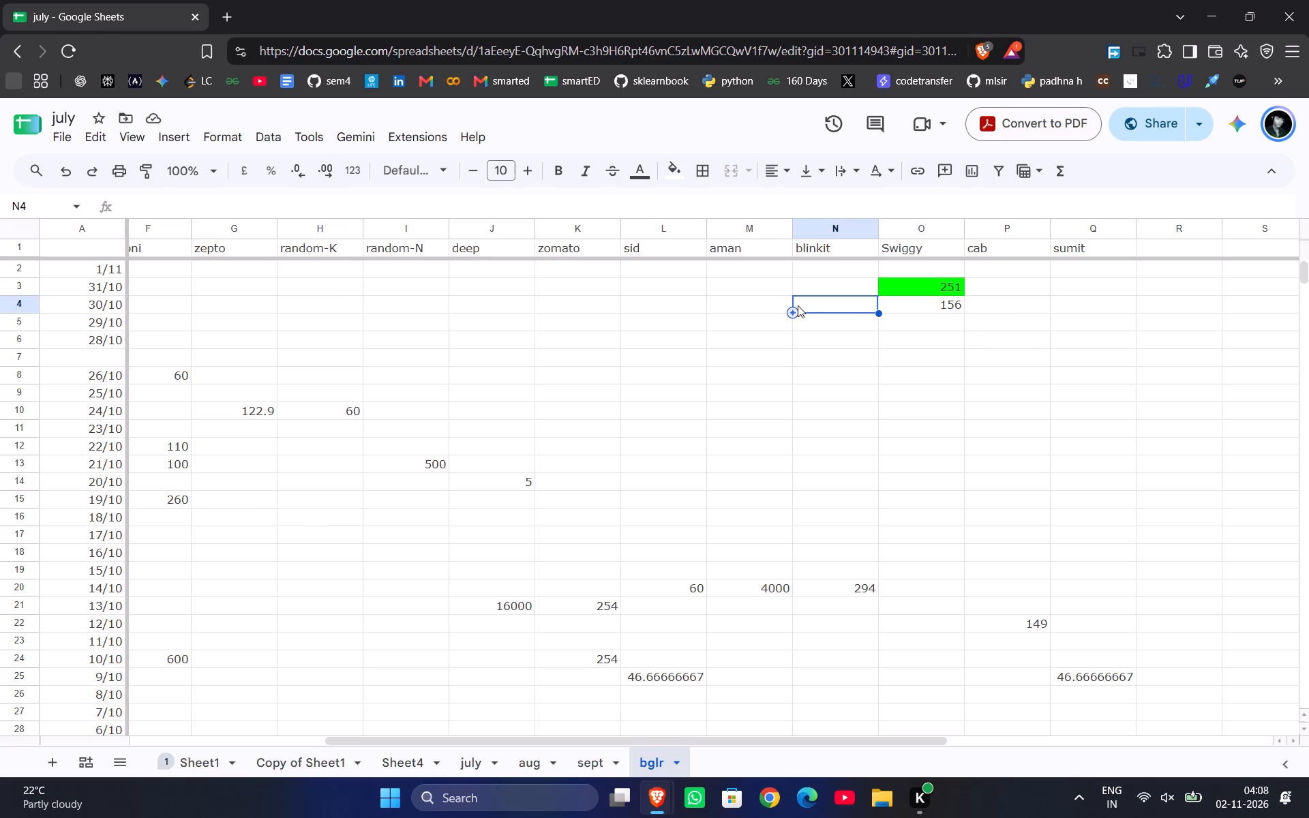
click(672, 177)
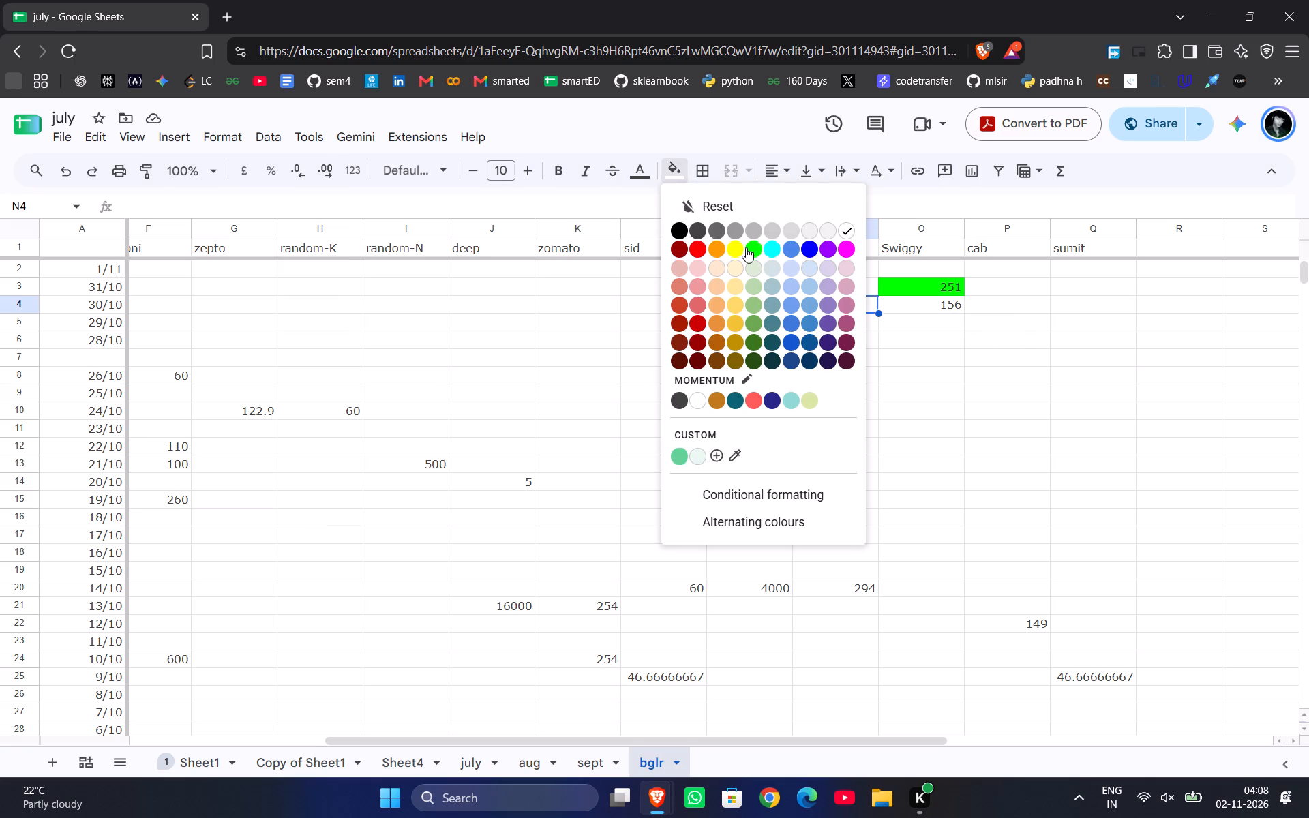
click(746, 247)
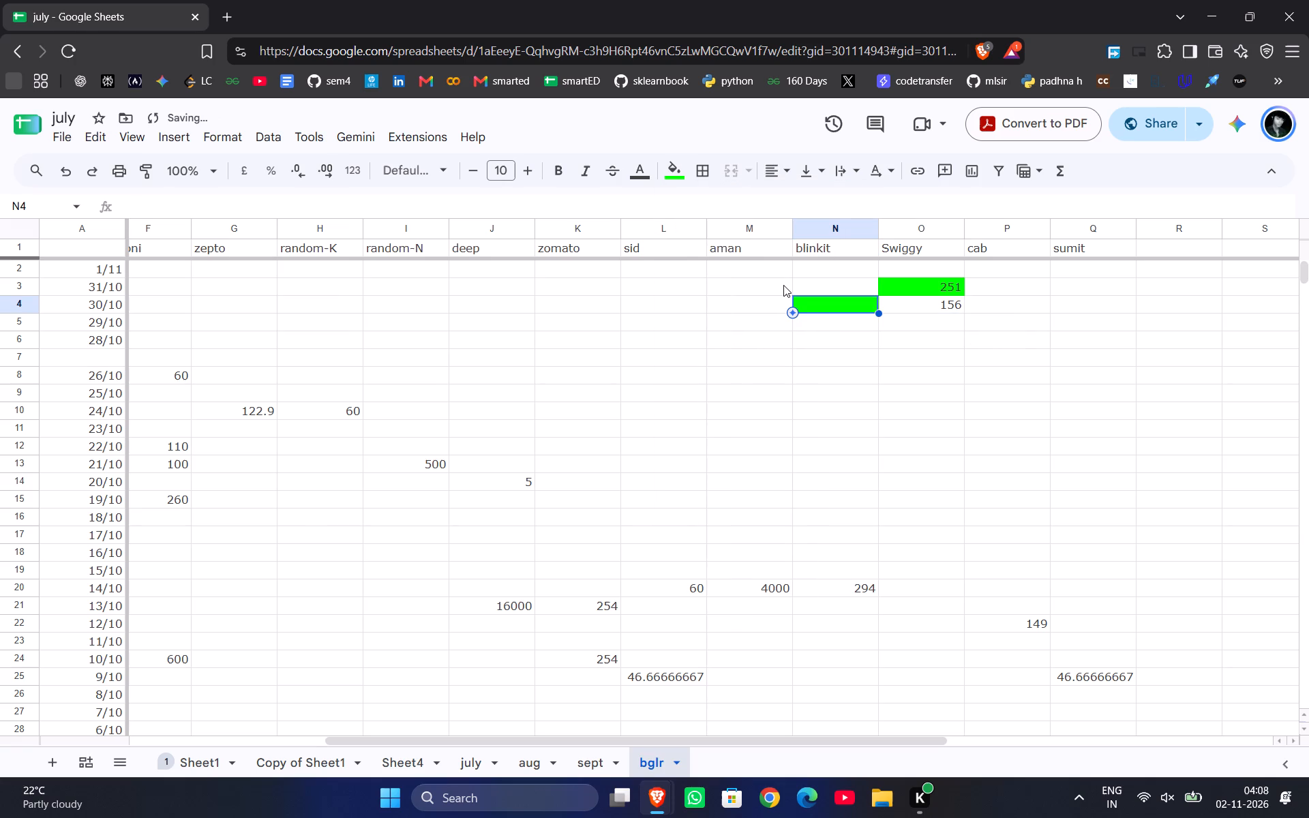
Copy the green blinkit cell onto the Swiggy cell for 30/10 and enter 156 there again.
key(ctrl+c)
key(ctrl+c)
key(Right)
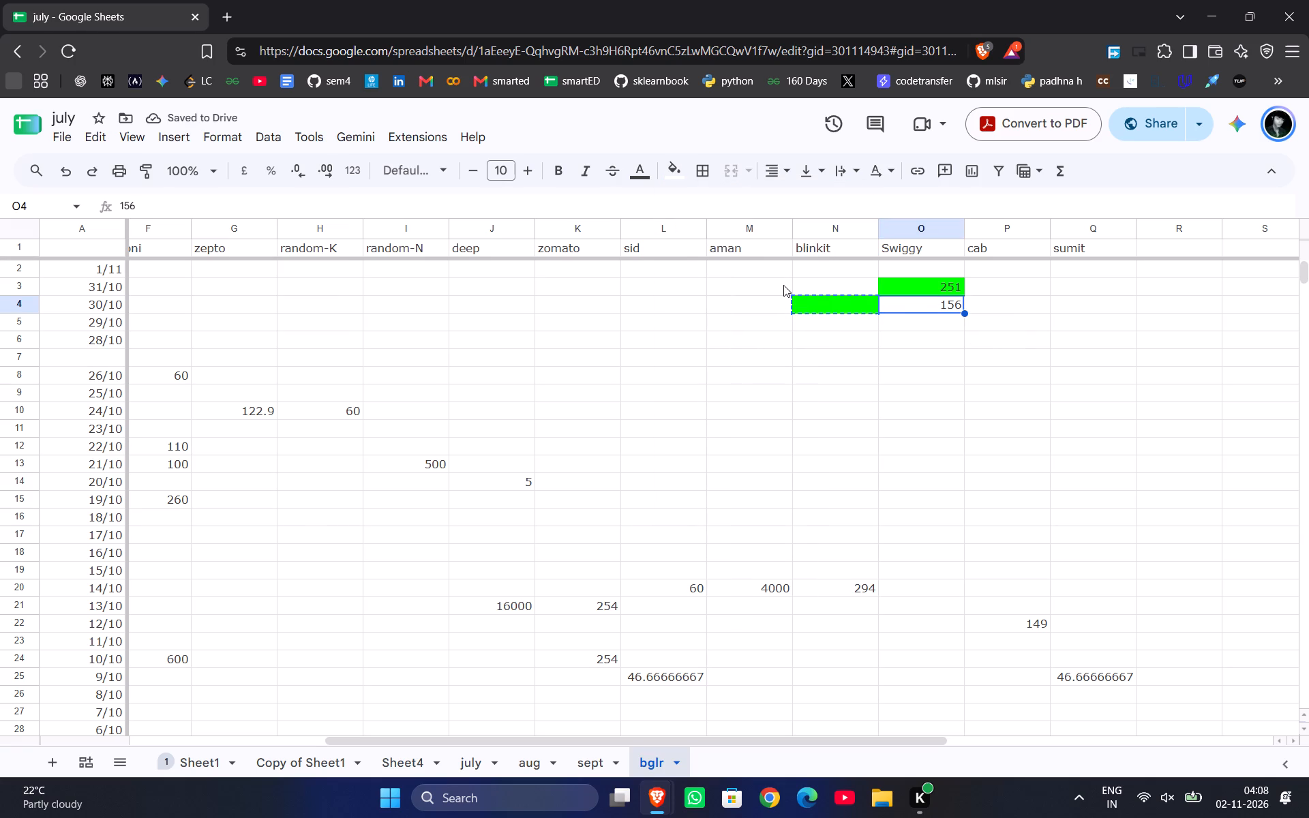
key(ctrl+v)
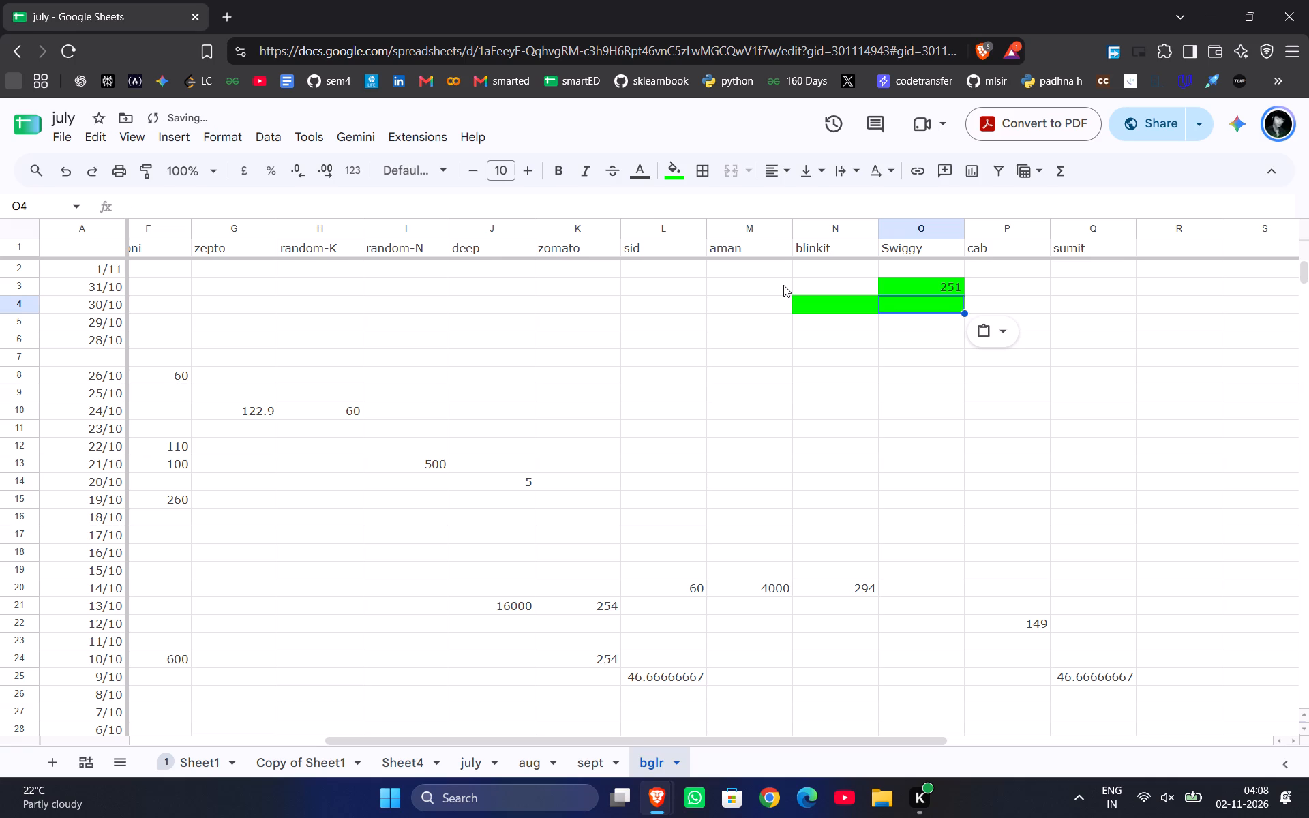
text(156)
key(Return)
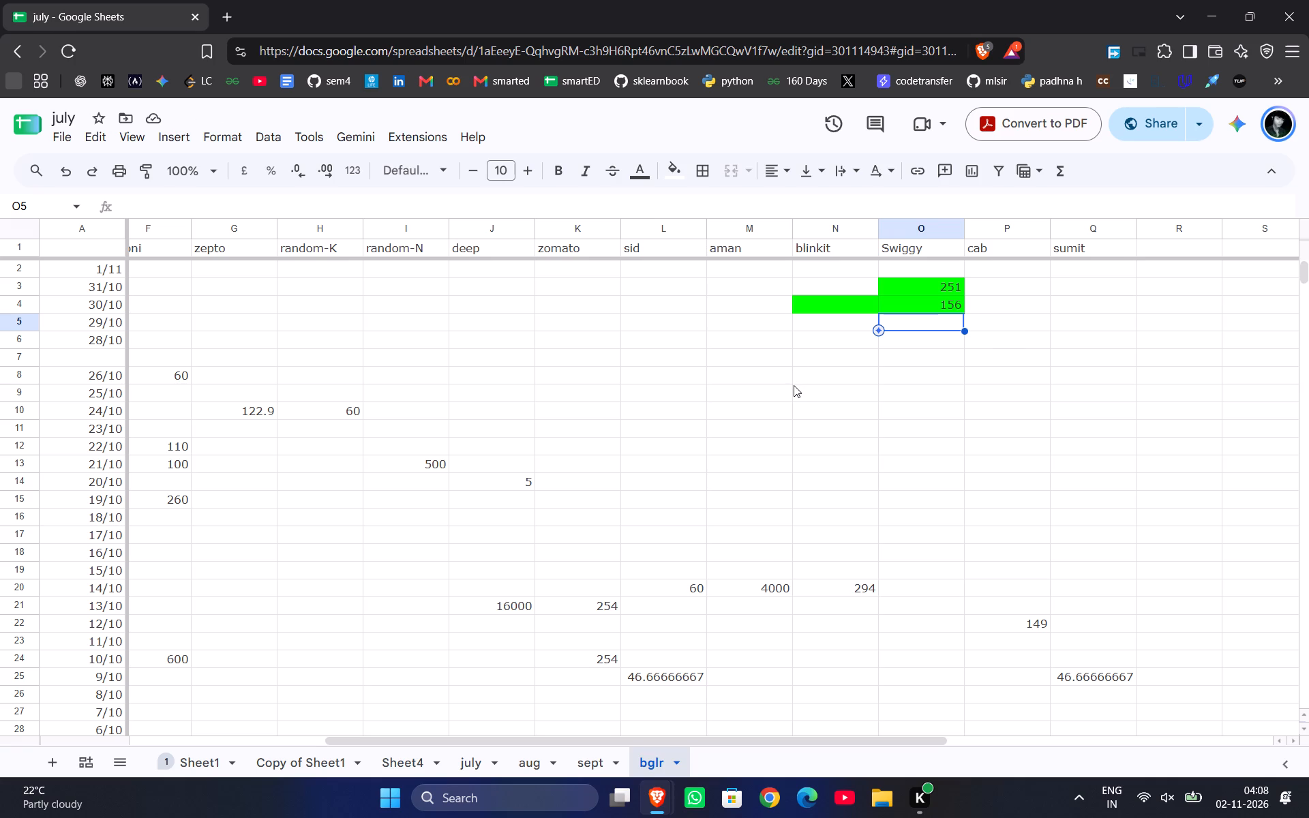
Locate the Swiggy entry for 4/10 and select the empty Swiggy cell for 5/10 above it.
scroll(794, 385, down, 3)
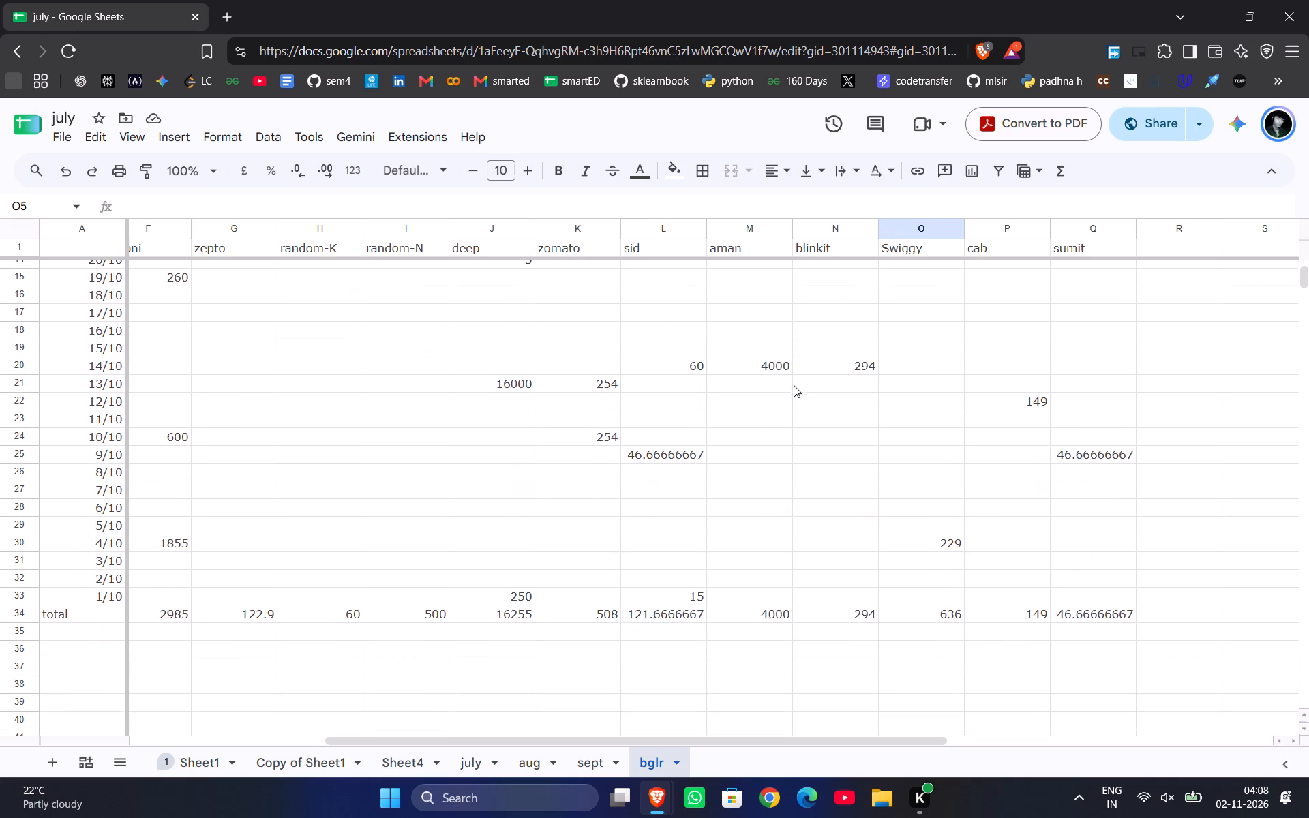
click(908, 473)
click(940, 537)
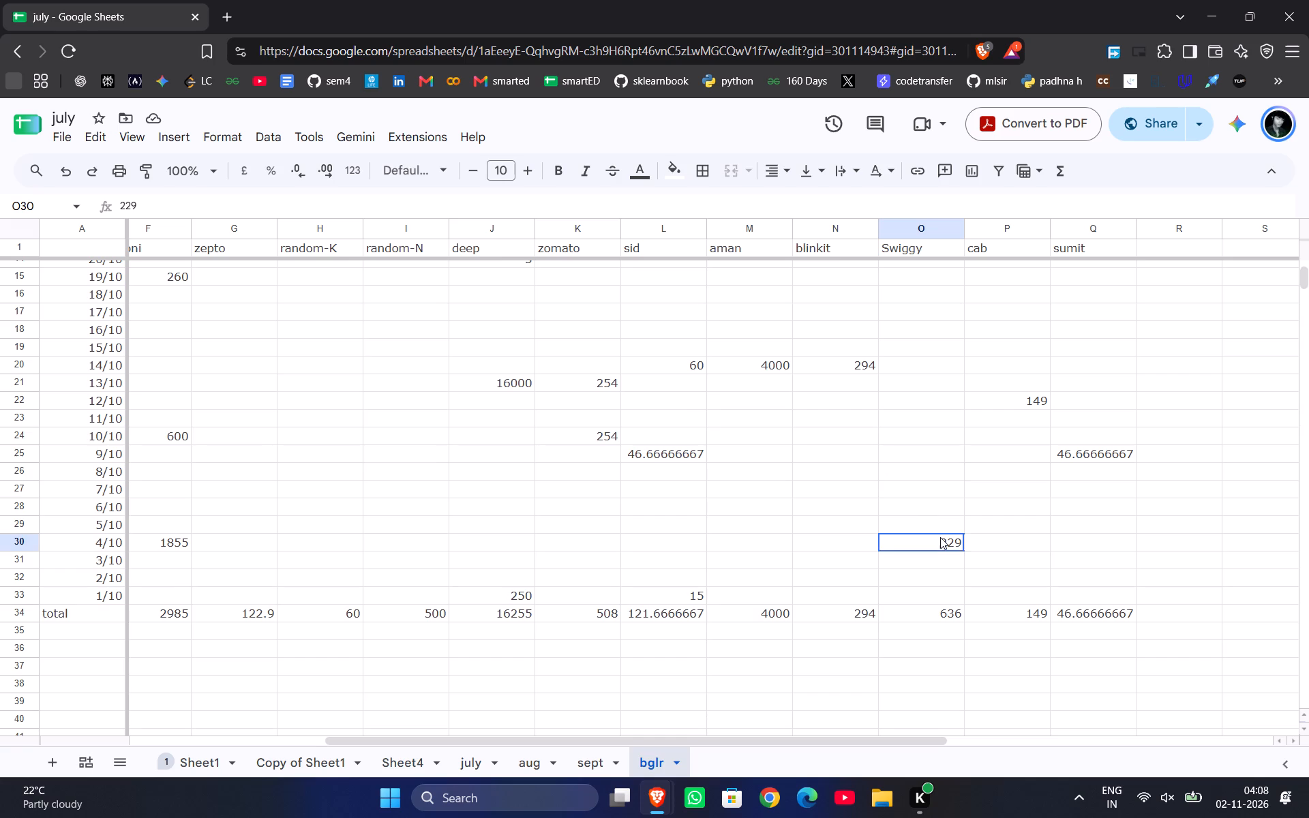
key(Up)
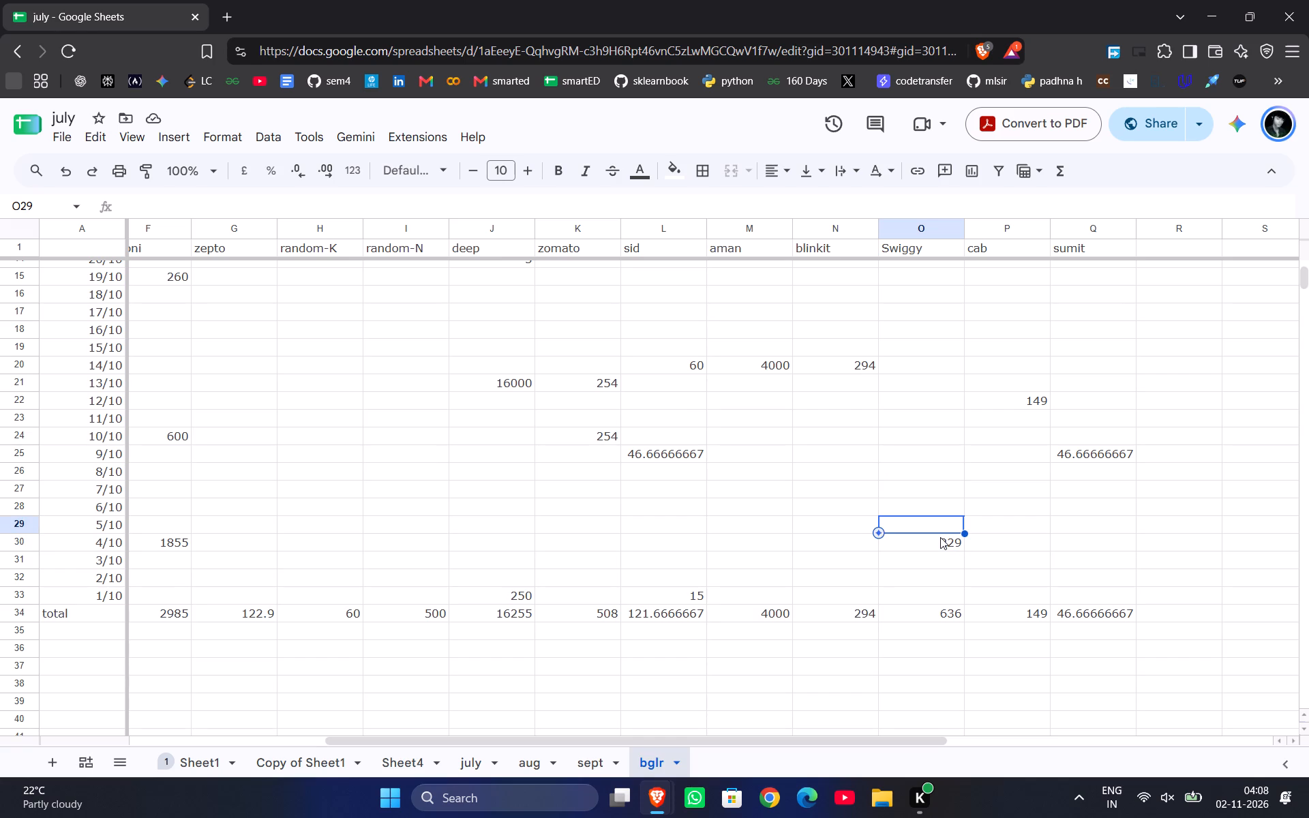
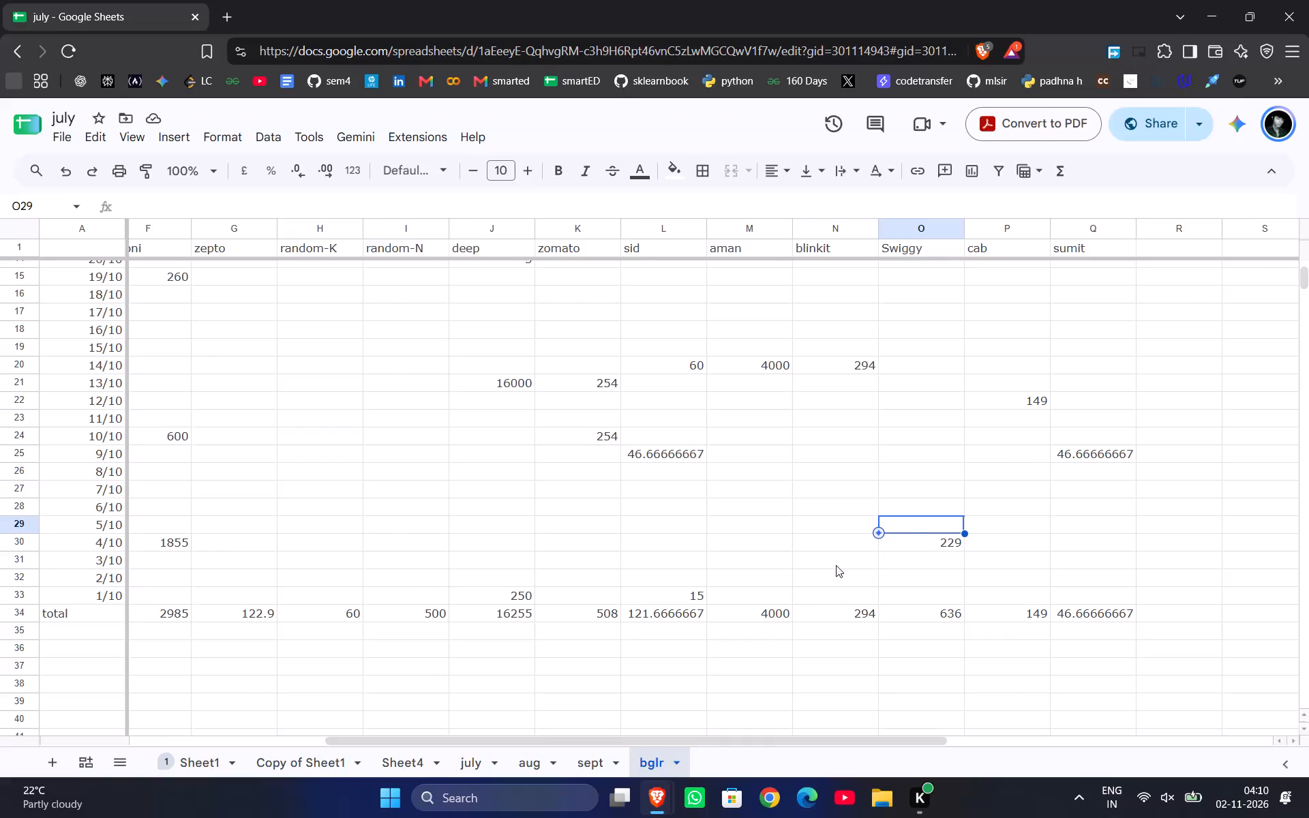
Check the 4/10 row across the earlier expense columns and select its empty zepto cell.
scroll(836, 565, right, 5)
click(560, 540)
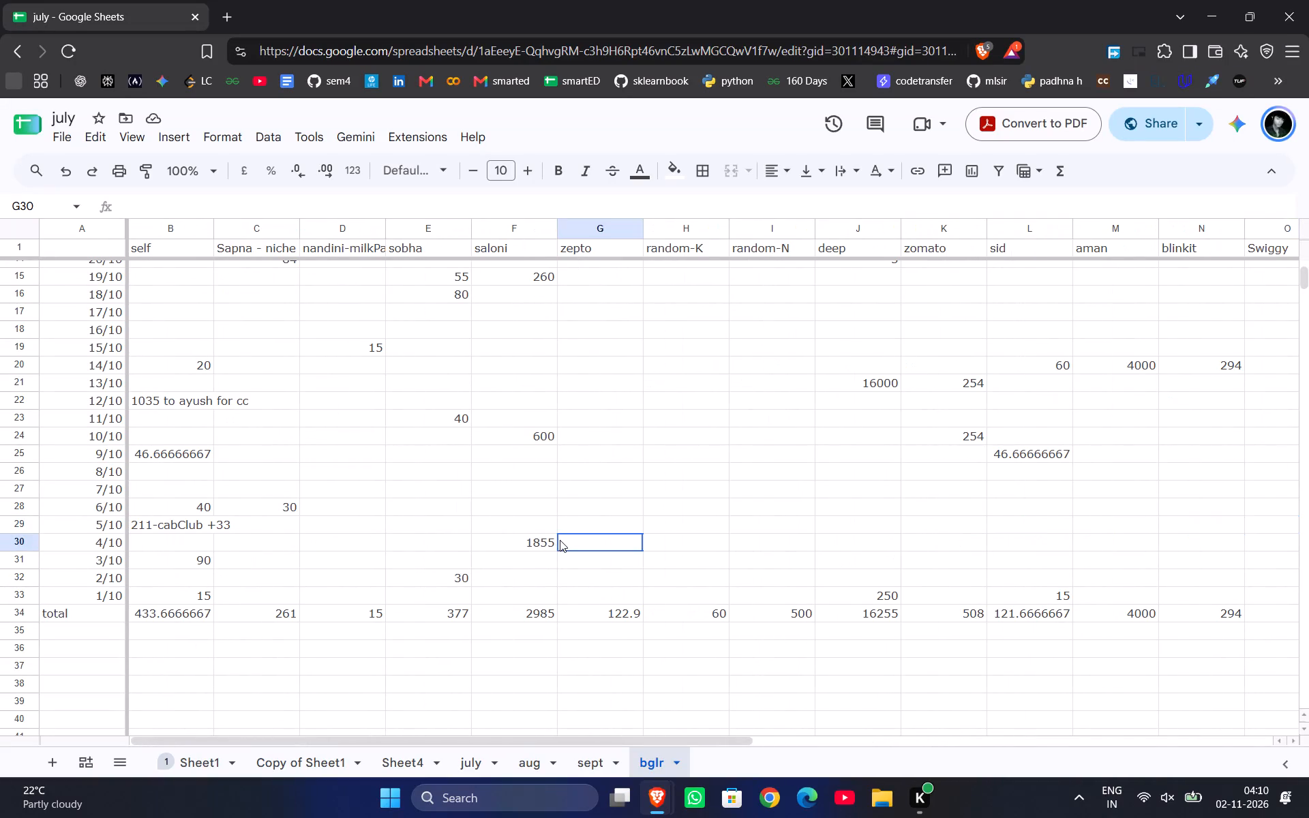
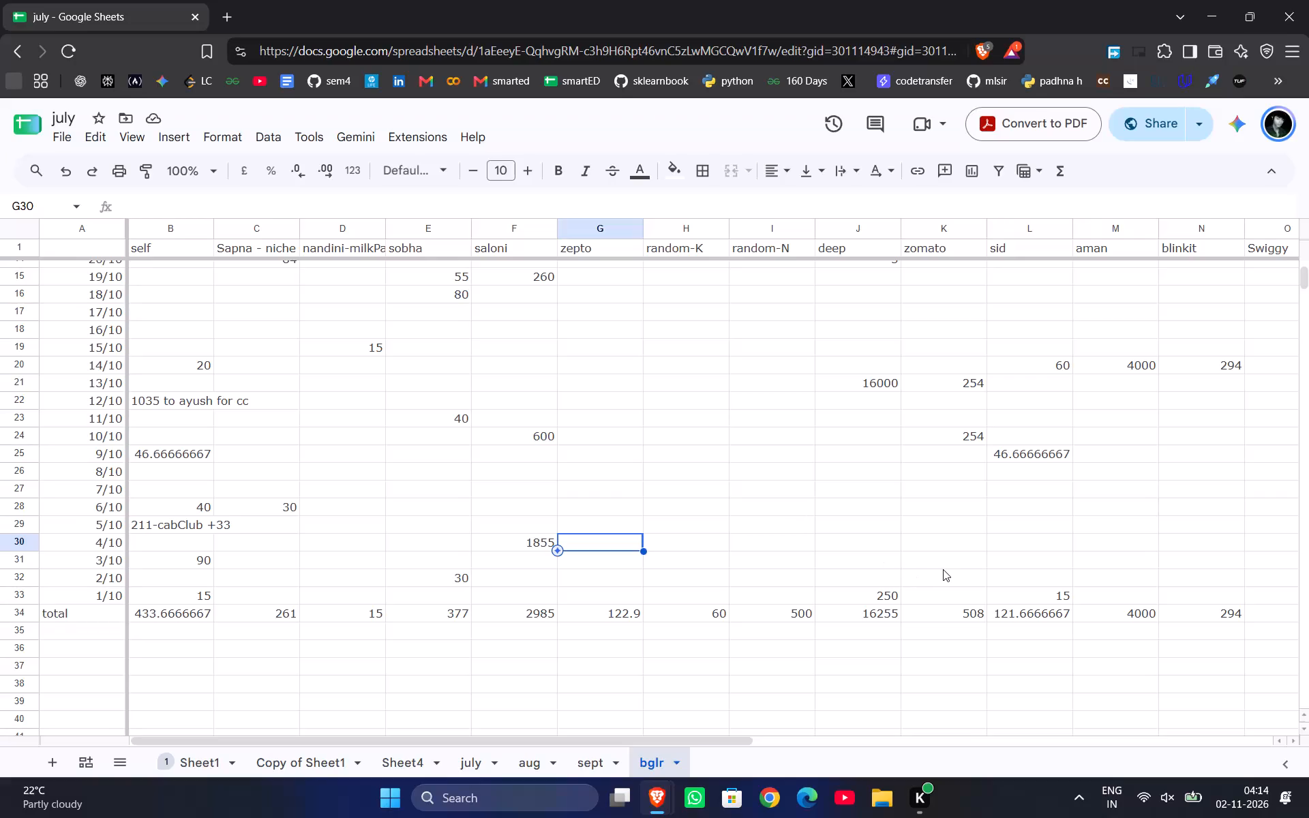
Select the Swiggy column's 4/10 entry and check it alongside the other expense categories in that row.
click(943, 569)
scroll(943, 569, left, 3)
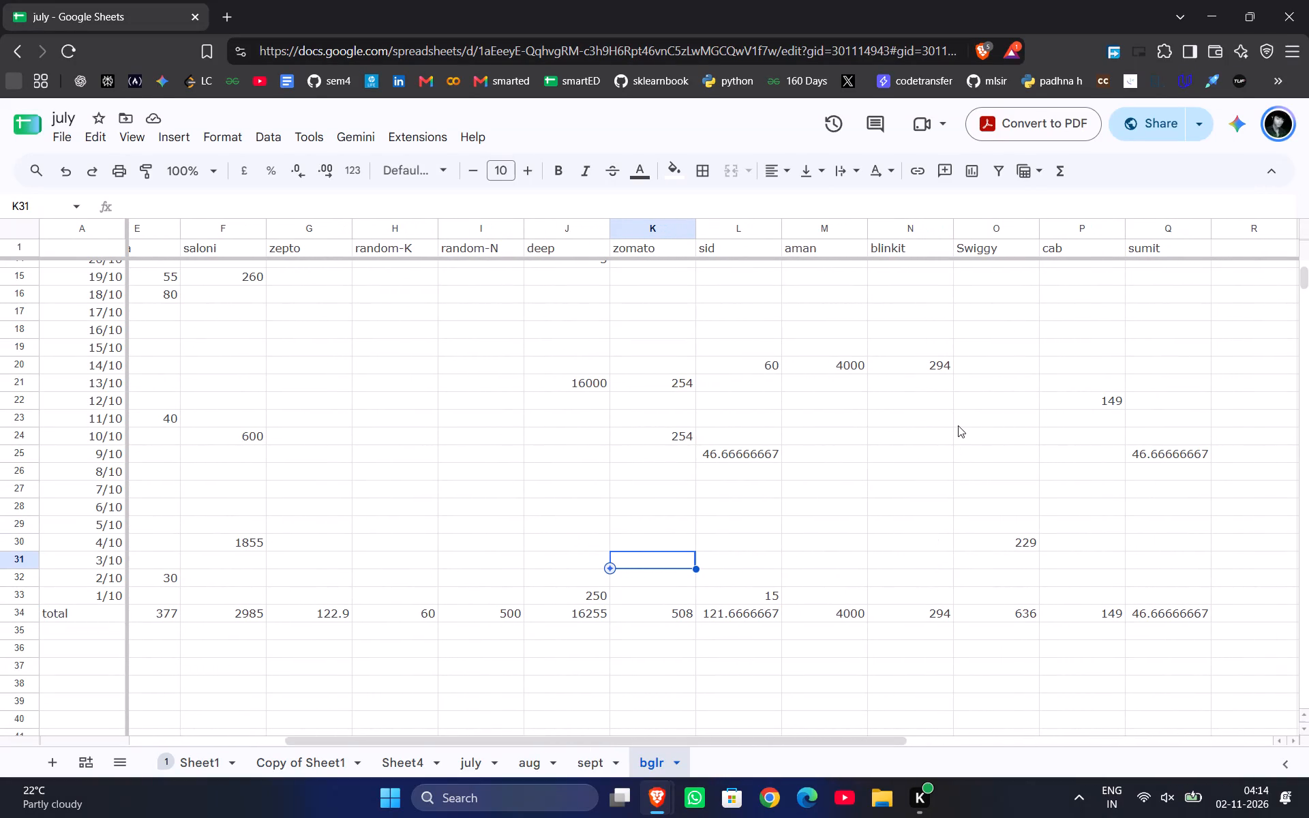
click(1012, 543)
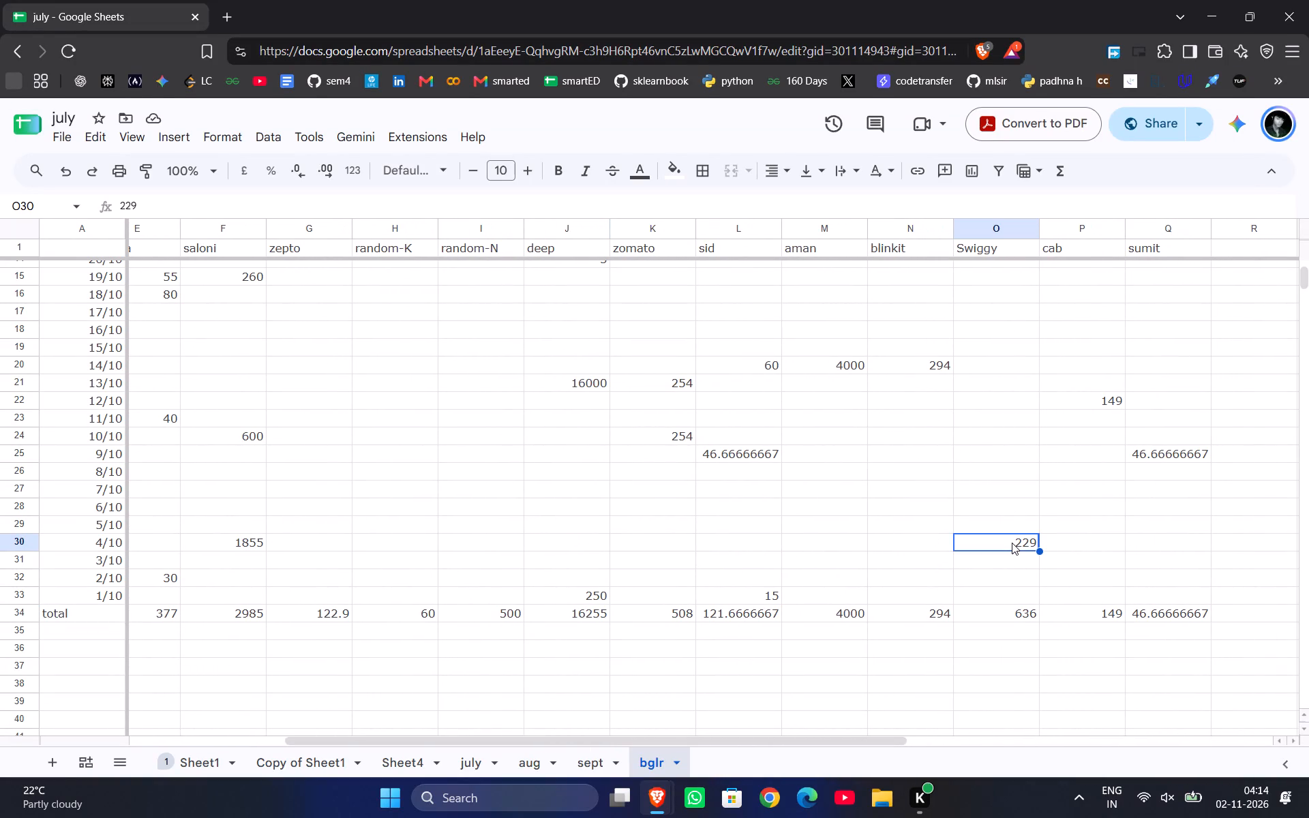
scroll(1012, 543, right, 1)
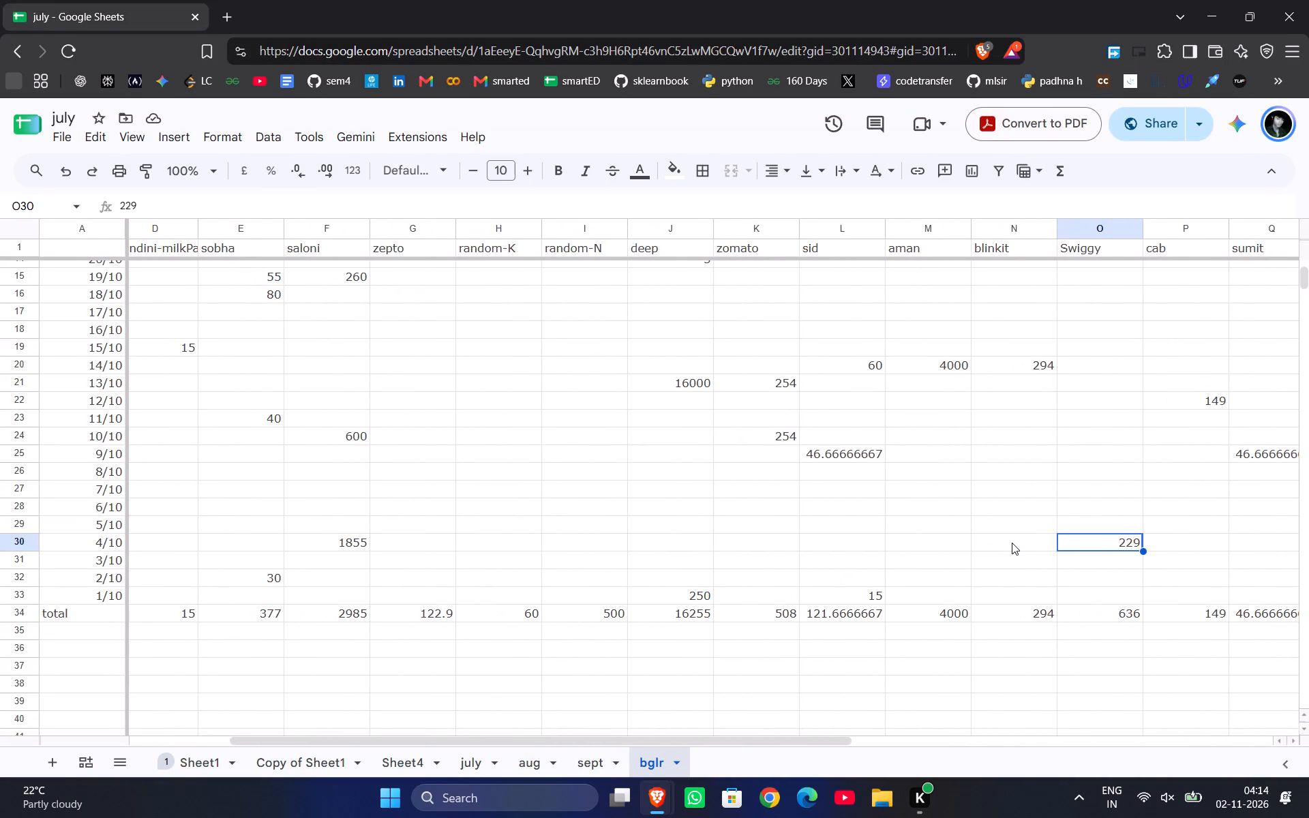
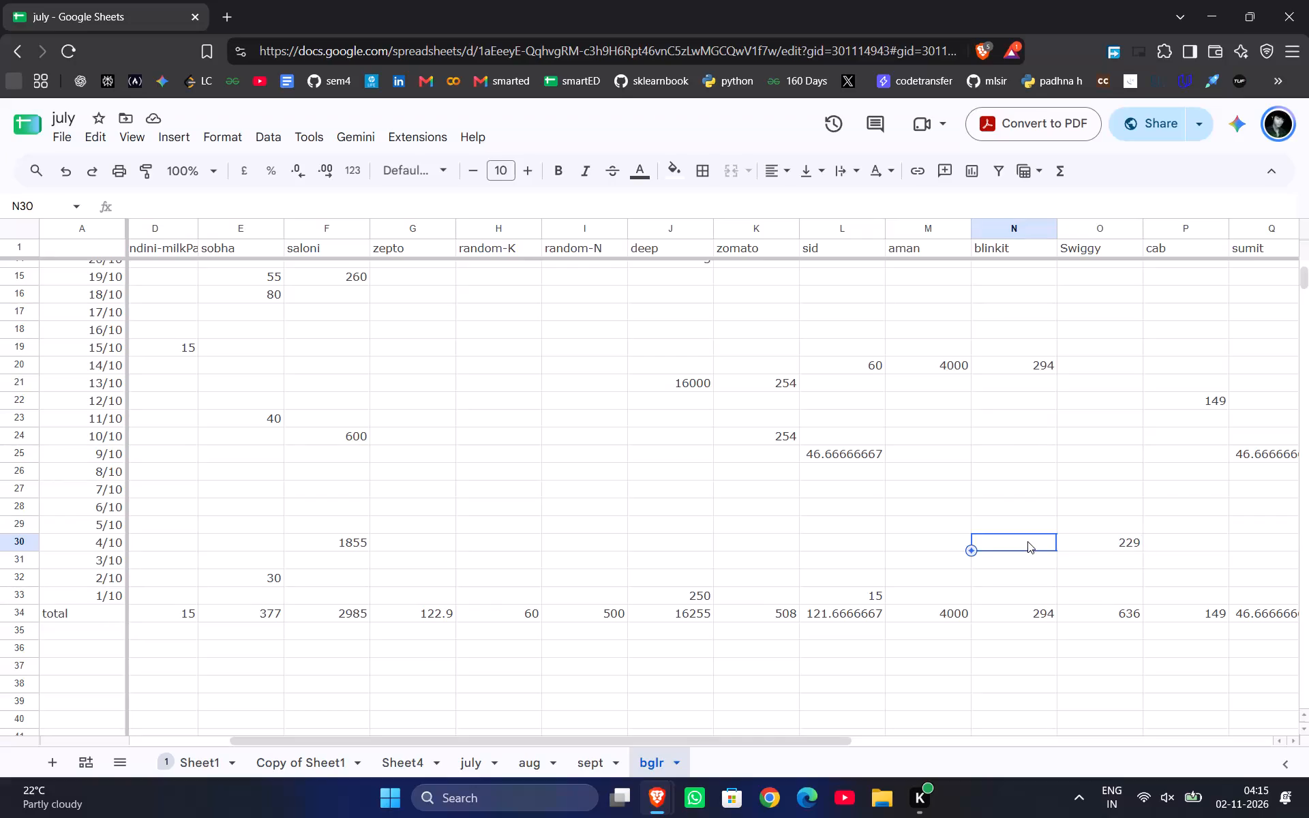
Paste the copied blank green cell over the Swiggy column's 4/10 entry and re-enter 229 in it.
click(1085, 541)
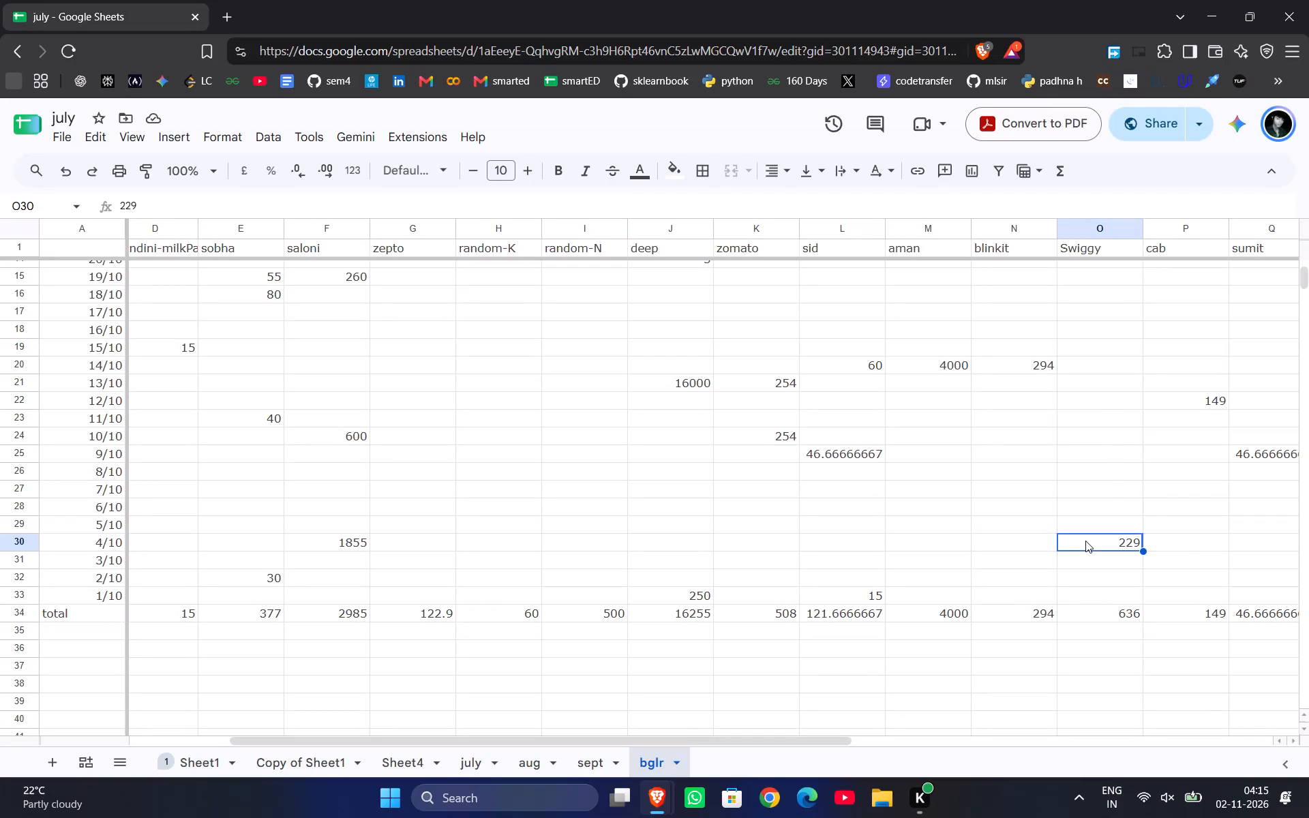
key(ctrl+v)
text(229)
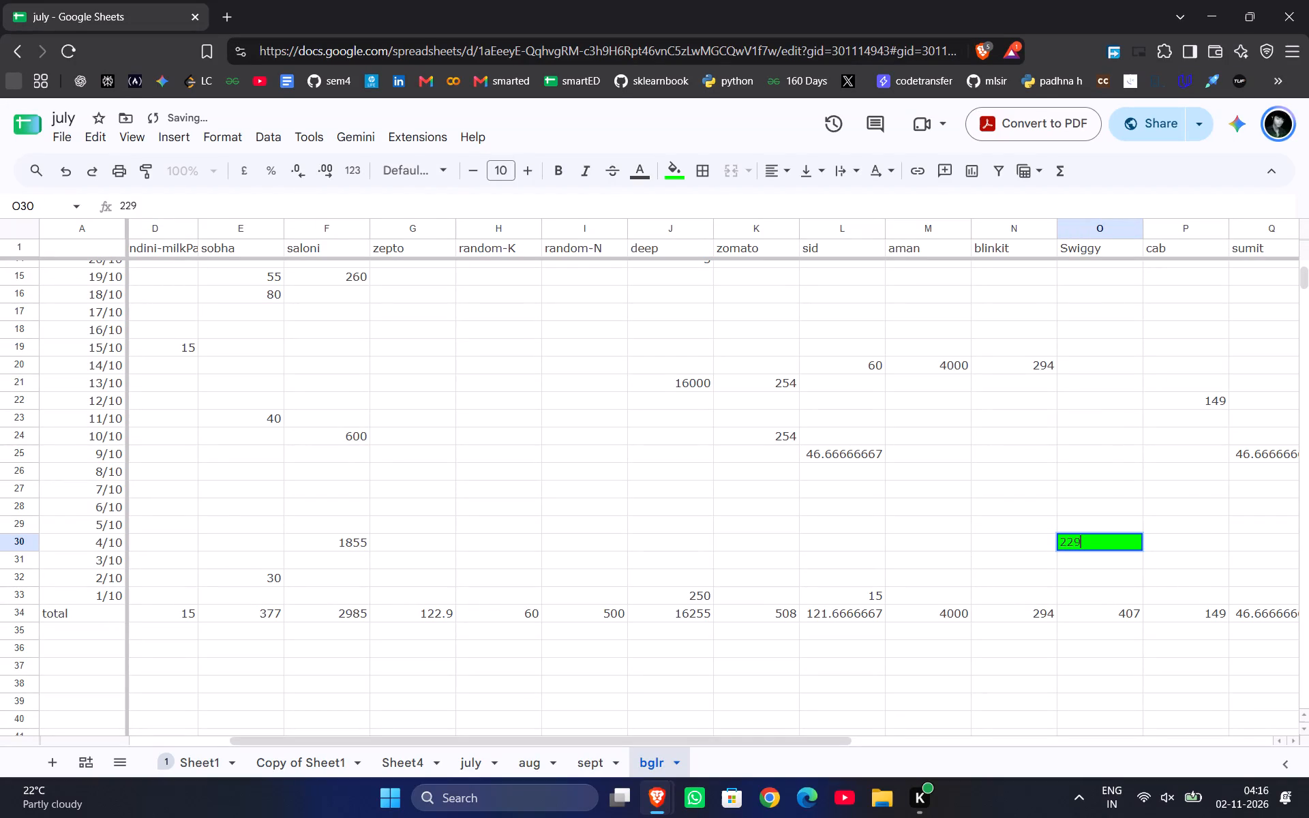
key(Return)
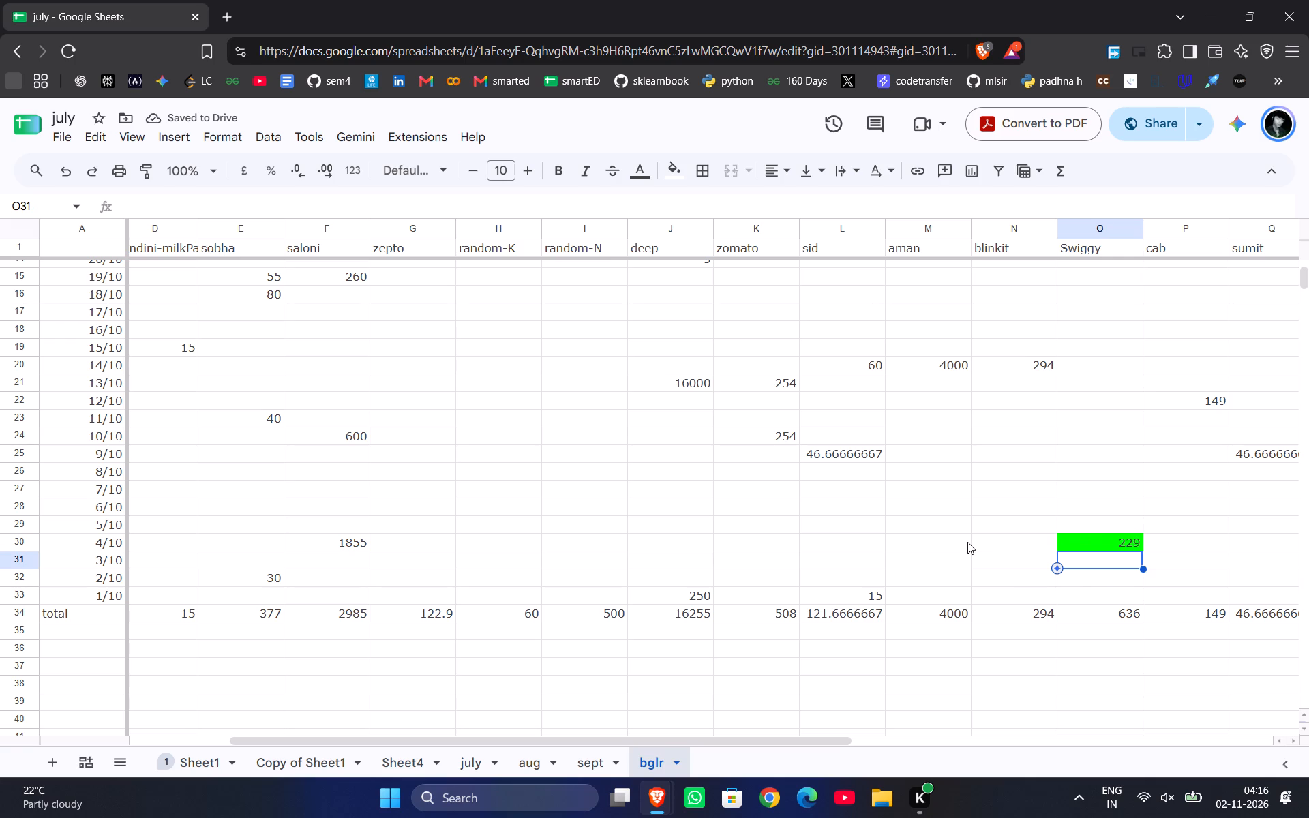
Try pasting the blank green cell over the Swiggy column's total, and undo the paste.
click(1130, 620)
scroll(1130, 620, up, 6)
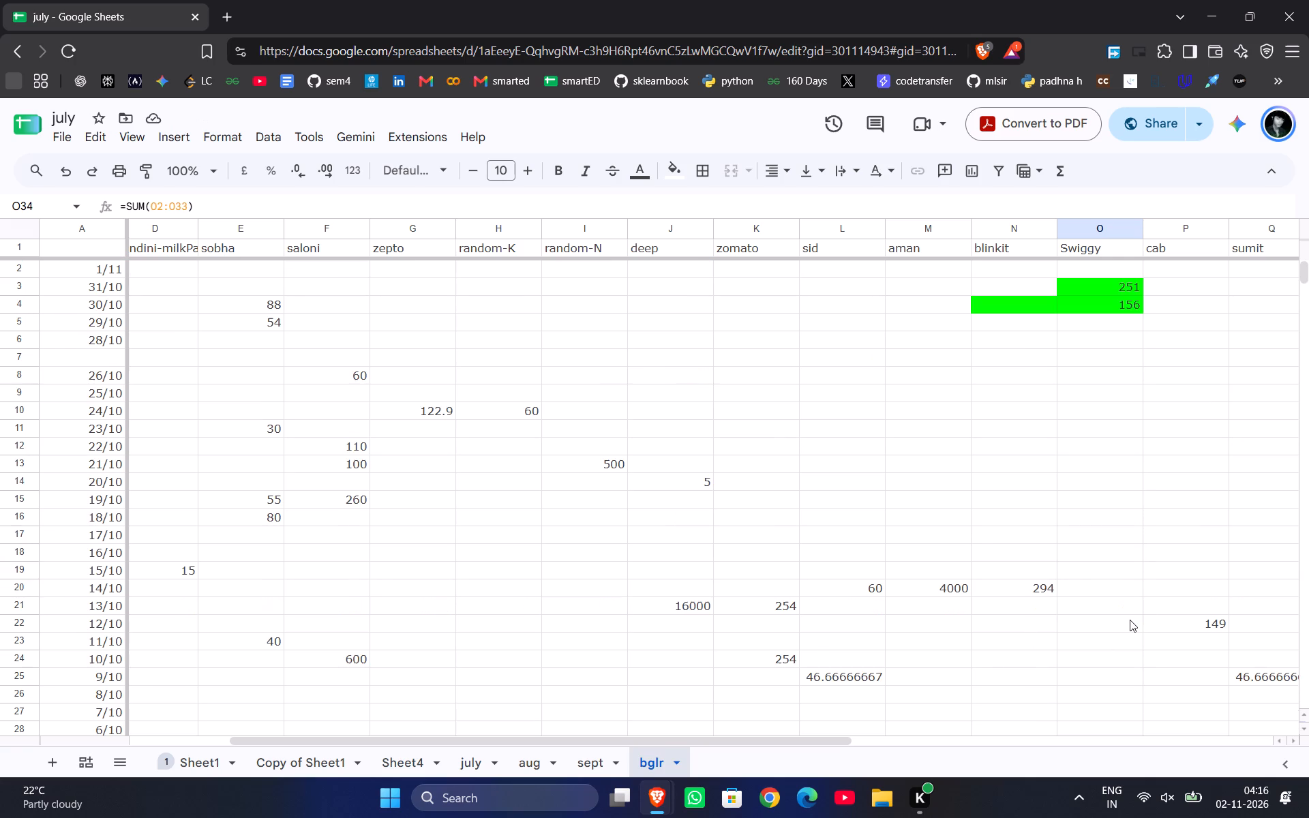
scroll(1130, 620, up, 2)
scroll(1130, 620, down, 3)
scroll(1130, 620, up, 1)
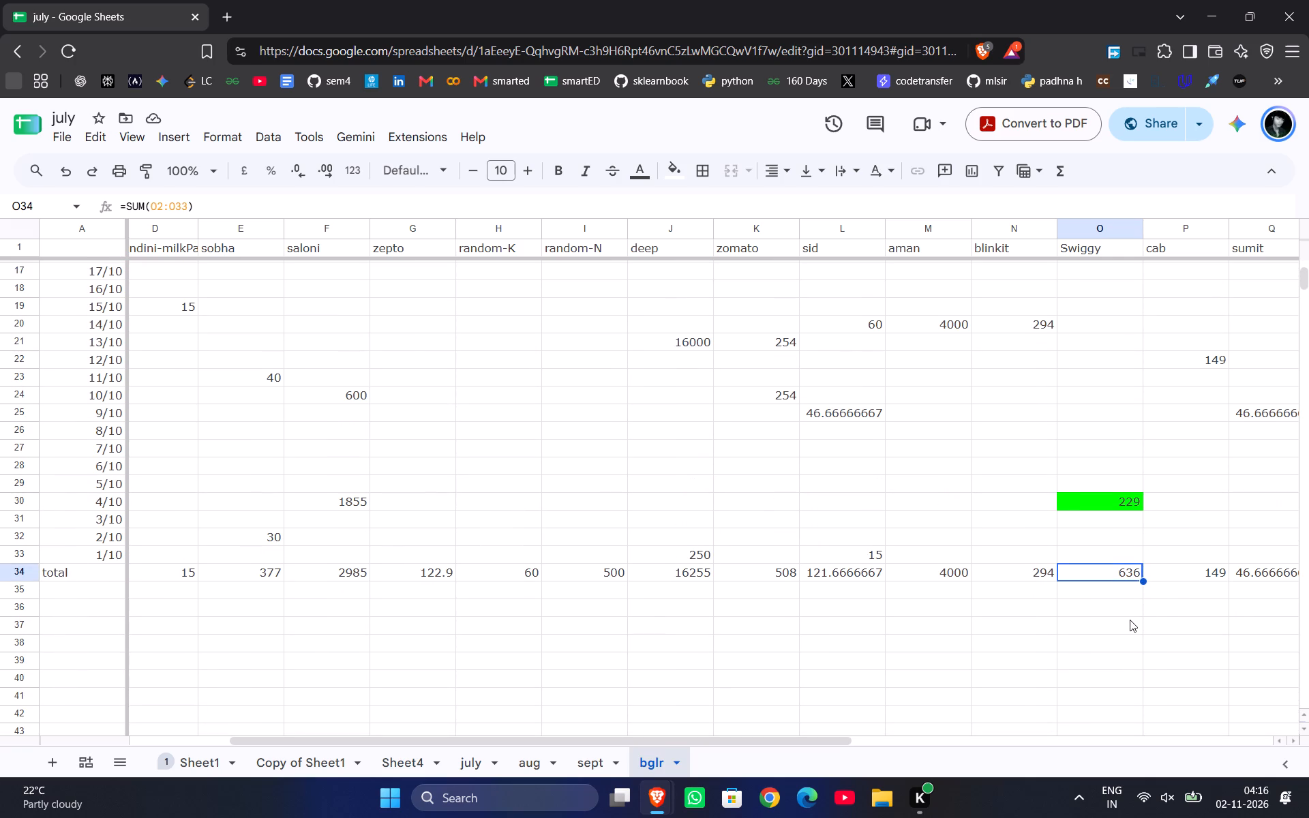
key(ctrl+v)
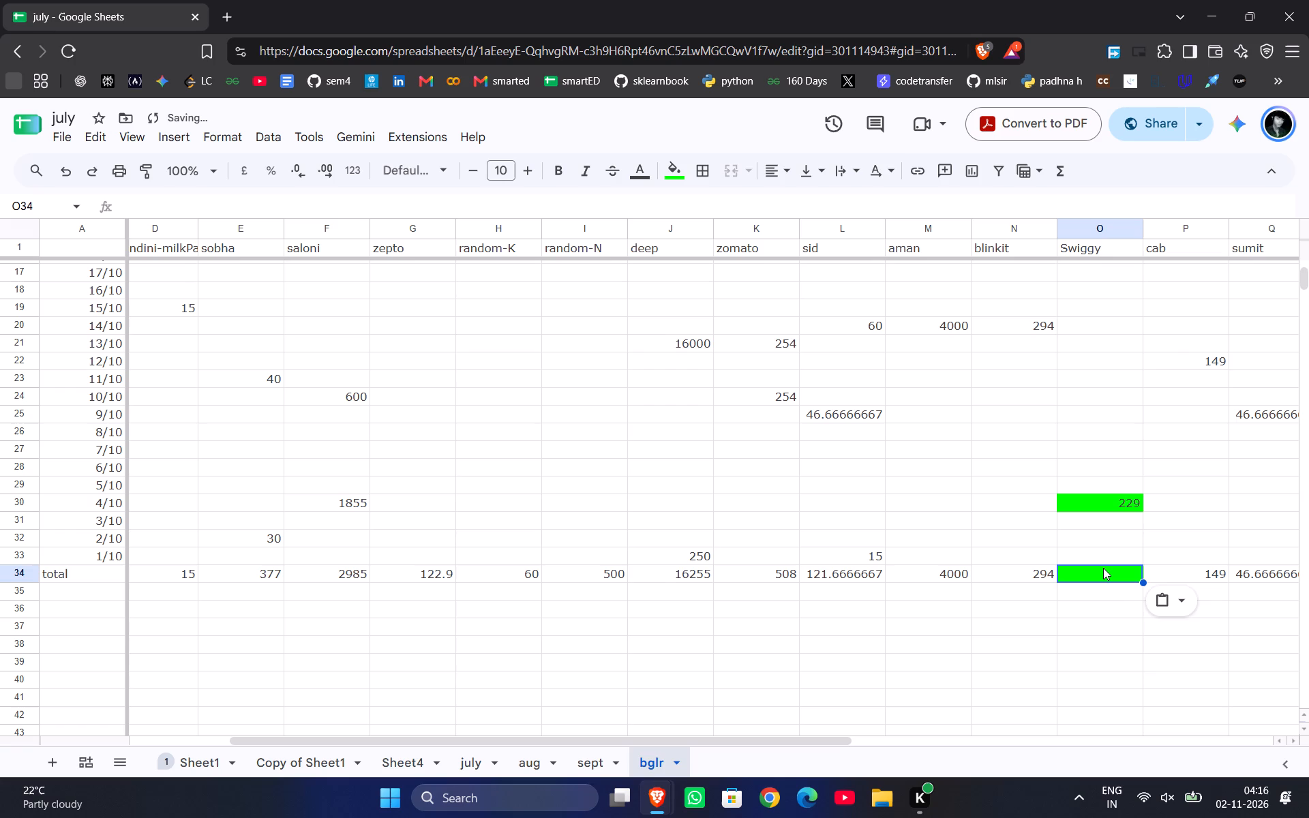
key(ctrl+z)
Copy the Swiggy total's formula text, =SUM(O2:O33), without changing the cell.
click(1103, 568)
triple_click(1103, 568)
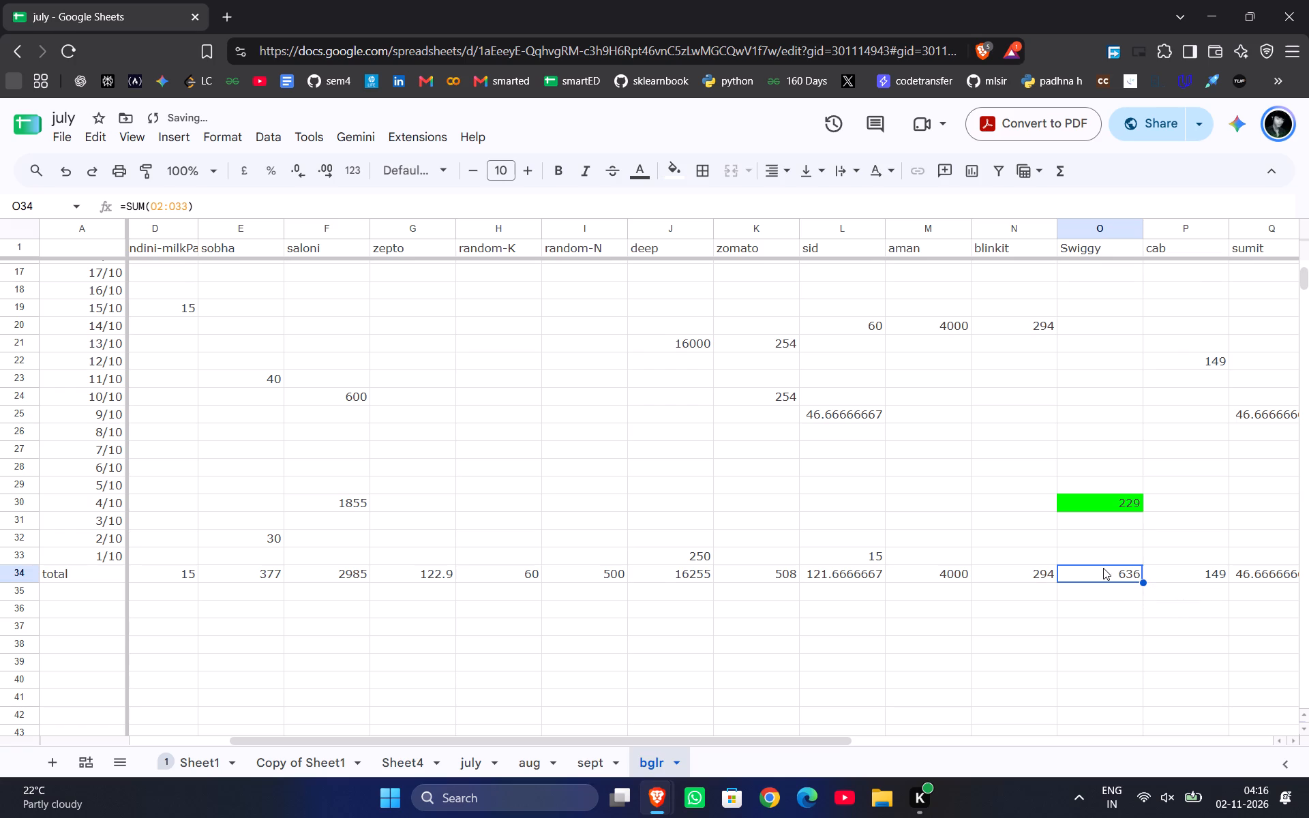
click(1103, 568)
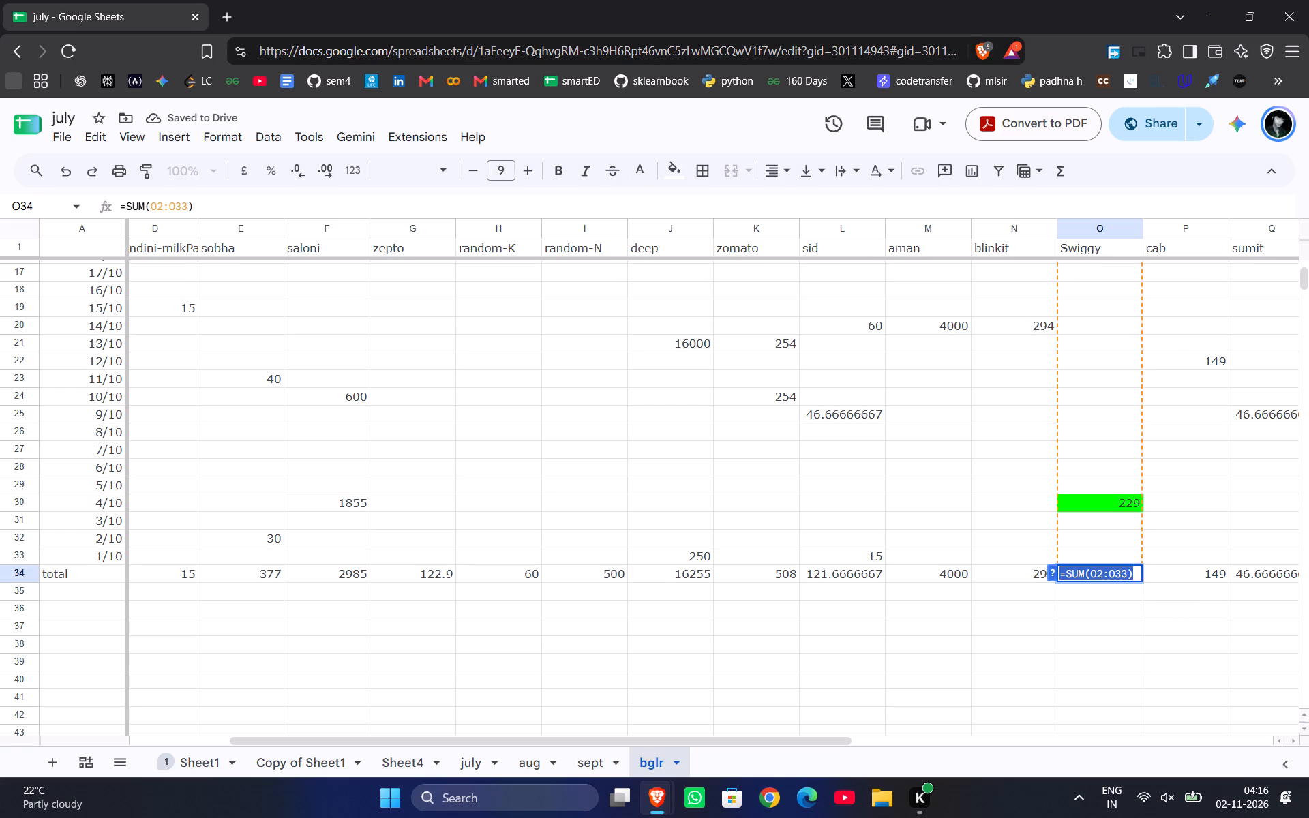
key(ctrl+c)
click(1113, 594)
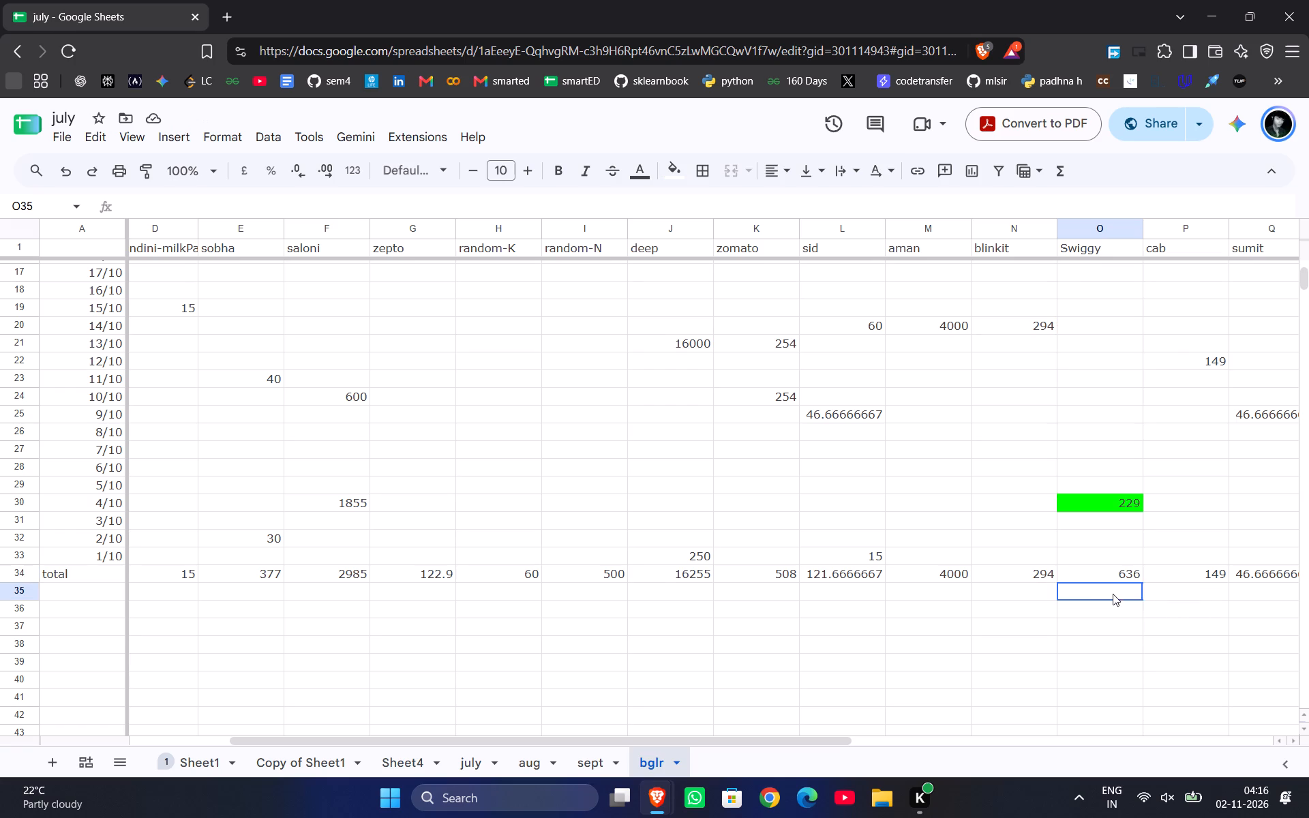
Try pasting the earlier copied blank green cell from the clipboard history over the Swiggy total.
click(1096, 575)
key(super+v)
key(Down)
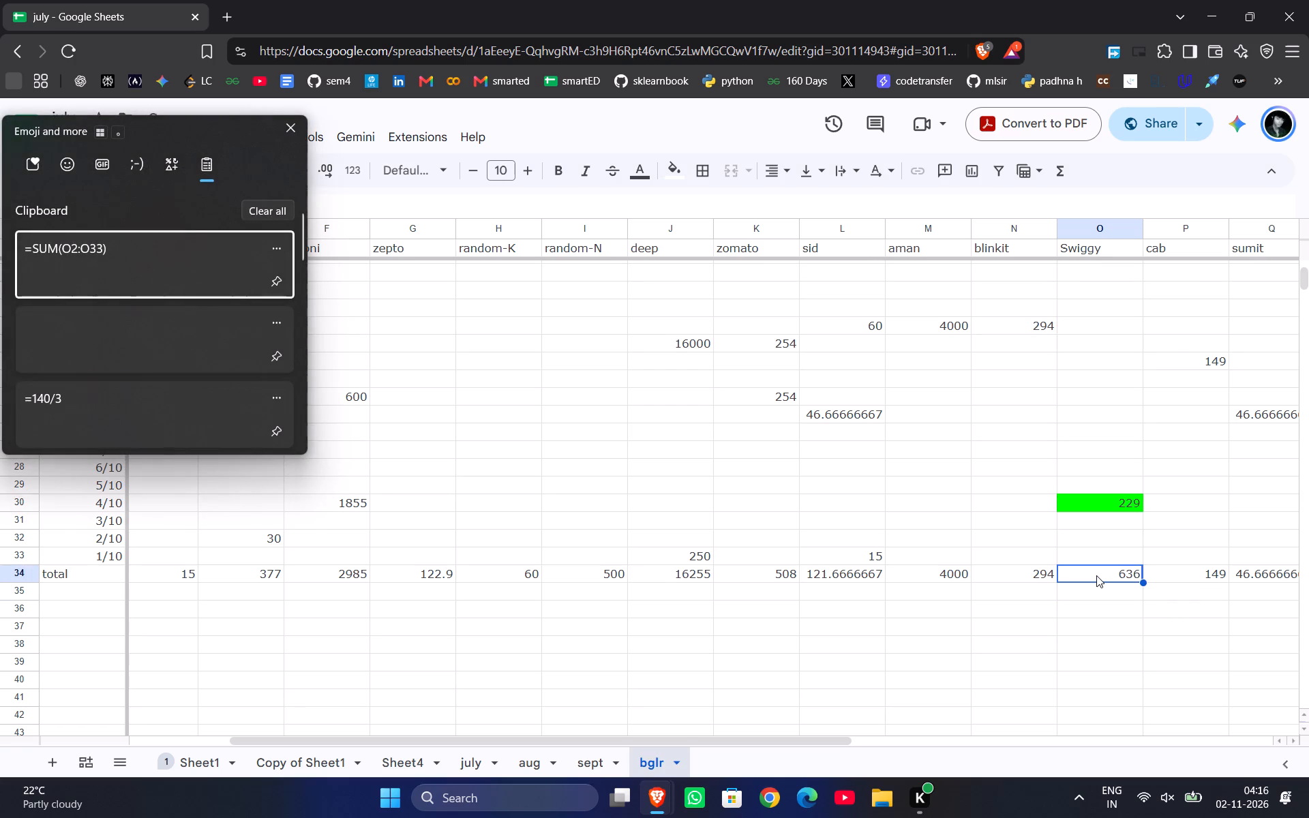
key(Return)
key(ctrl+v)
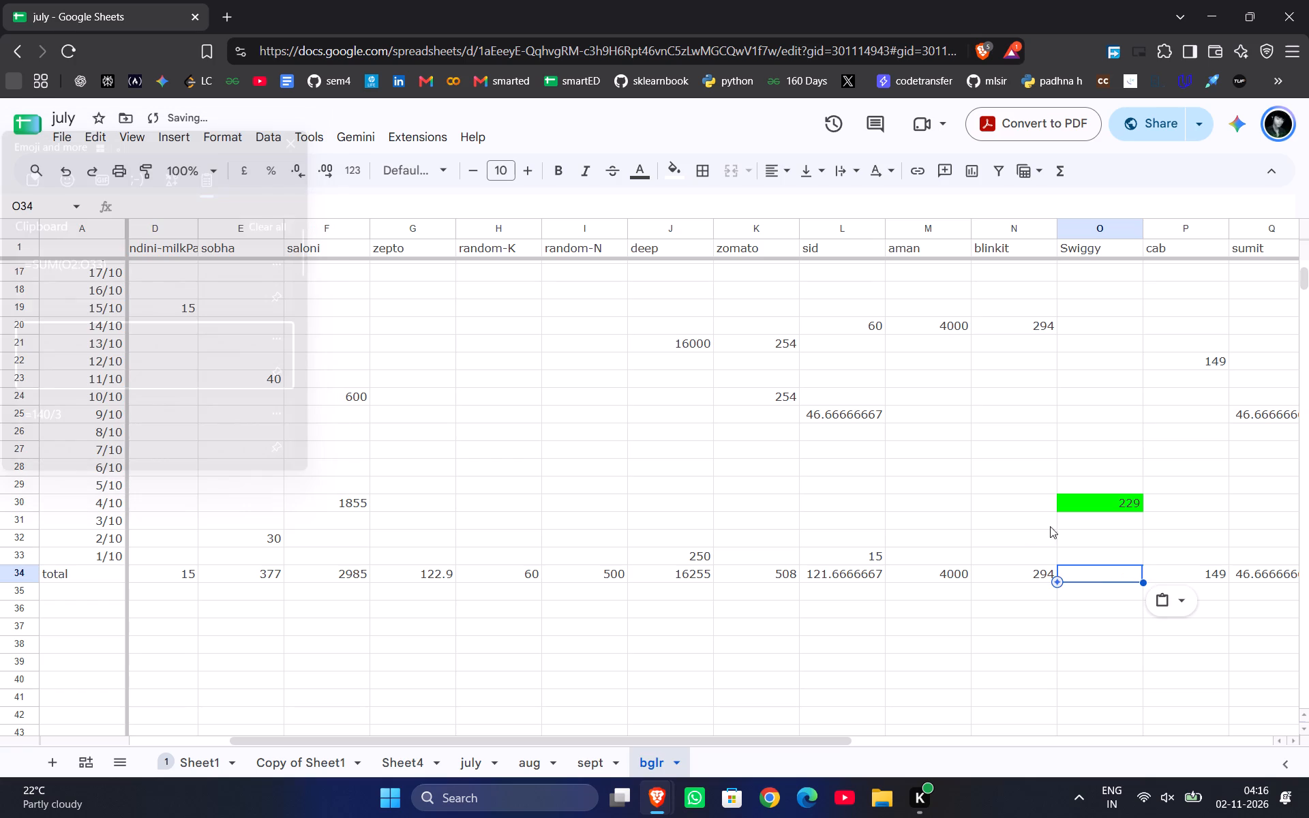
Copy the blank green cell in blinkit's 30/10 row and paste it over the Swiggy total cell.
scroll(1066, 524, up, 5)
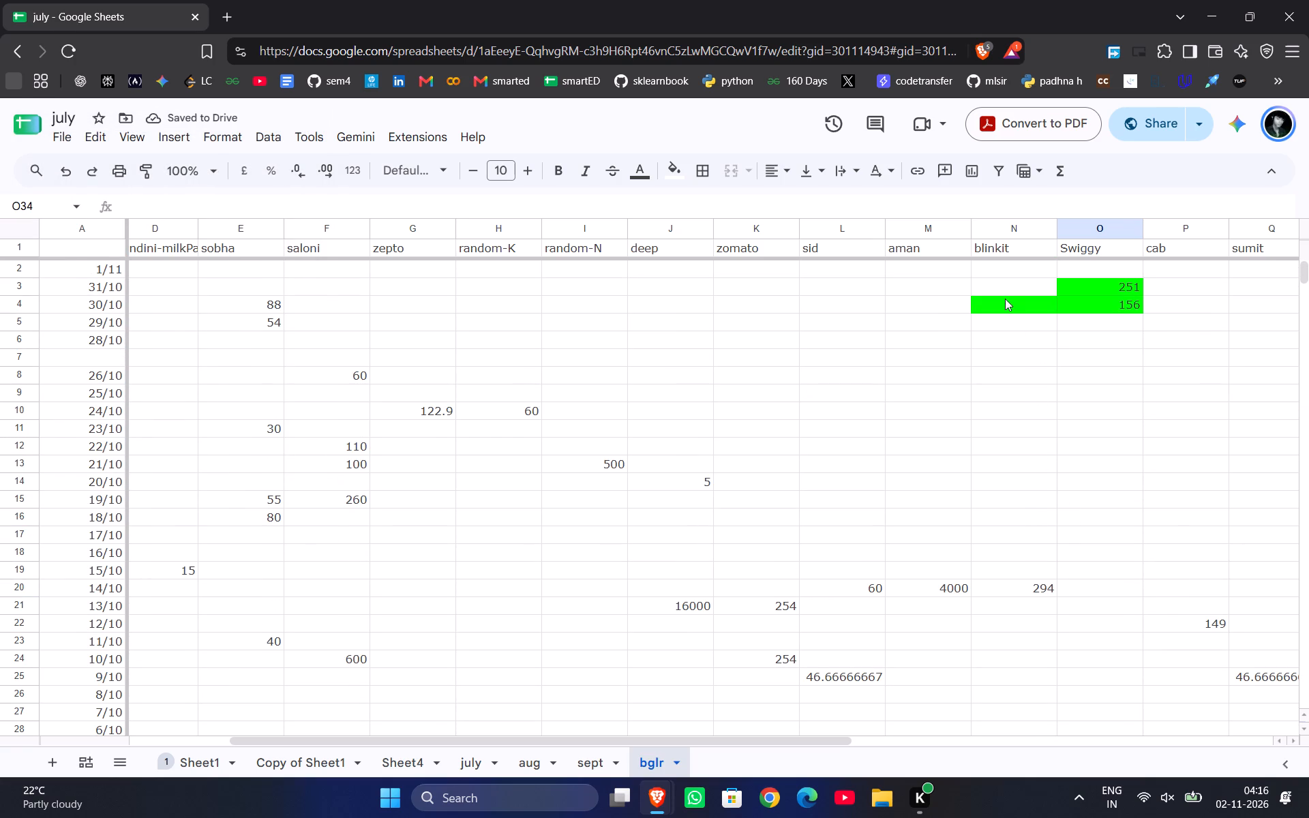
click(1005, 299)
key(ctrl+c)
scroll(1005, 299, down, 3)
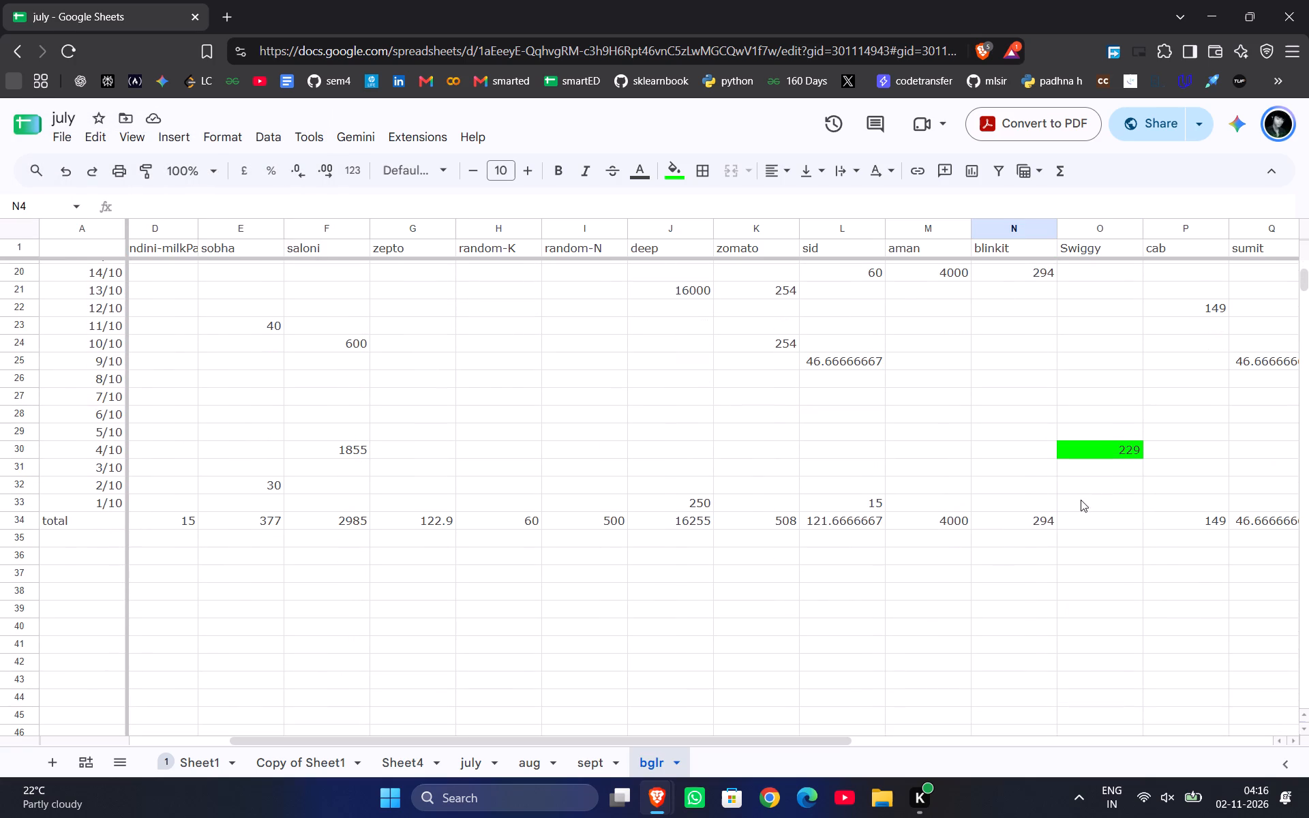
click(1092, 519)
key(ctrl+v)
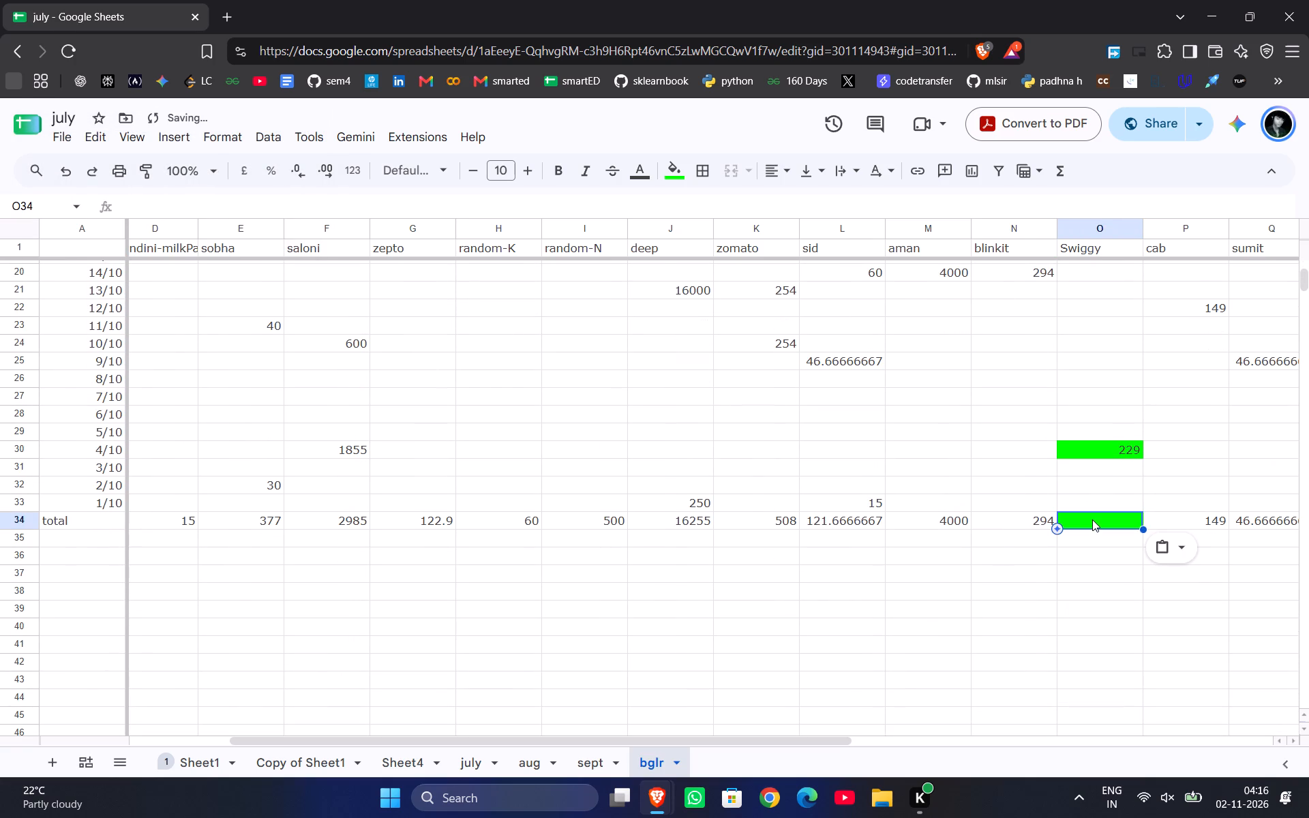
Enter the copied formula =SUM(O2:O33) in the green Swiggy total cell from the clipboard history.
key(super+v)
key(Down)
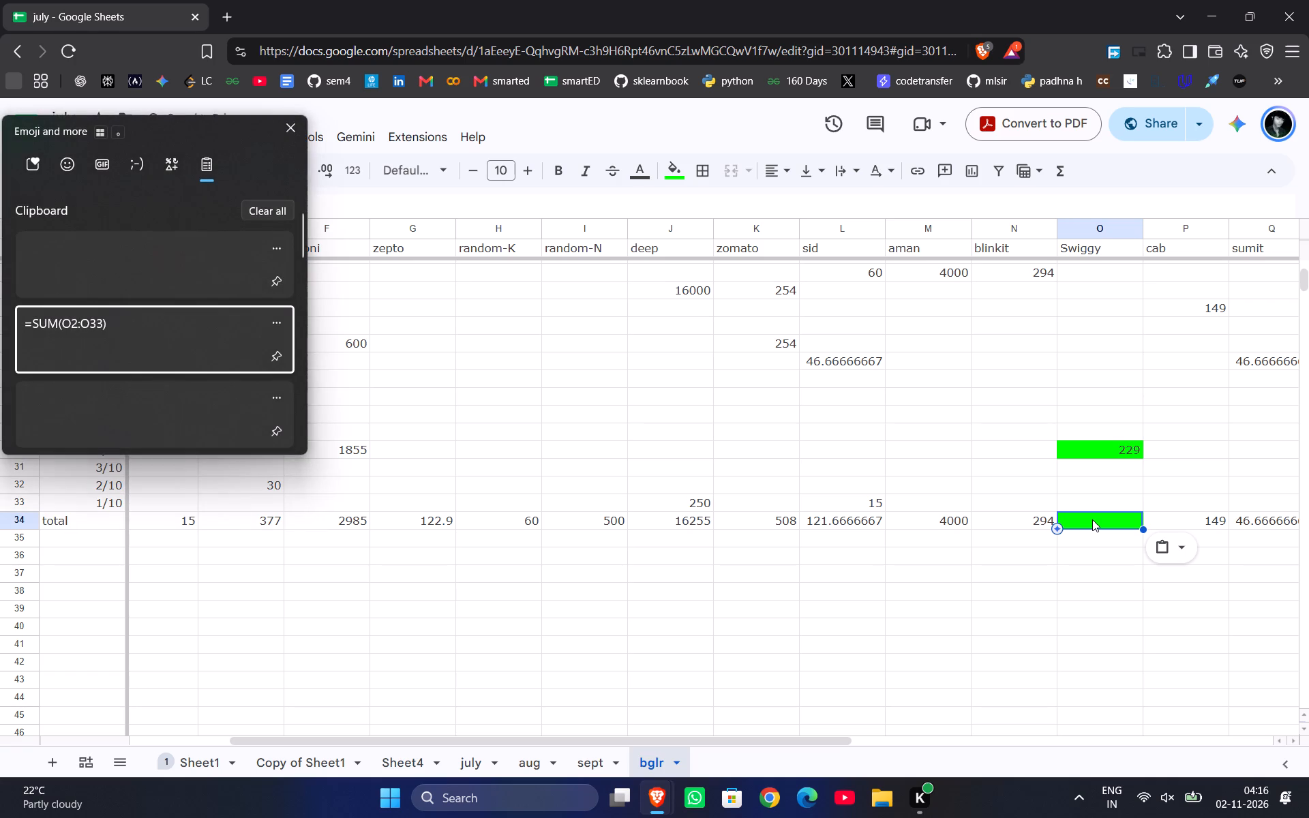
key(Return)
key(ctrl+v)
key(Return)
key(Return)
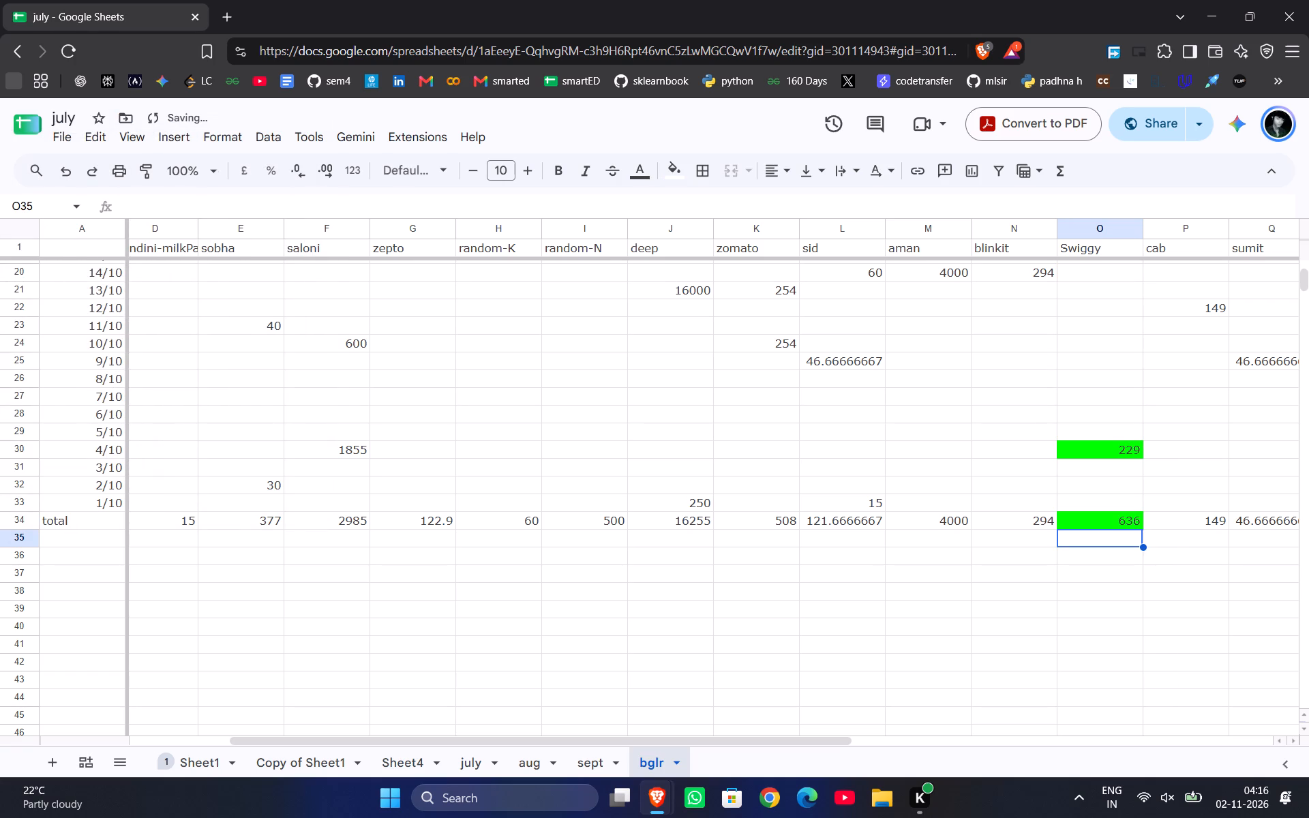
Review the green Swiggy cells against the other columns' entries and totals, and select blinkit's 14/10 entry.
scroll(1092, 519, up, 2)
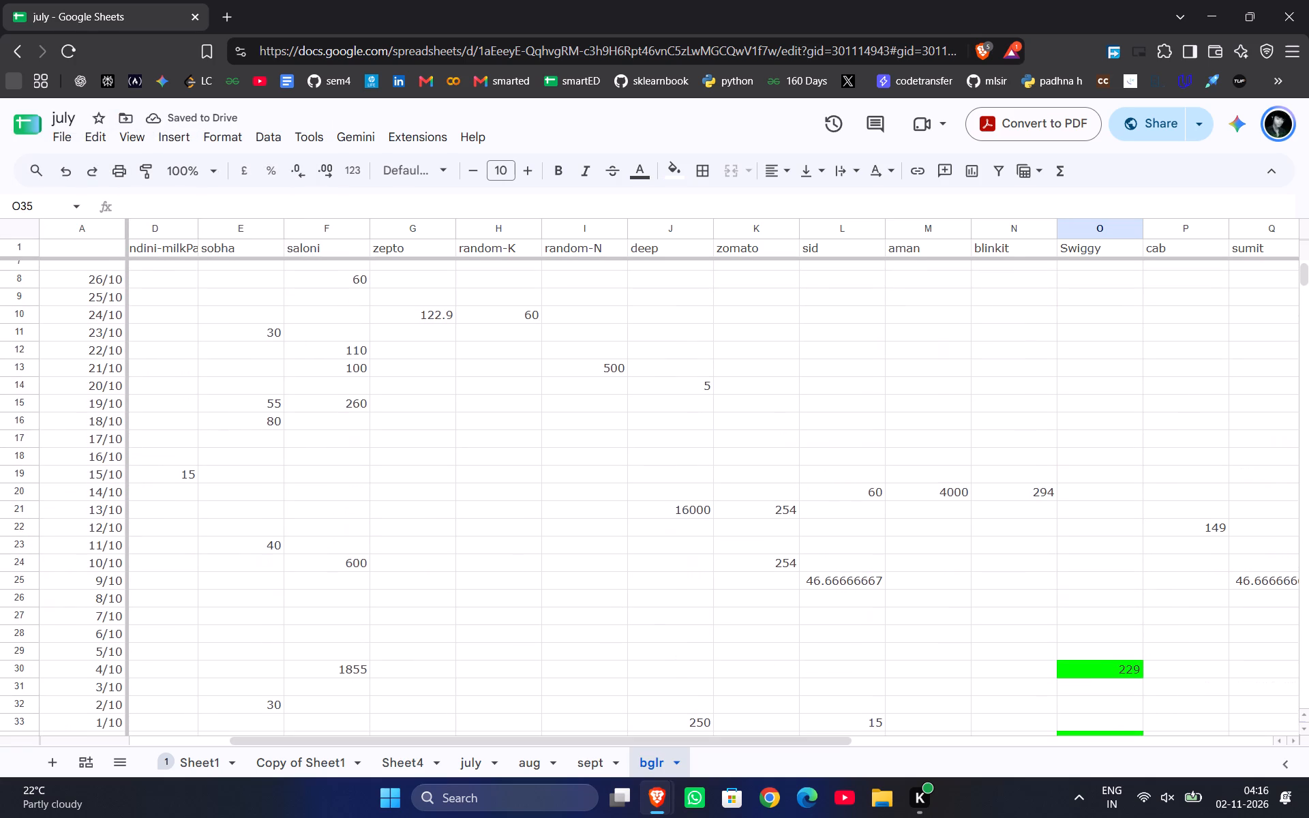
scroll(1092, 519, down, 1)
scroll(1092, 519, up, 3)
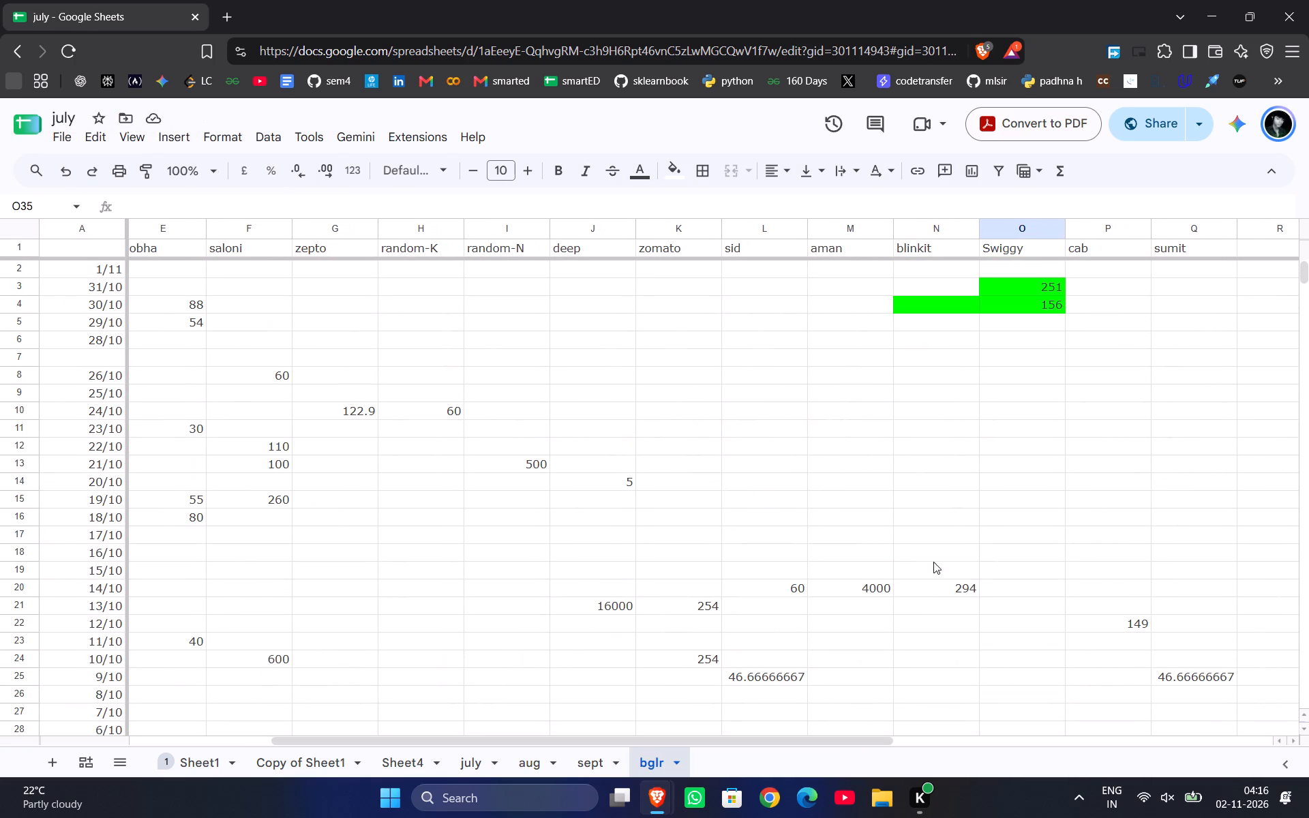
click(931, 583)
scroll(931, 583, down, 3)
scroll(931, 583, up, 3)
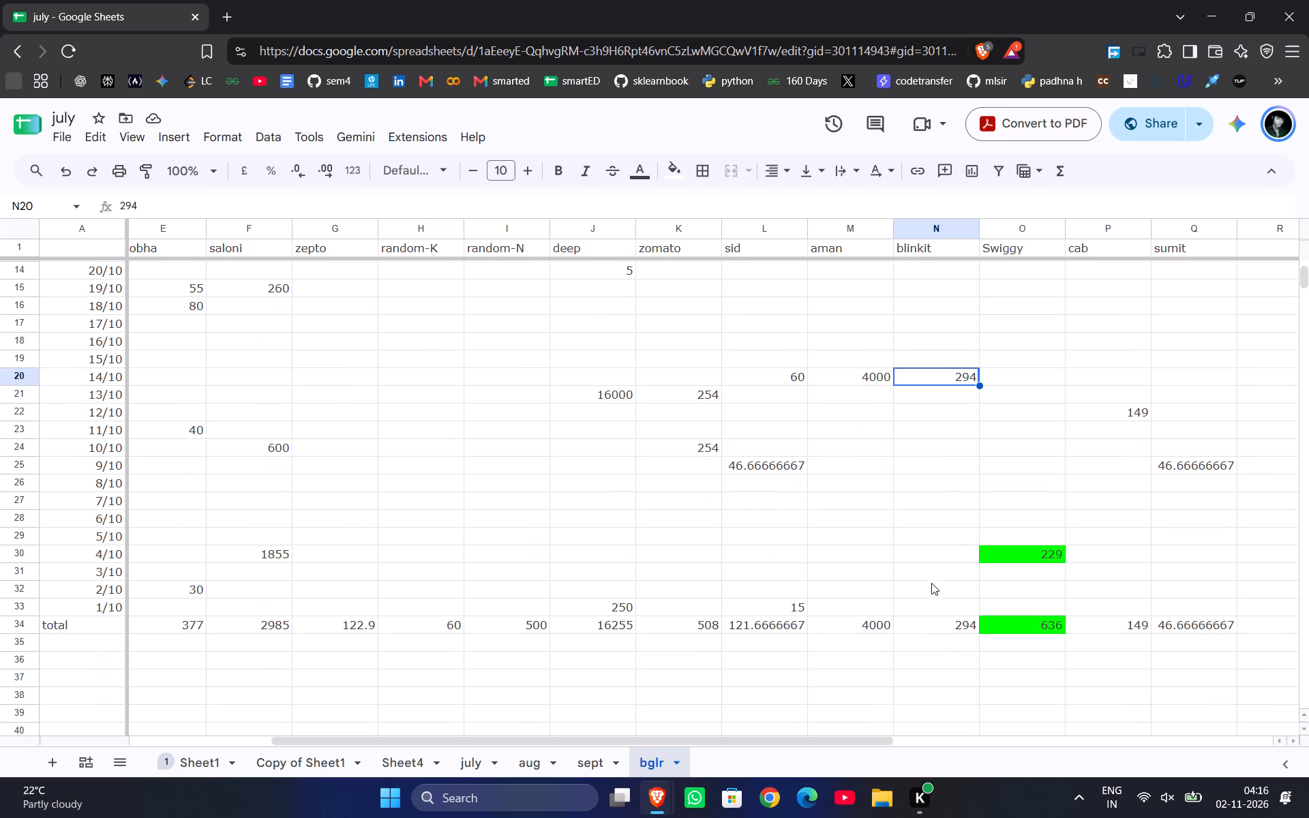
scroll(931, 583, up, 1)
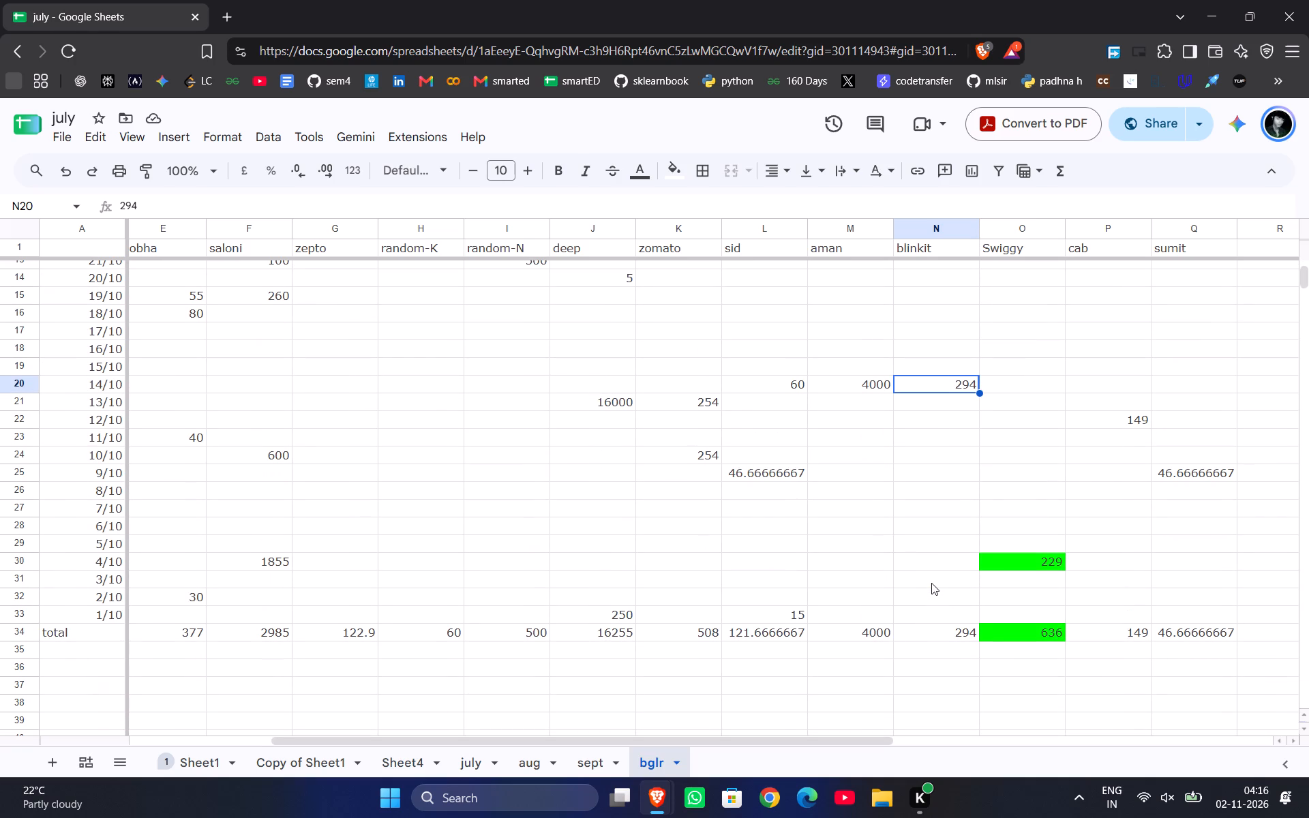
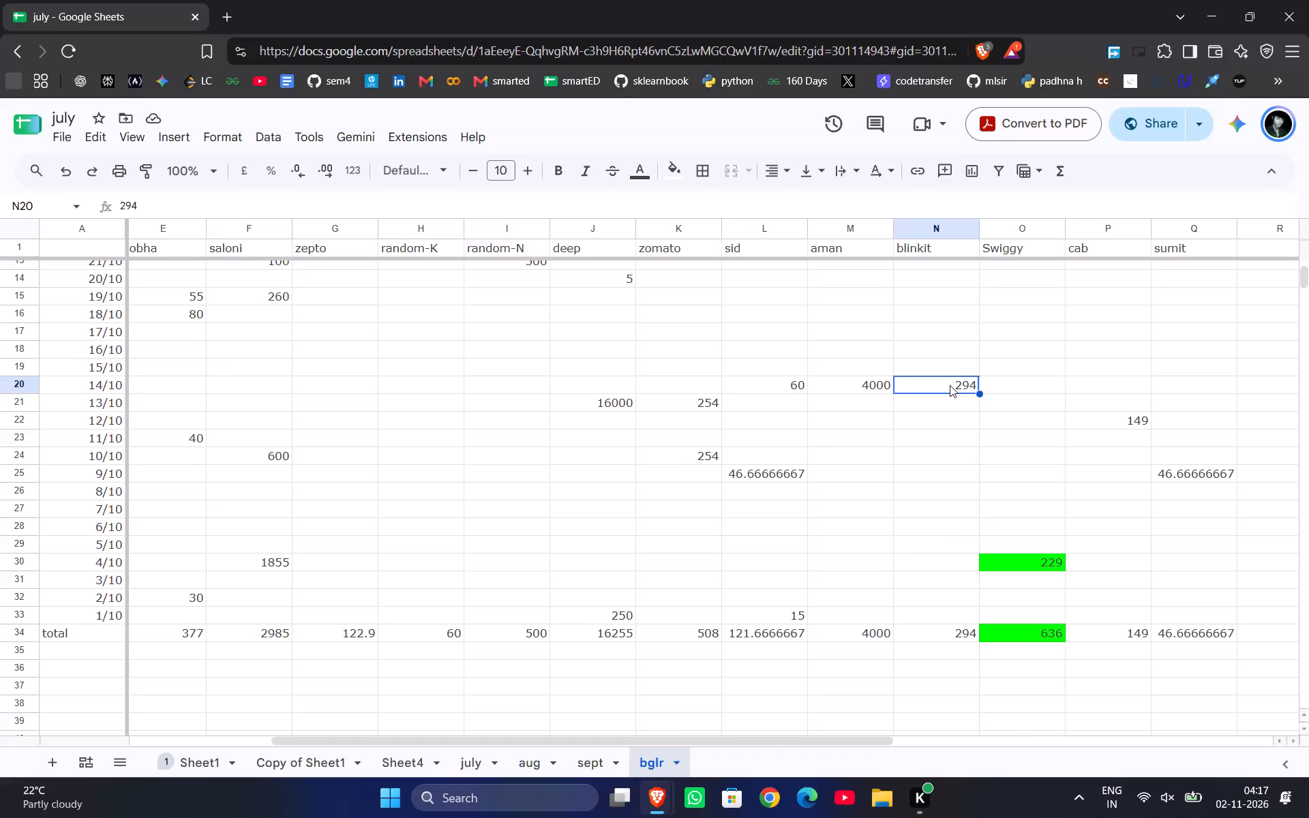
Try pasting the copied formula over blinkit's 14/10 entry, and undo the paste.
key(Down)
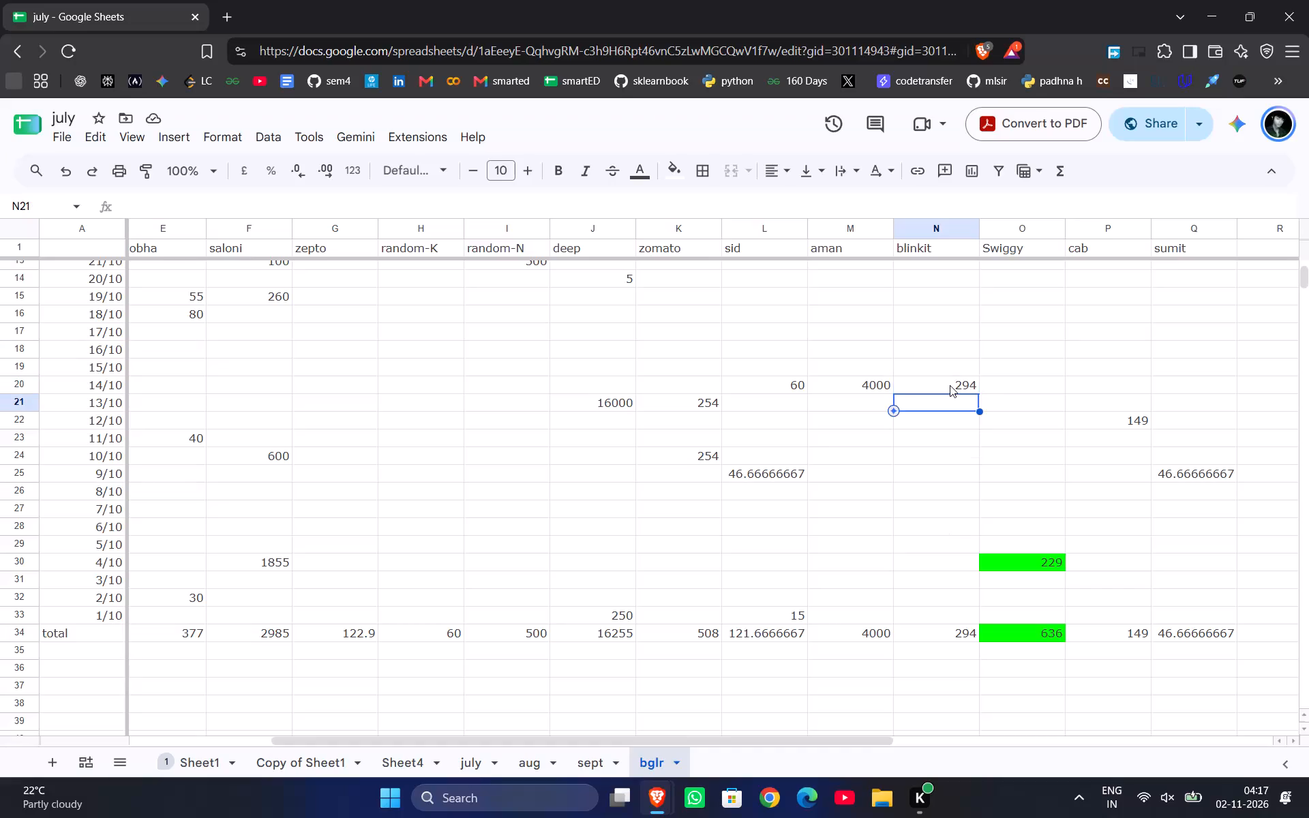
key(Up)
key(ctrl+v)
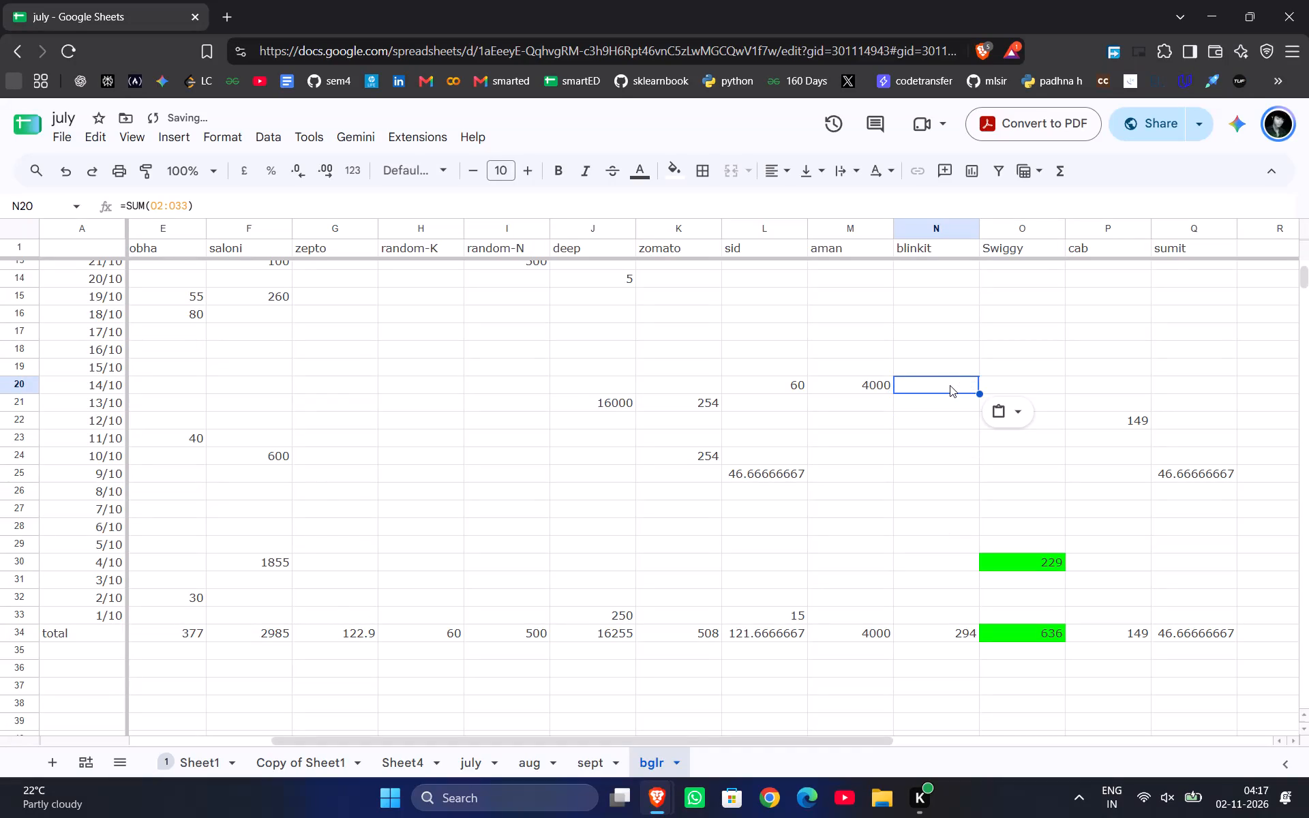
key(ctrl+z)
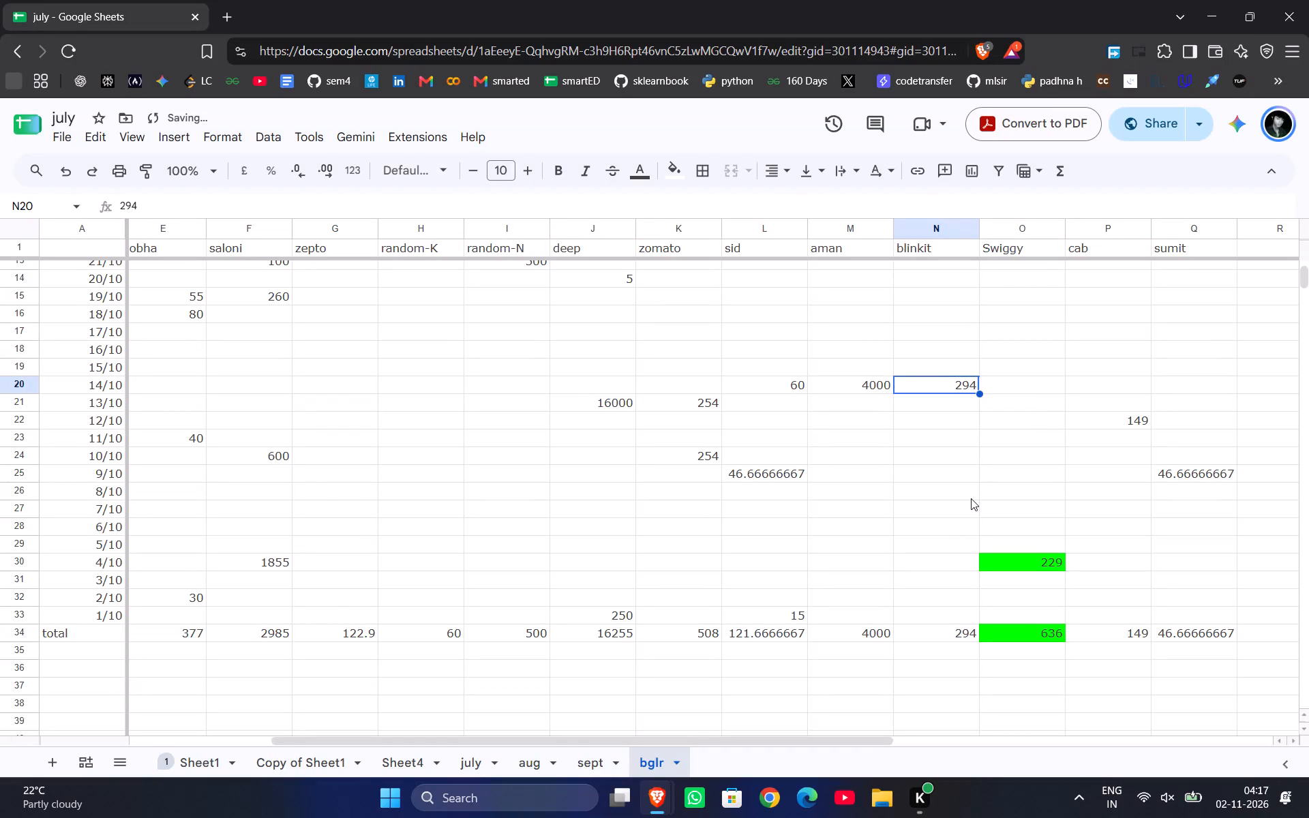
Copy the blank green cell in blinkit's 30/10 row over blinkit's 14/10 entry and re-enter 294 there.
click(971, 498)
scroll(992, 547, up, 4)
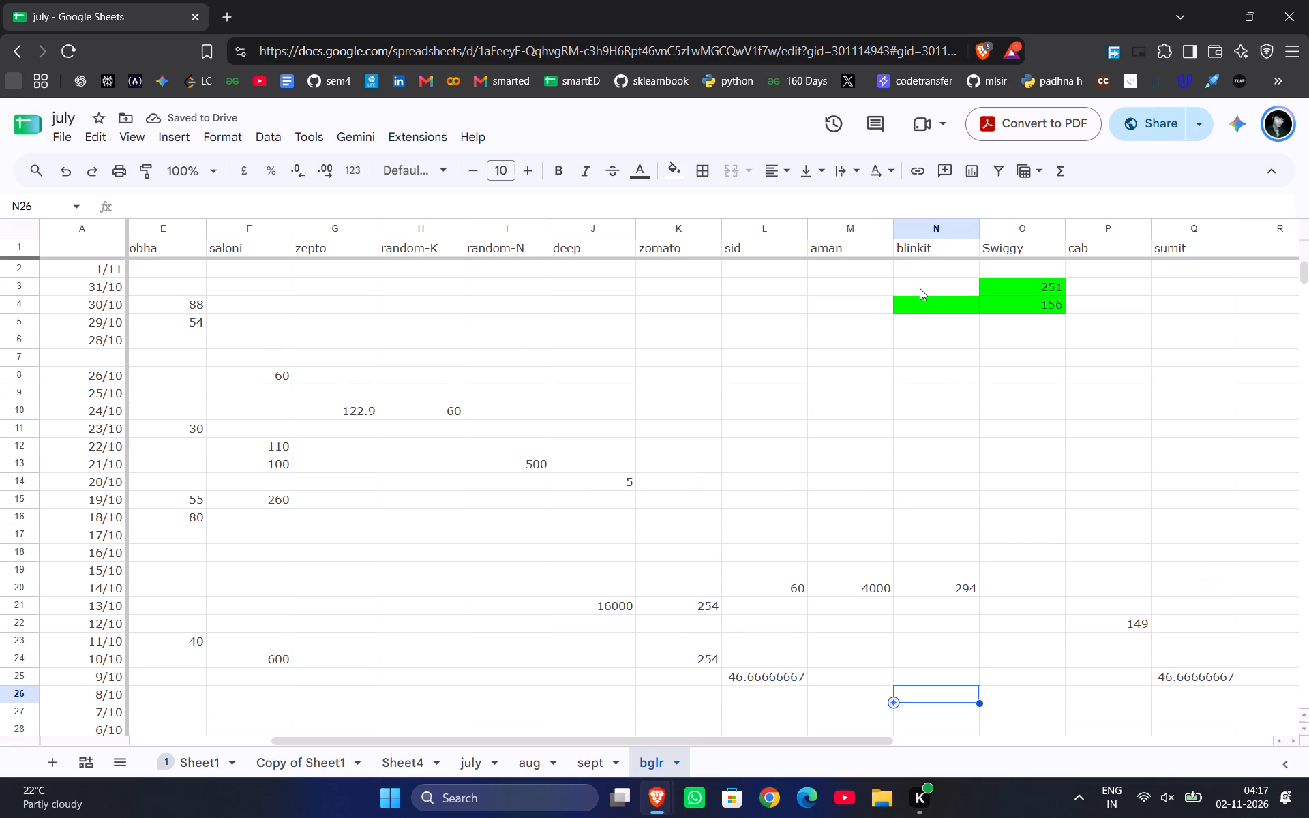
click(920, 307)
key(ctrl+c)
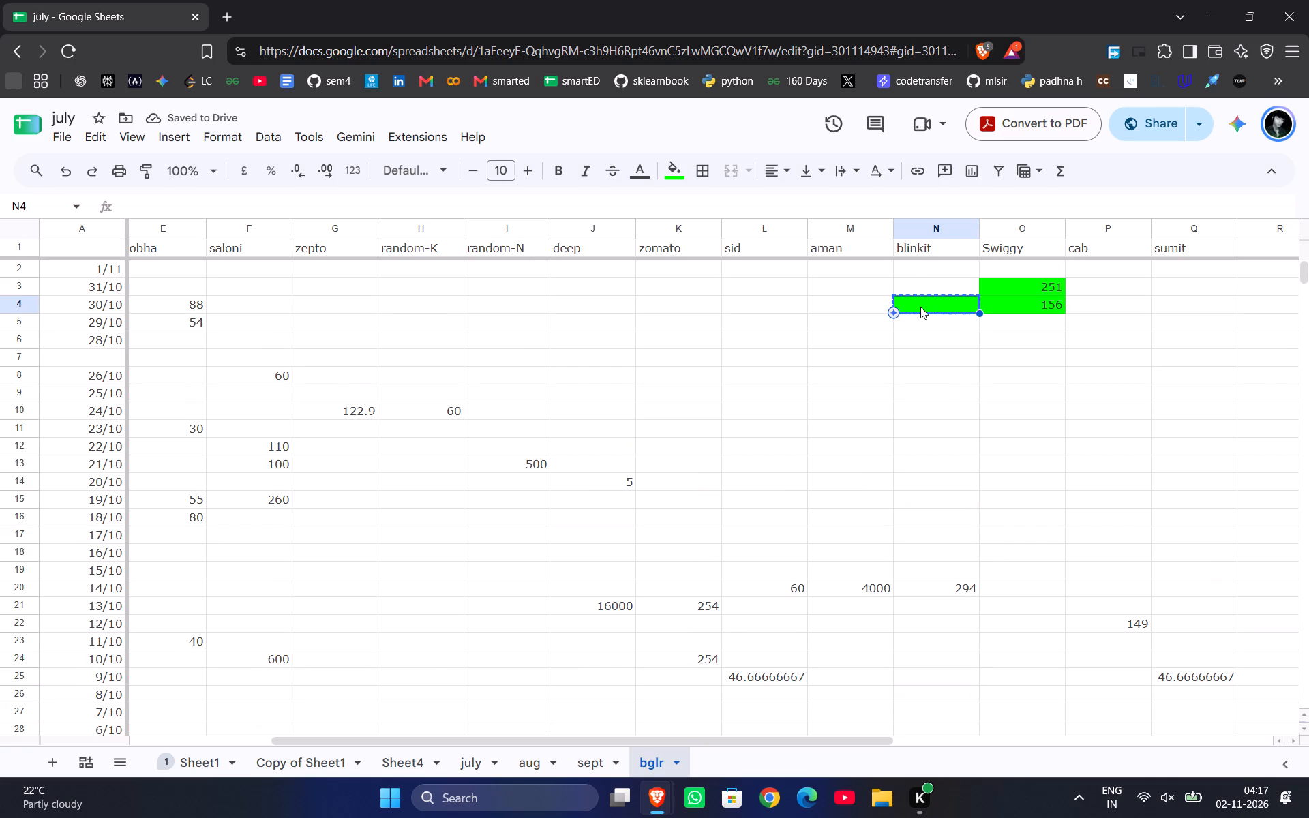
ctrl+click(929, 594)
key(ctrl+v)
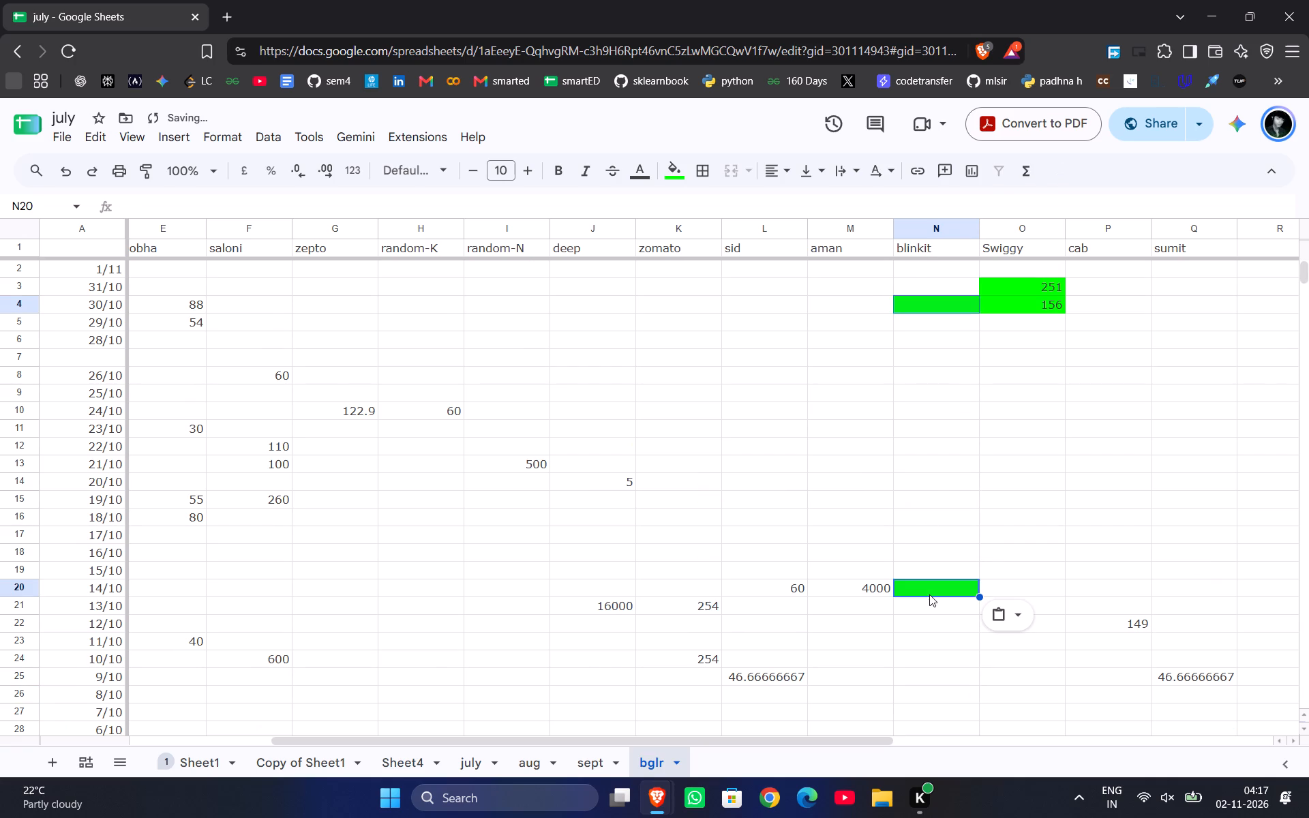
text(294)
key(Return)
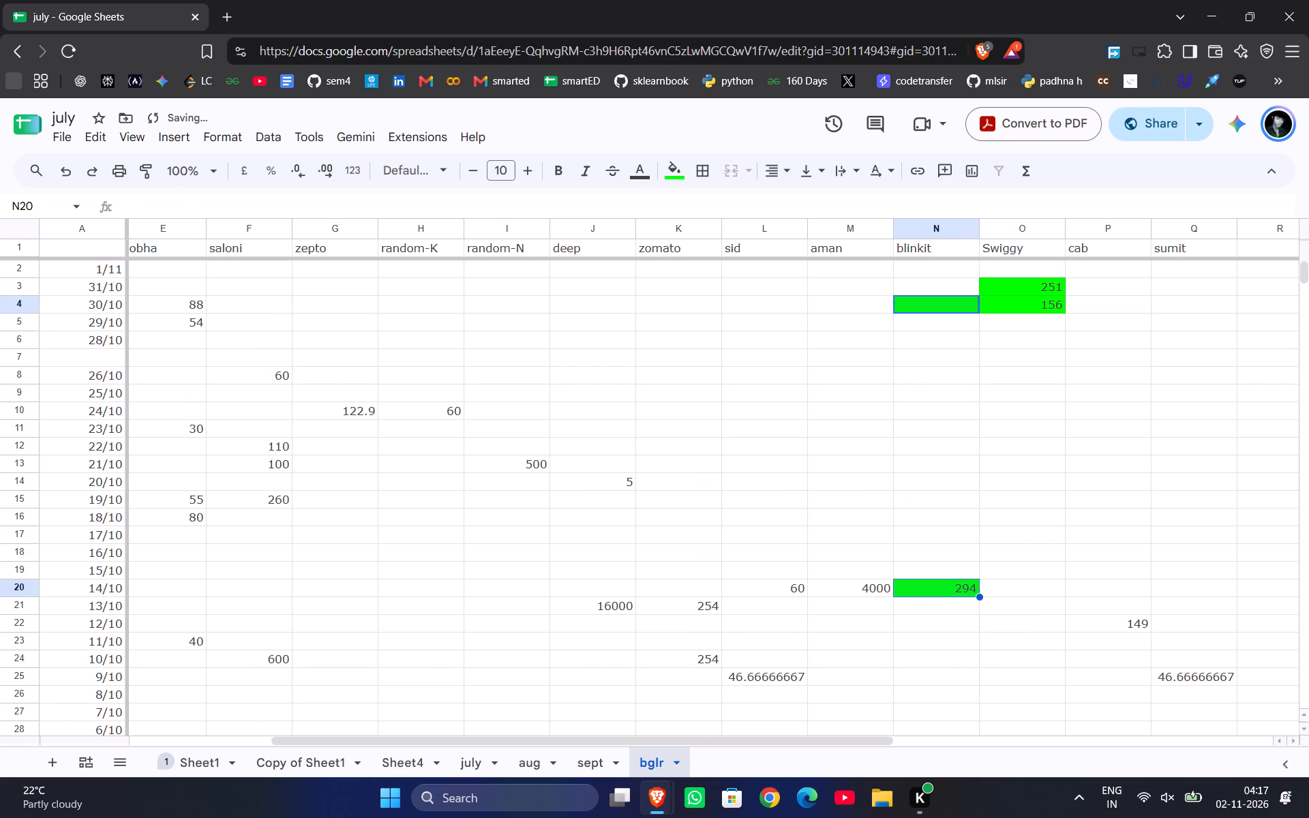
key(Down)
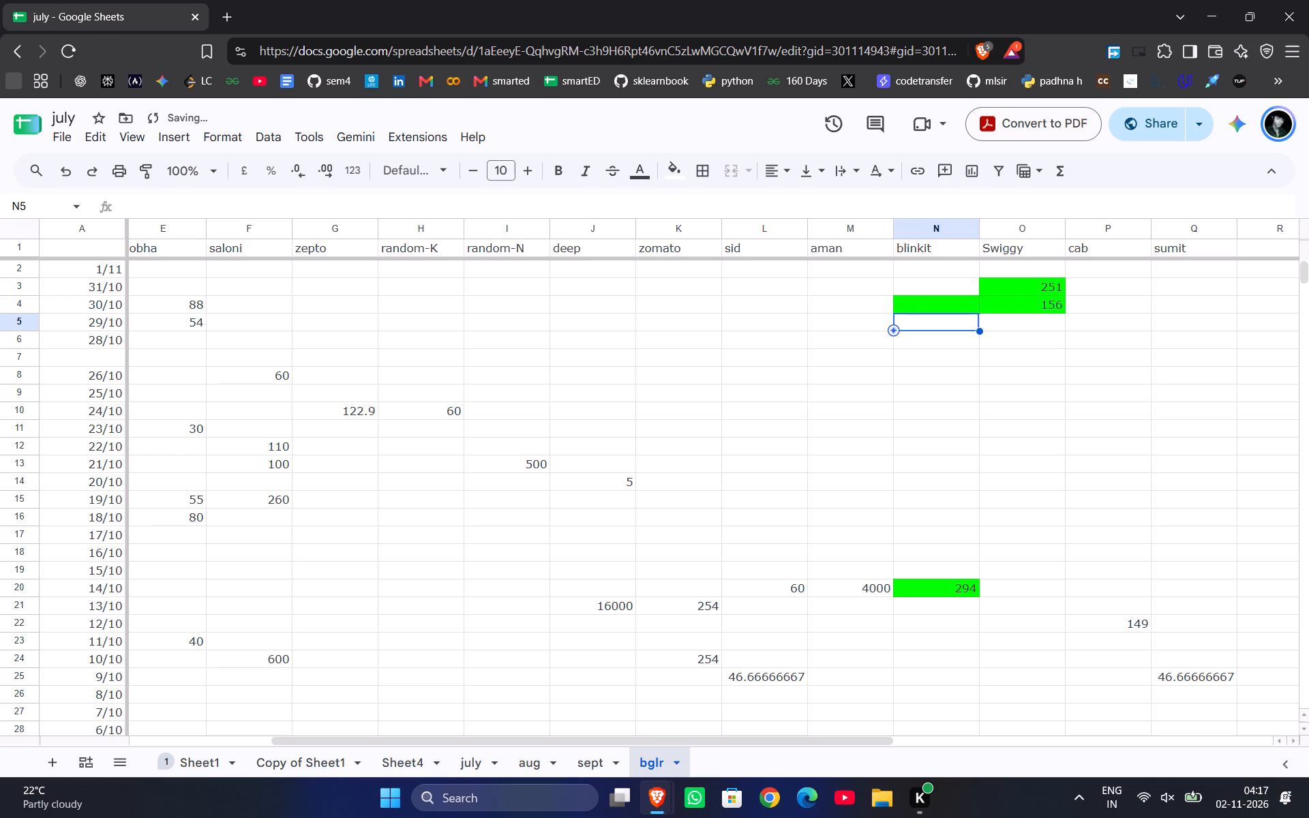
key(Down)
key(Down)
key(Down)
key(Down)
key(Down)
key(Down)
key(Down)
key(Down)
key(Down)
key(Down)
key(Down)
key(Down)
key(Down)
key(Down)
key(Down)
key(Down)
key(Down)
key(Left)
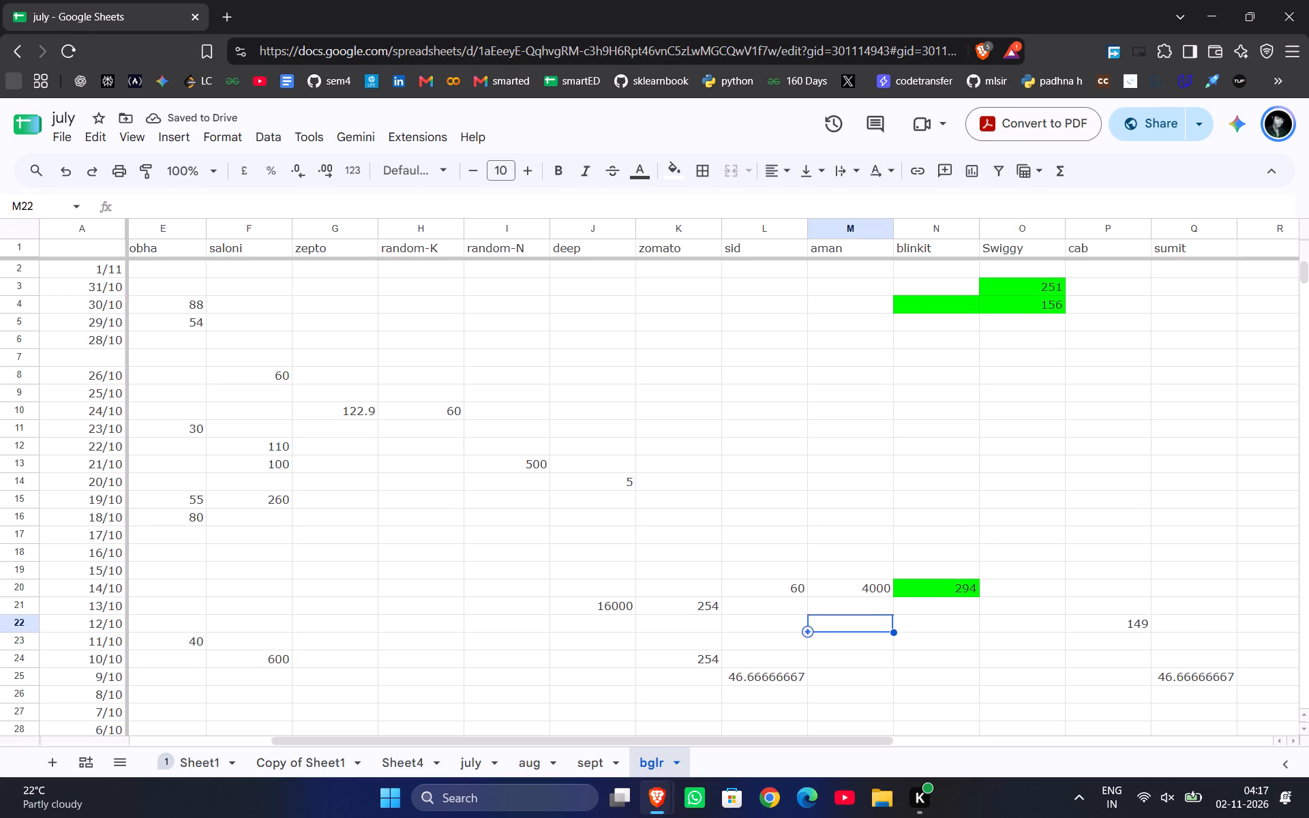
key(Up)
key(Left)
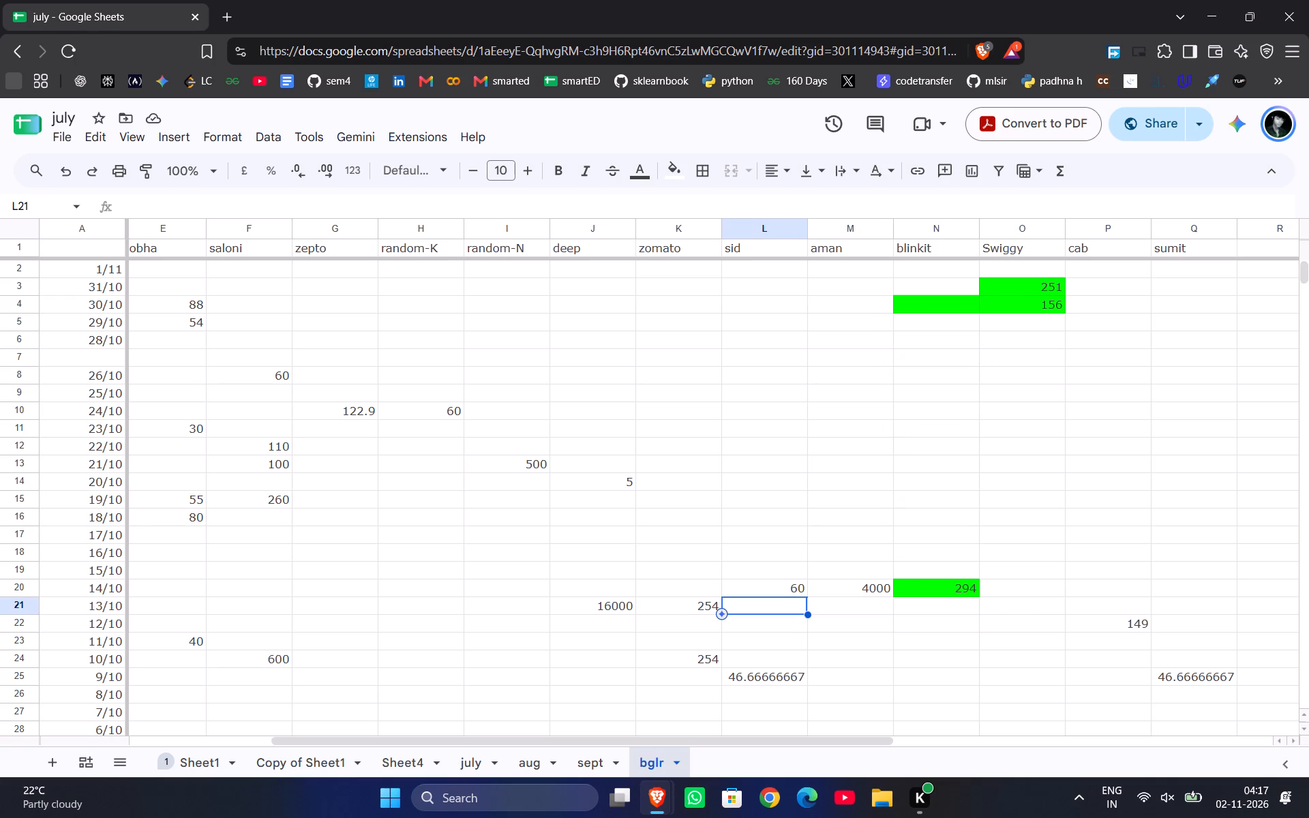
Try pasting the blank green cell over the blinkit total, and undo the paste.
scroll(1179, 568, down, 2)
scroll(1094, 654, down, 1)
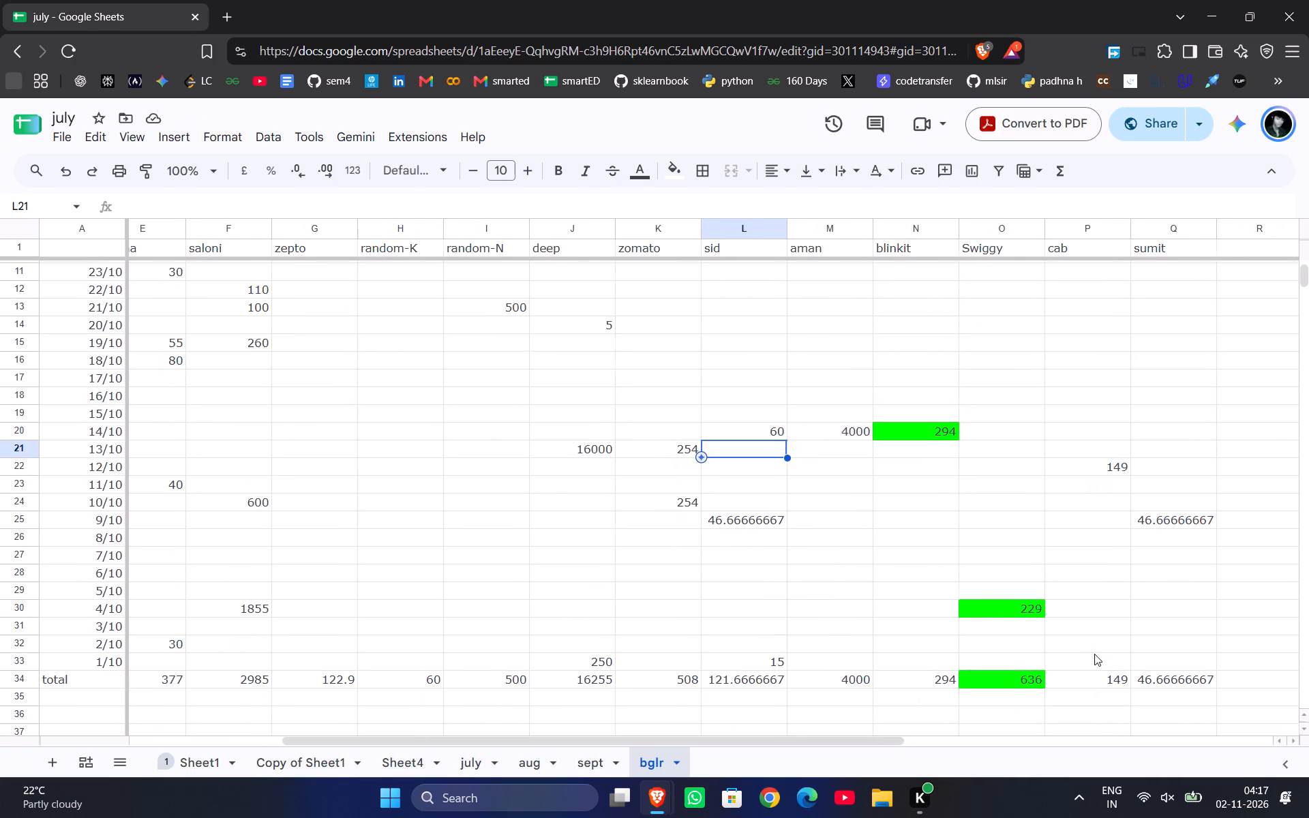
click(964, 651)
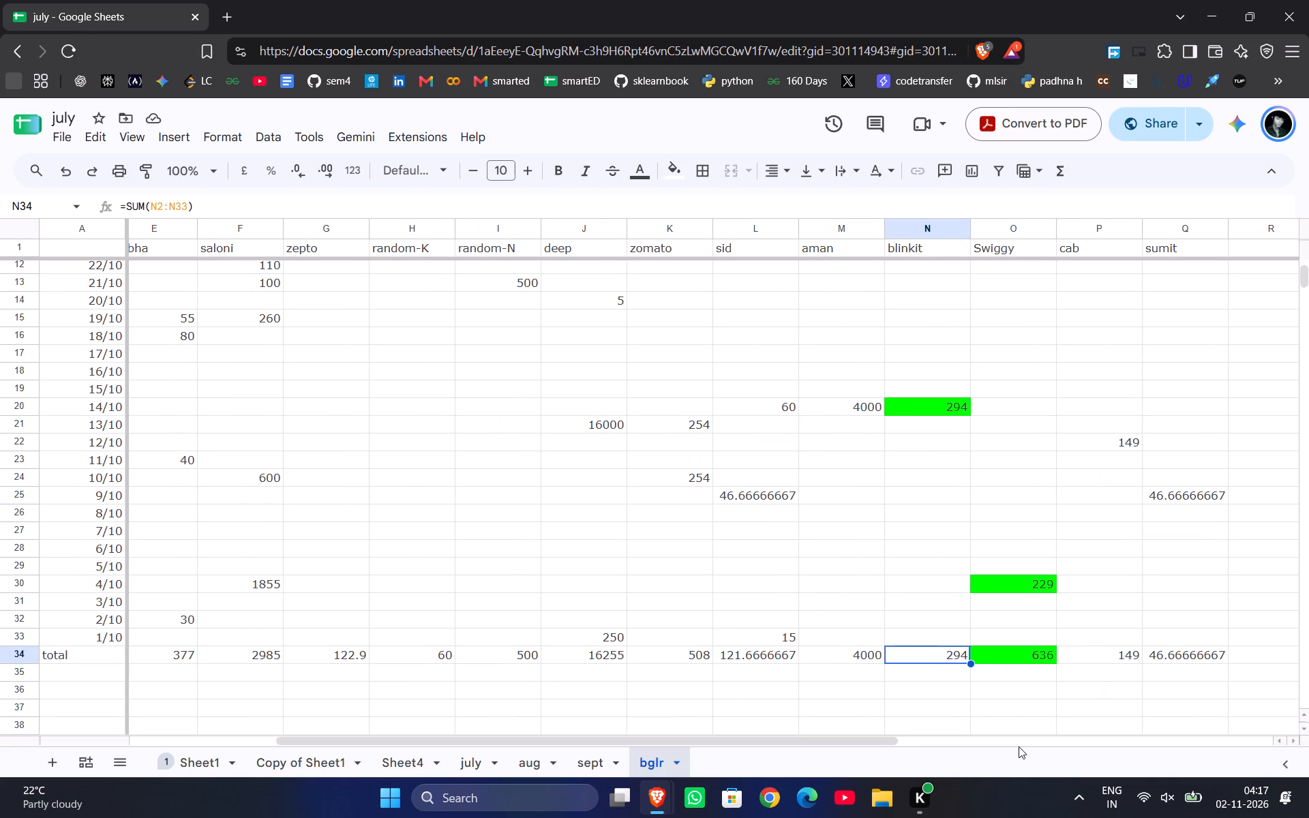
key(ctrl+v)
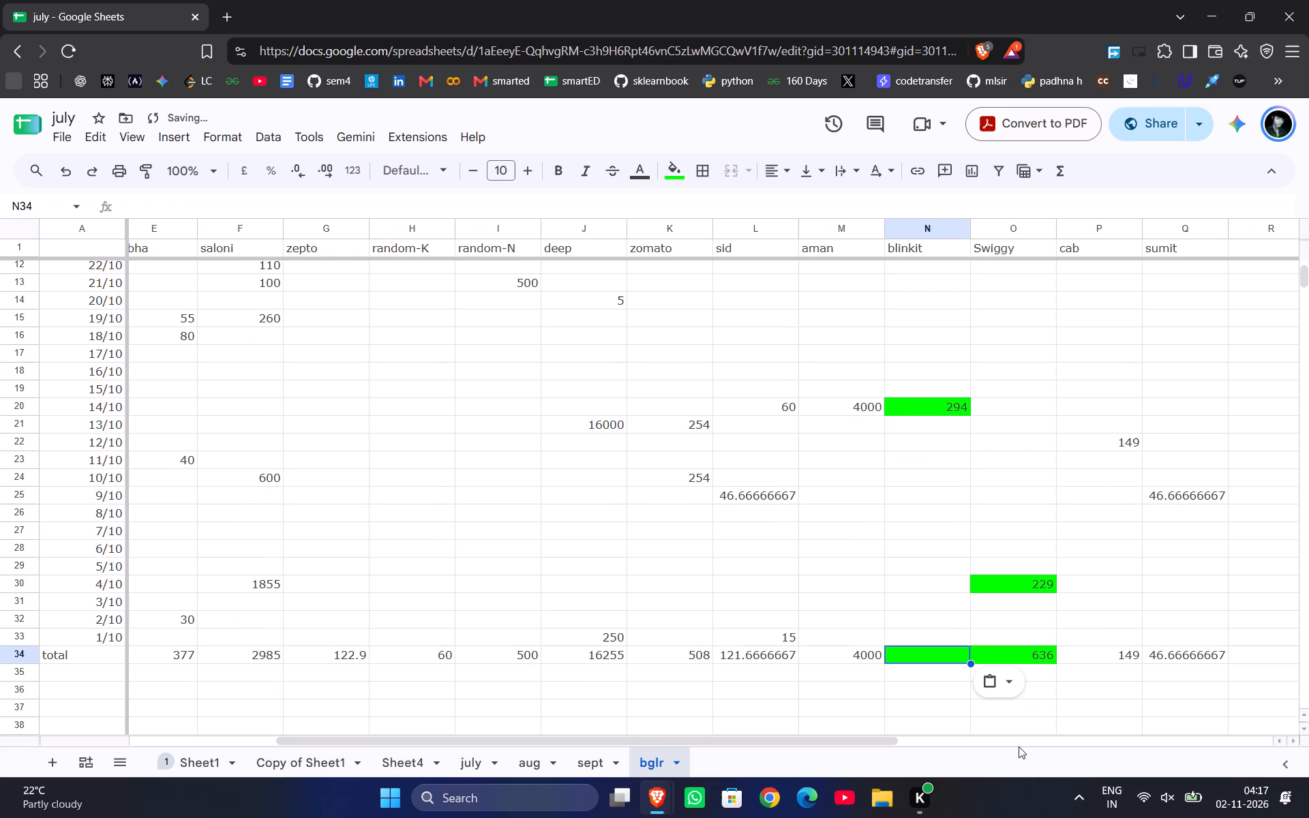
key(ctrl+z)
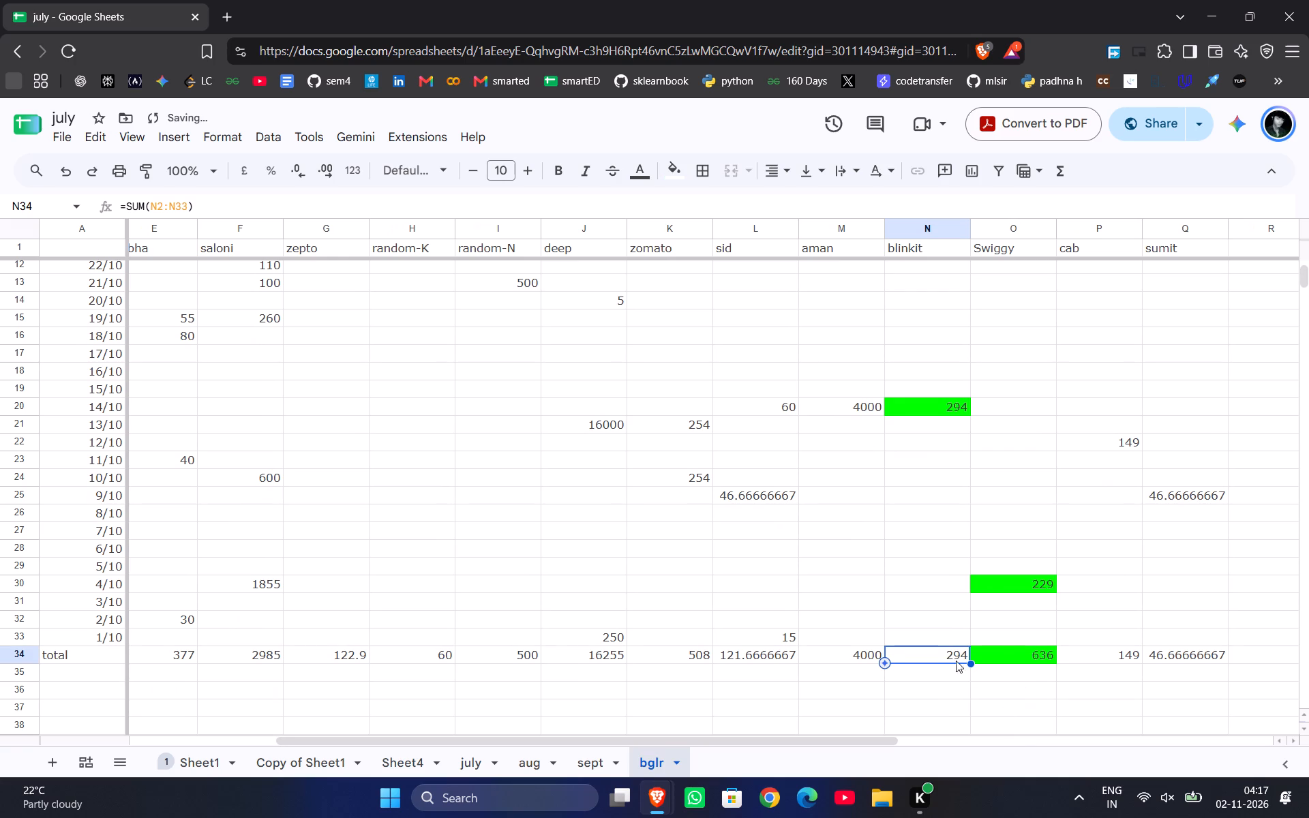
Copy the blinkit total's formula text =SUM(N2:N33) and paste it into the empty cab cell for 5/10.
triple_click(950, 650)
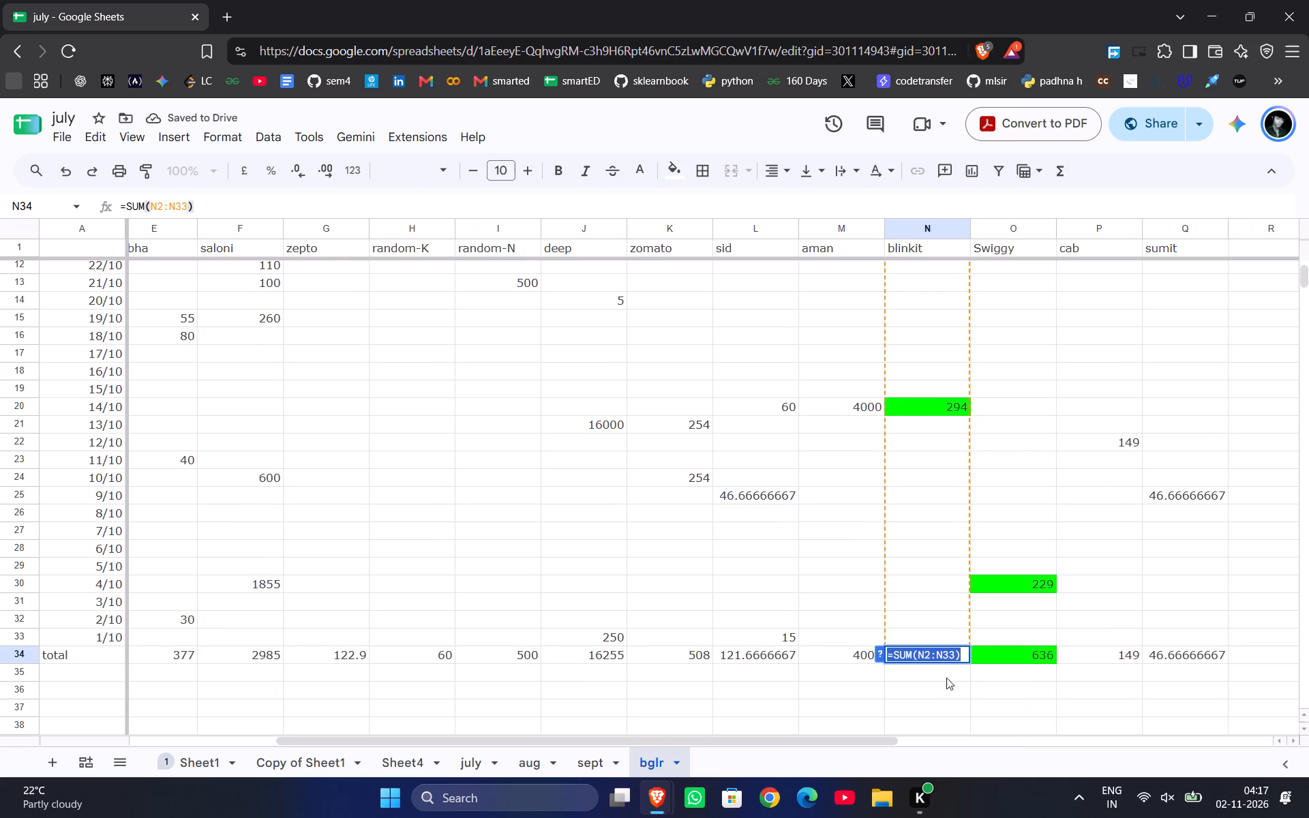
click(955, 660)
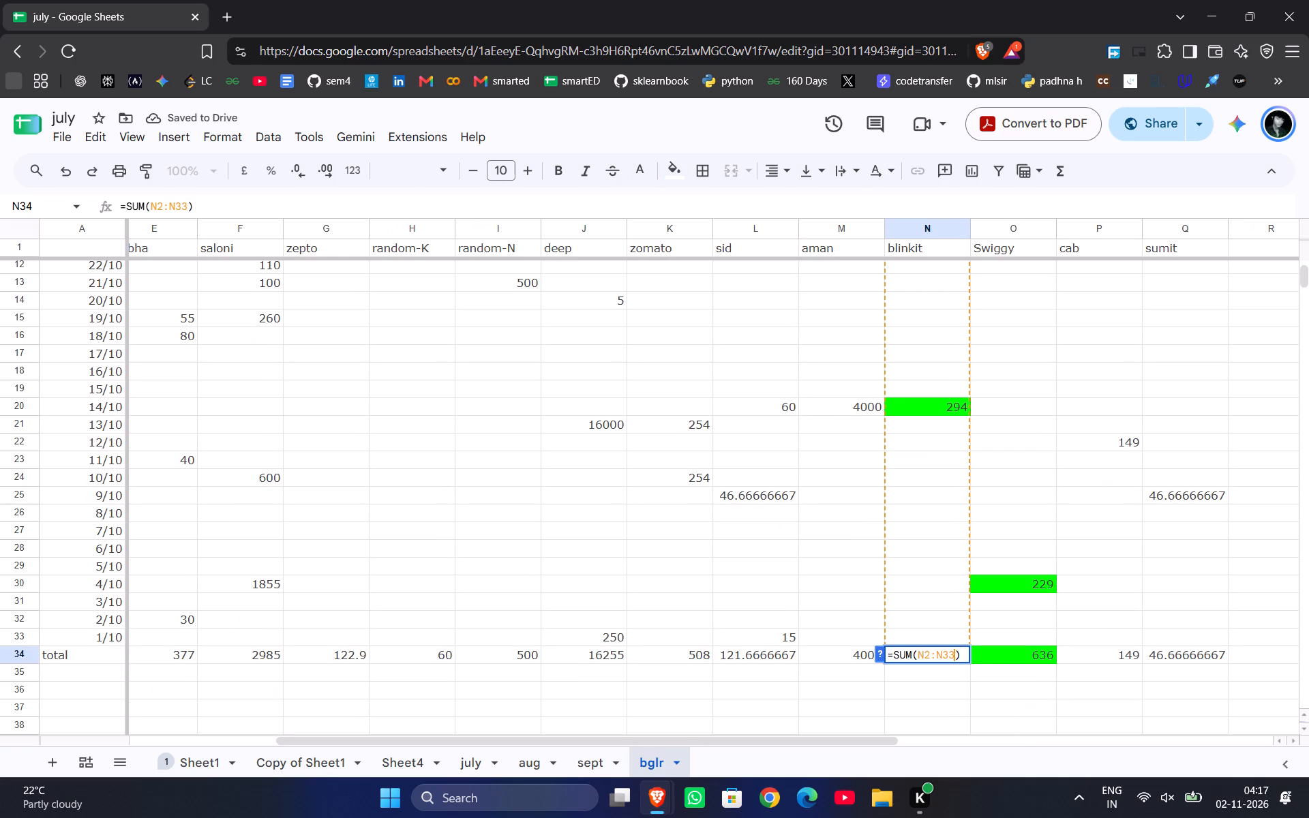
triple_click(954, 656)
click(954, 656)
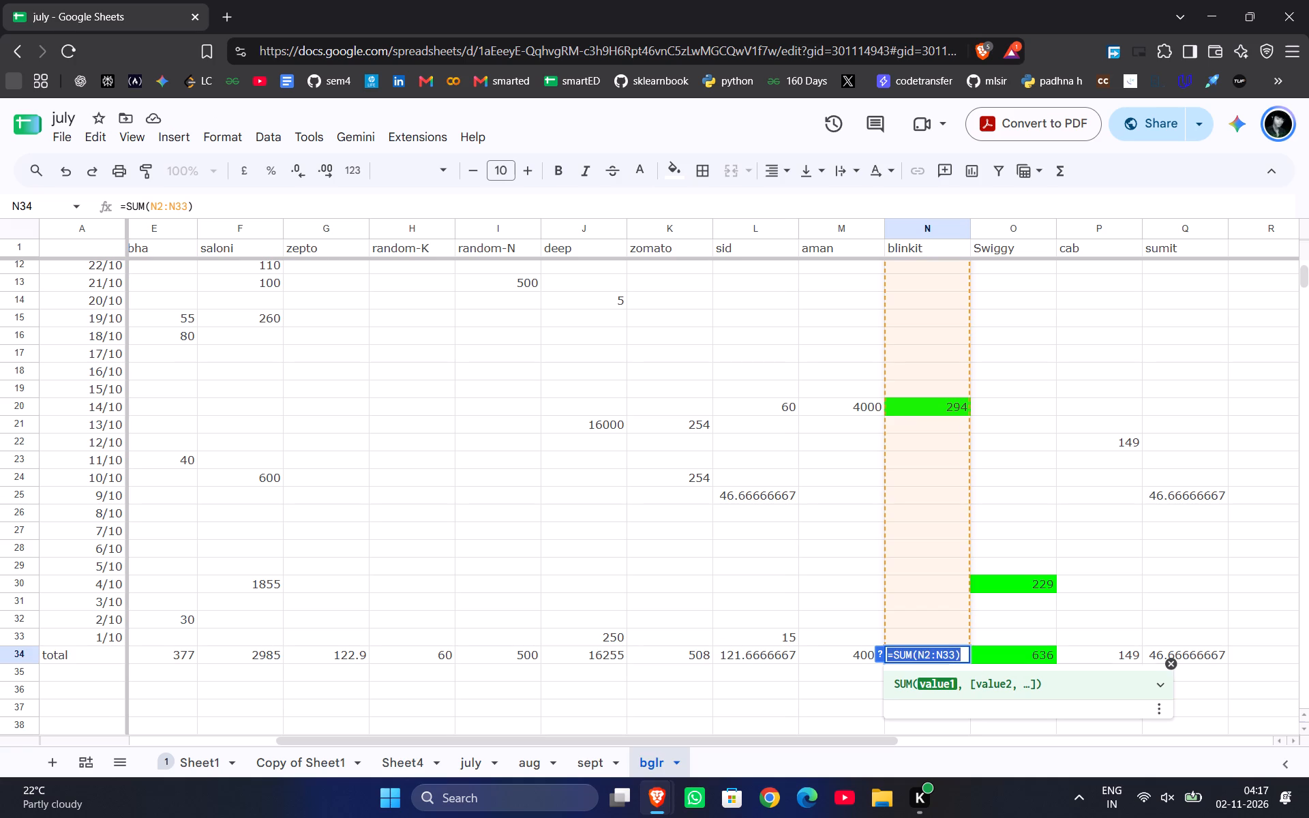
key(ctrl+c)
click(1086, 571)
key(ctrl+v)
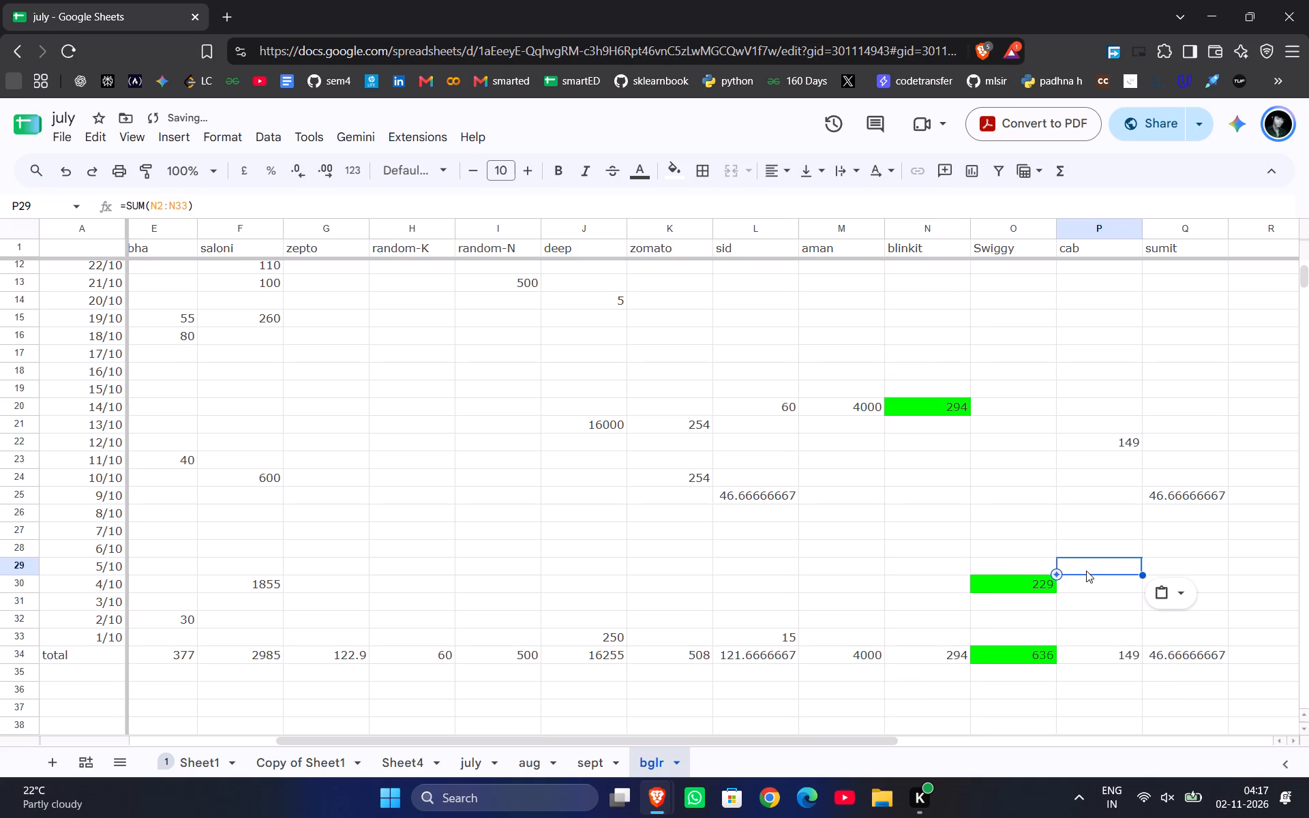
Copy the blank green cell in blinkit's 30/10 row and paste it over the blinkit total cell.
scroll(1010, 452, up, 2)
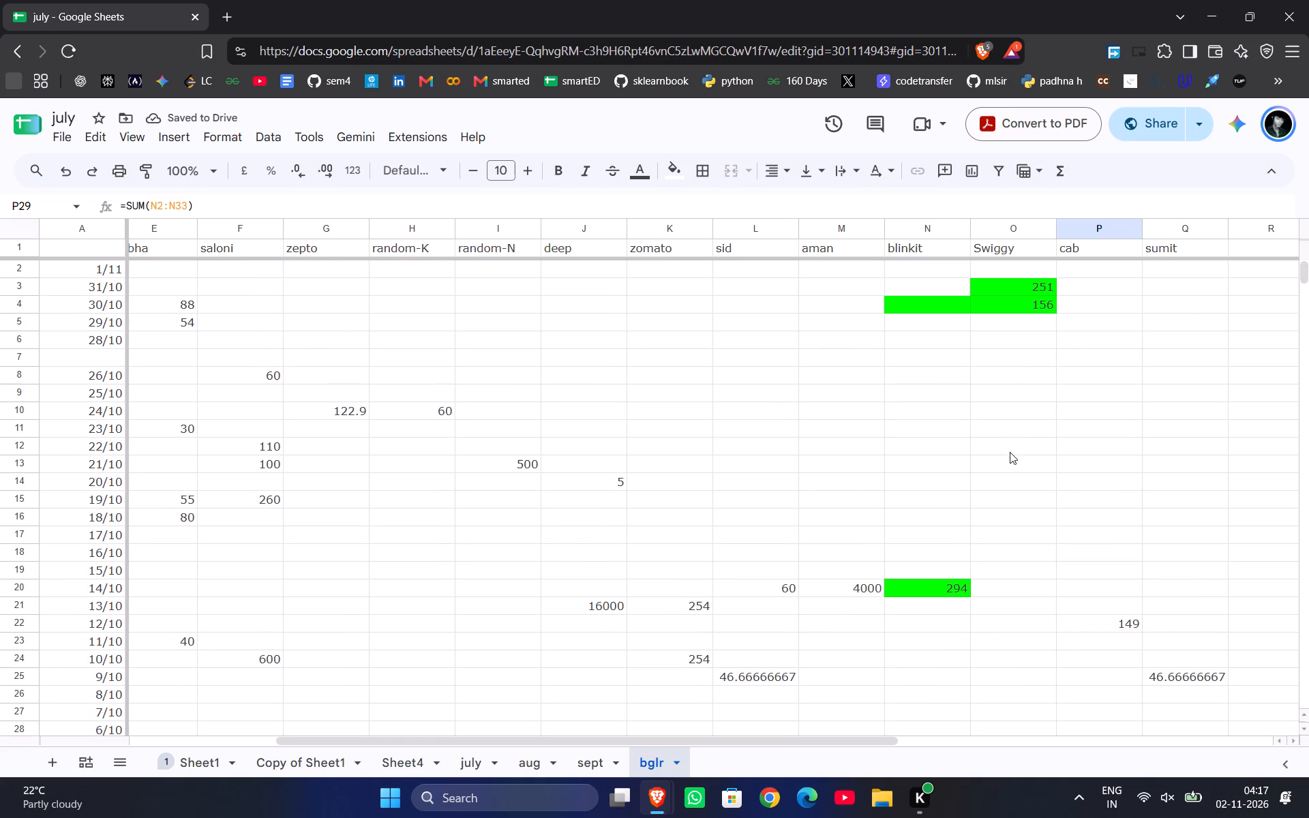
click(941, 309)
key(ctrl+c)
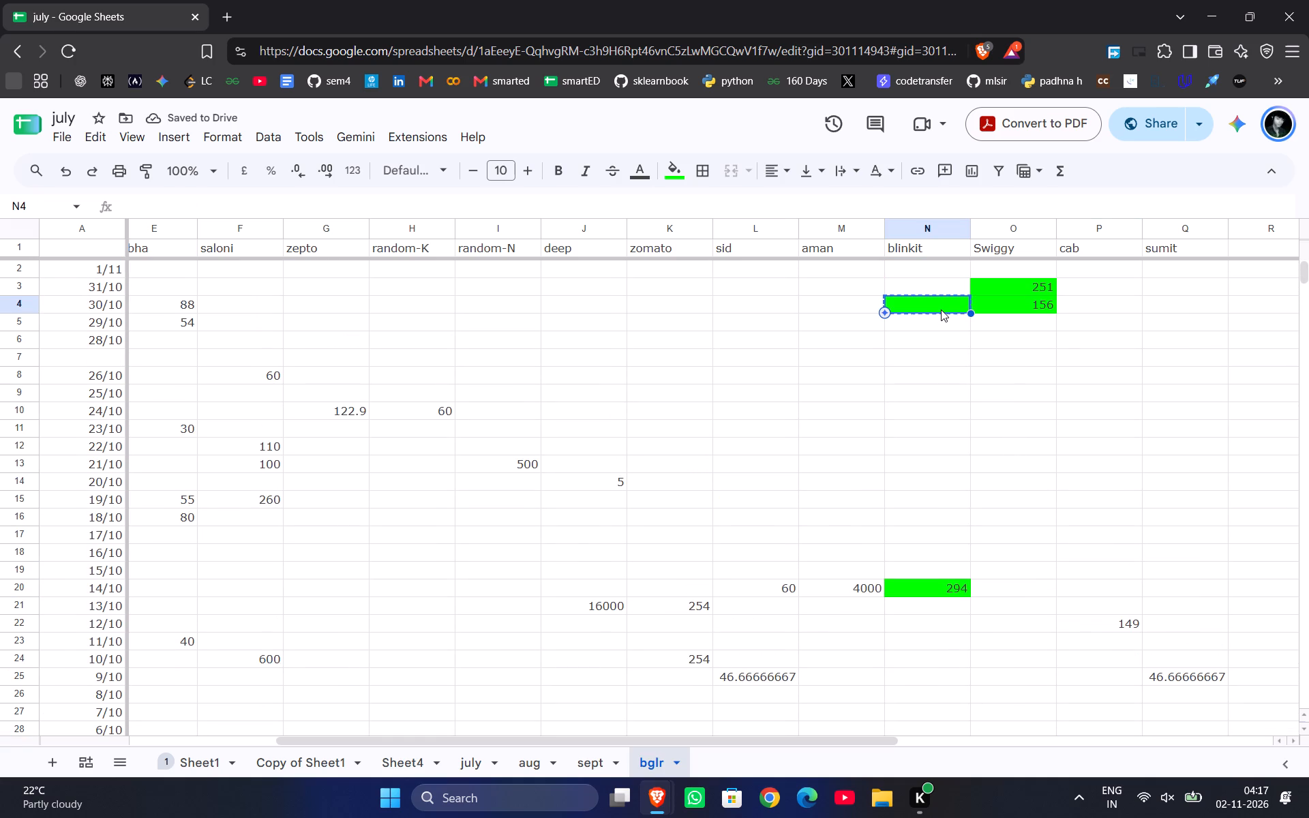
scroll(941, 309, down, 4)
click(946, 416)
key(ctrl+v)
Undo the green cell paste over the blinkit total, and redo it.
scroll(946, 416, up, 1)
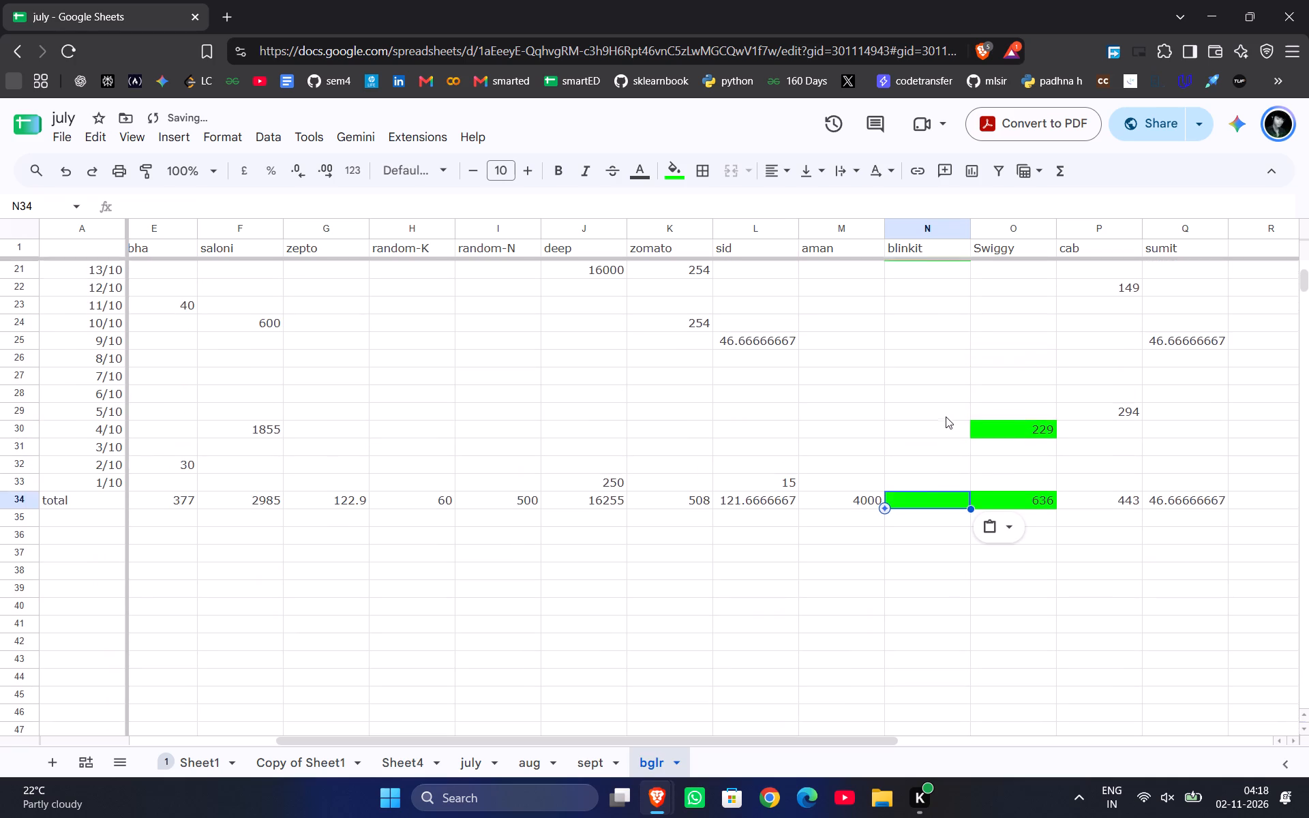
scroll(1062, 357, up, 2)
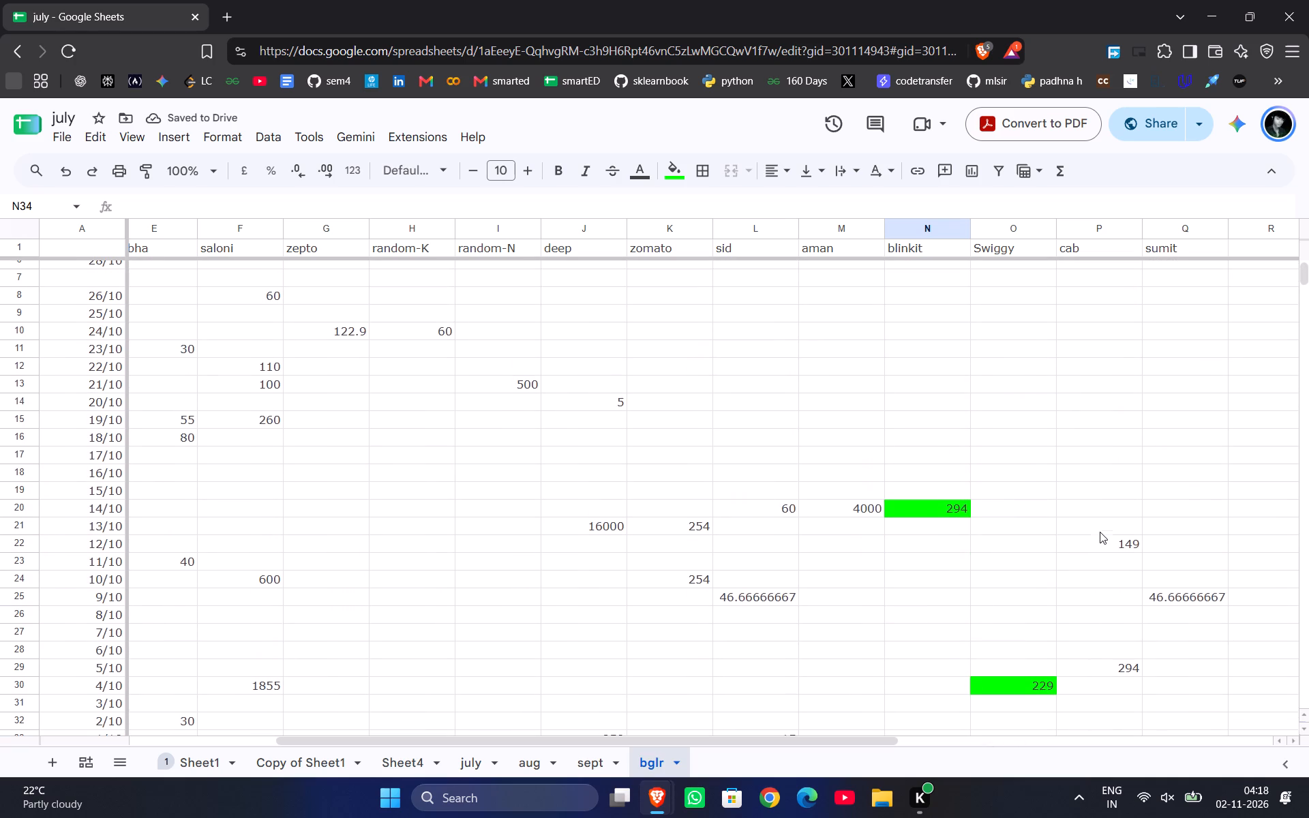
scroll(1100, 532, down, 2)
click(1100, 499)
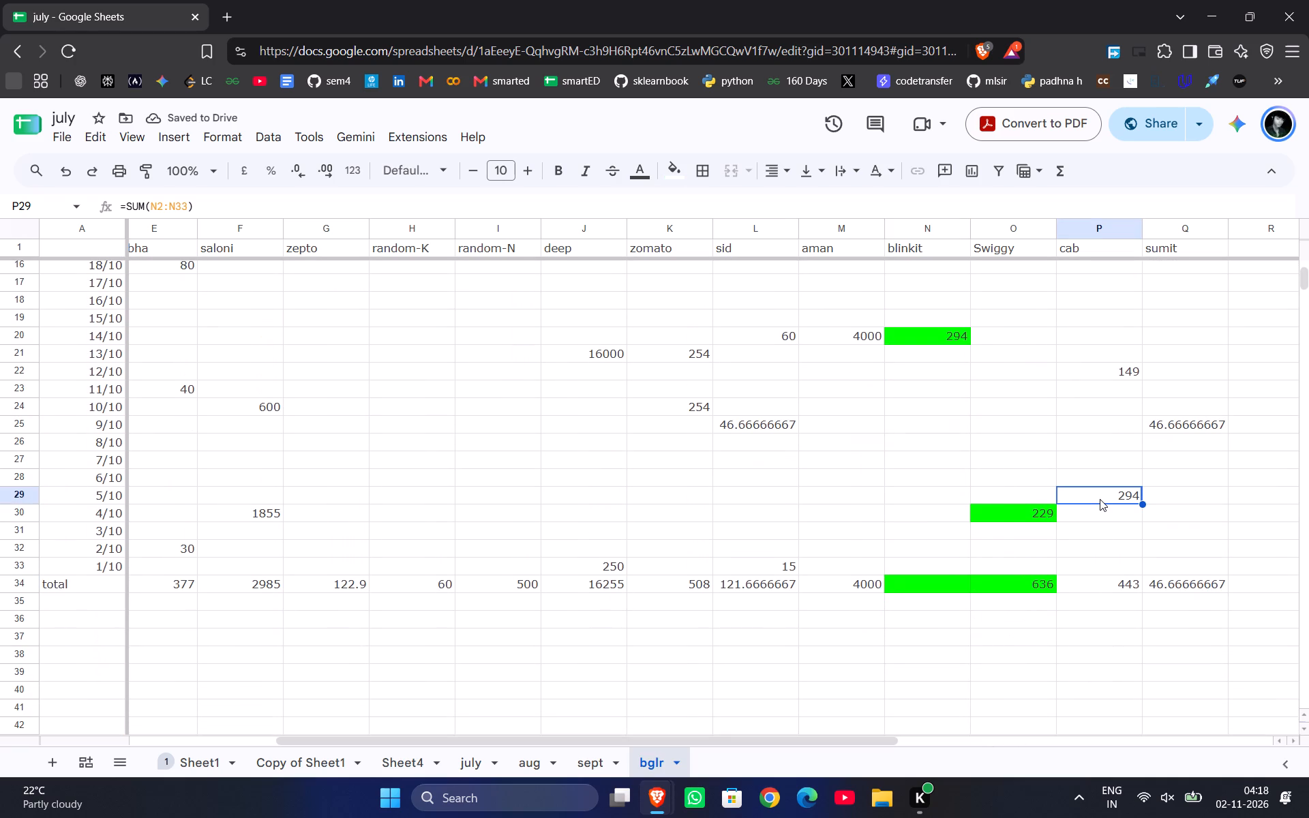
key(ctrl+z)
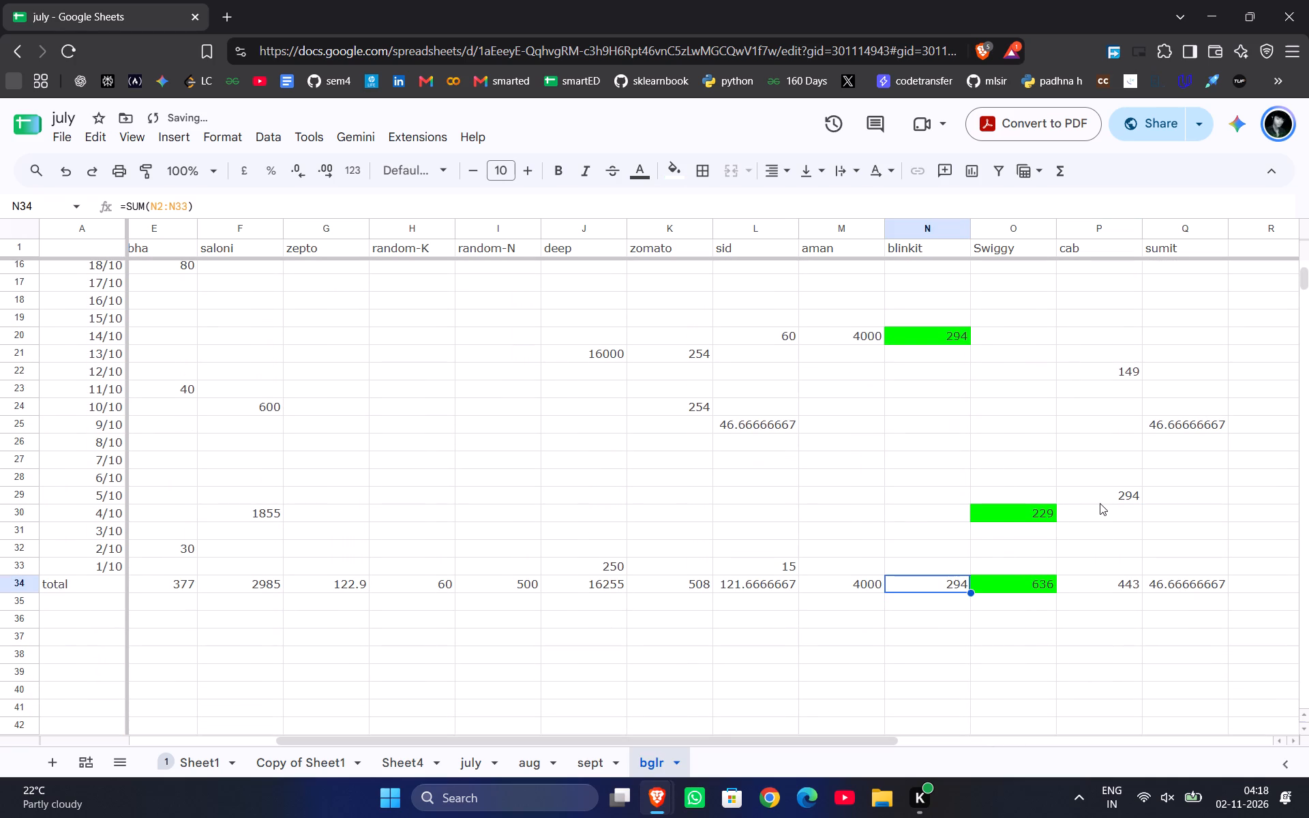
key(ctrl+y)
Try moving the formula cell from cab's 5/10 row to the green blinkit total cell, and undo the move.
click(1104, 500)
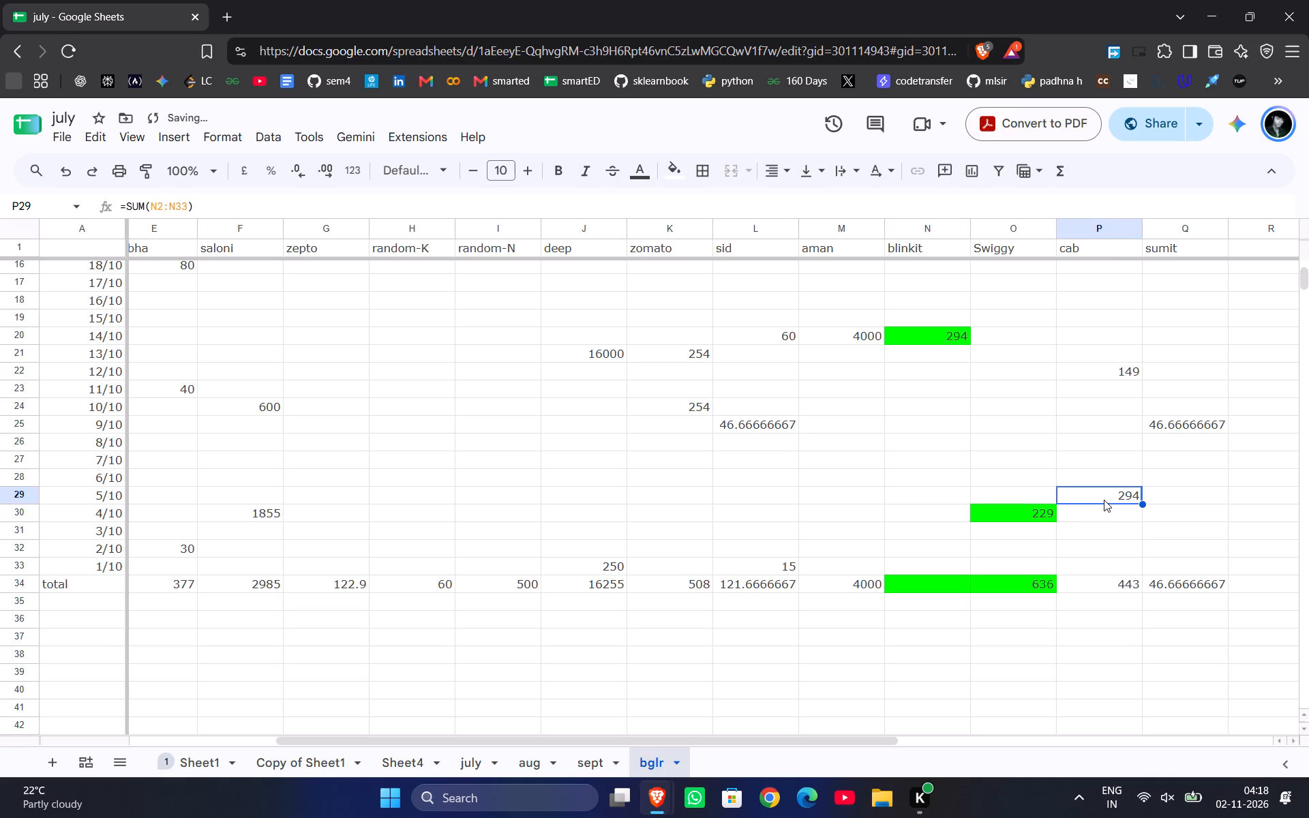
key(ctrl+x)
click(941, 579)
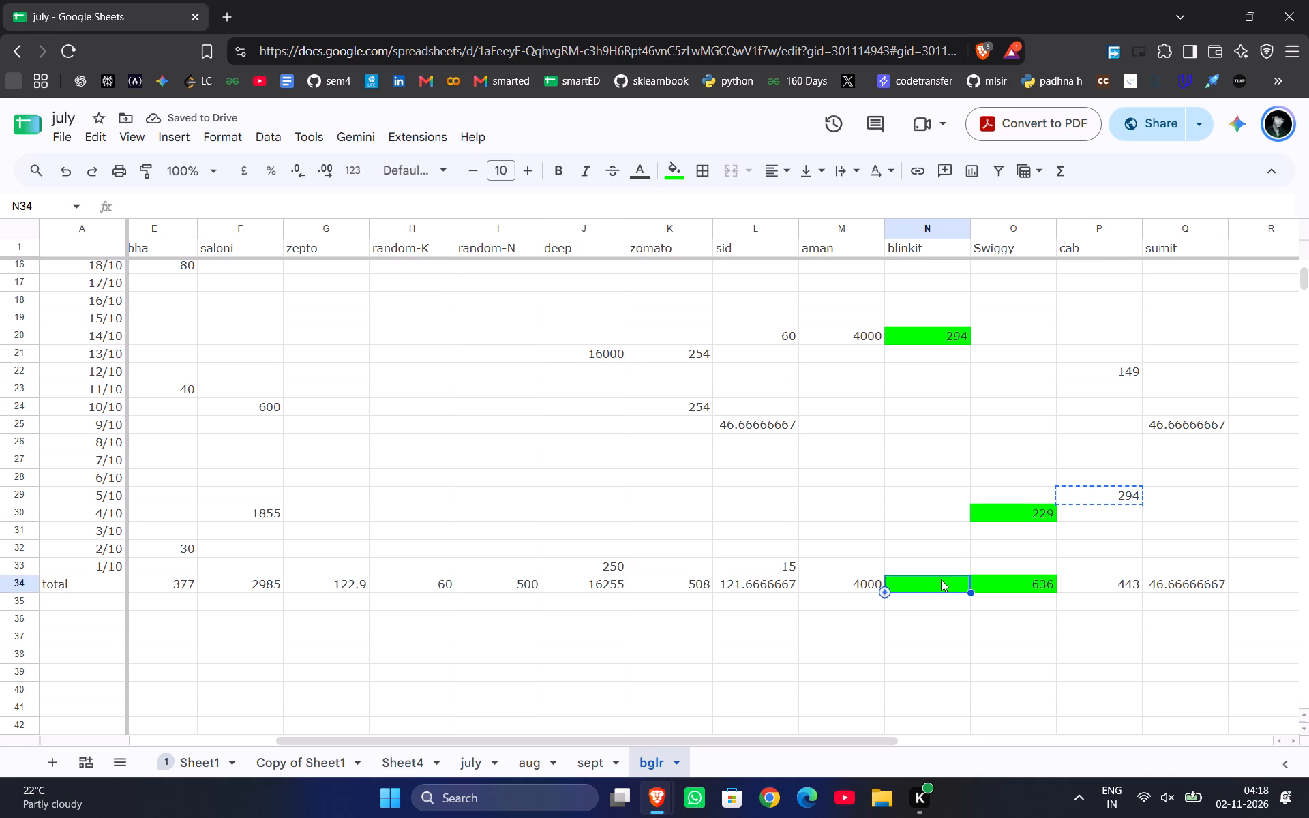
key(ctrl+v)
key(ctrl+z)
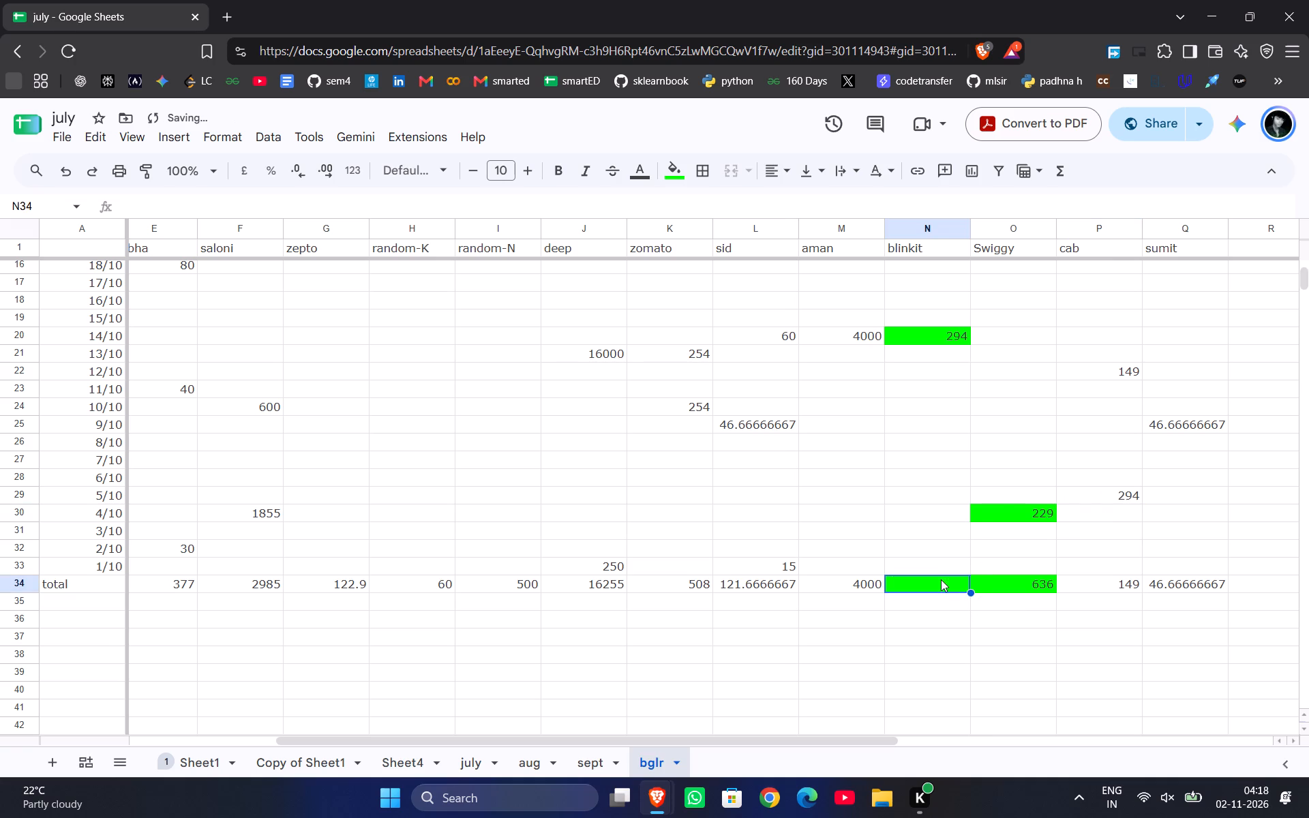
Copy the formula text =SUM(N2:N33) from cab's 5/10 cell and paste it into the green blinkit total cell.
click(1114, 505)
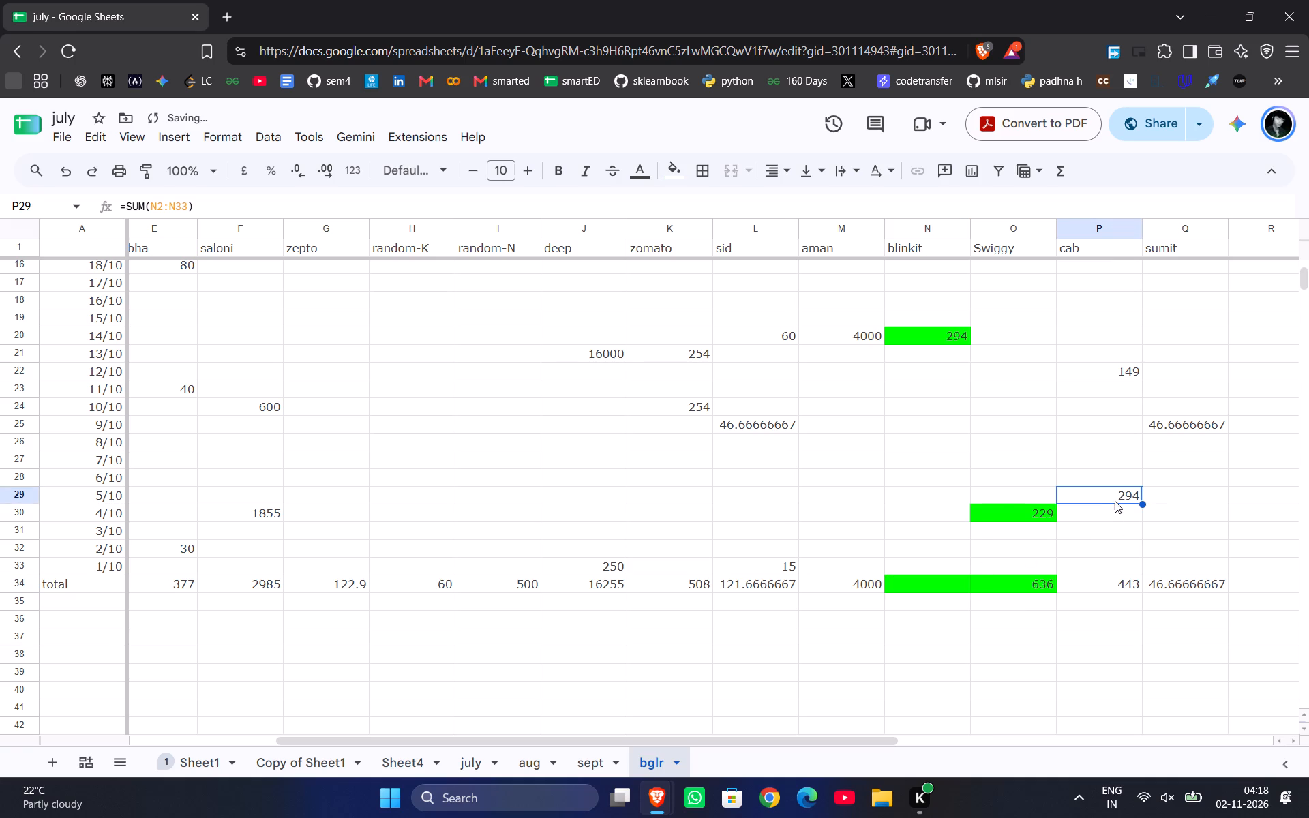
triple_click(1124, 495)
click(1124, 495)
key(ctrl+c)
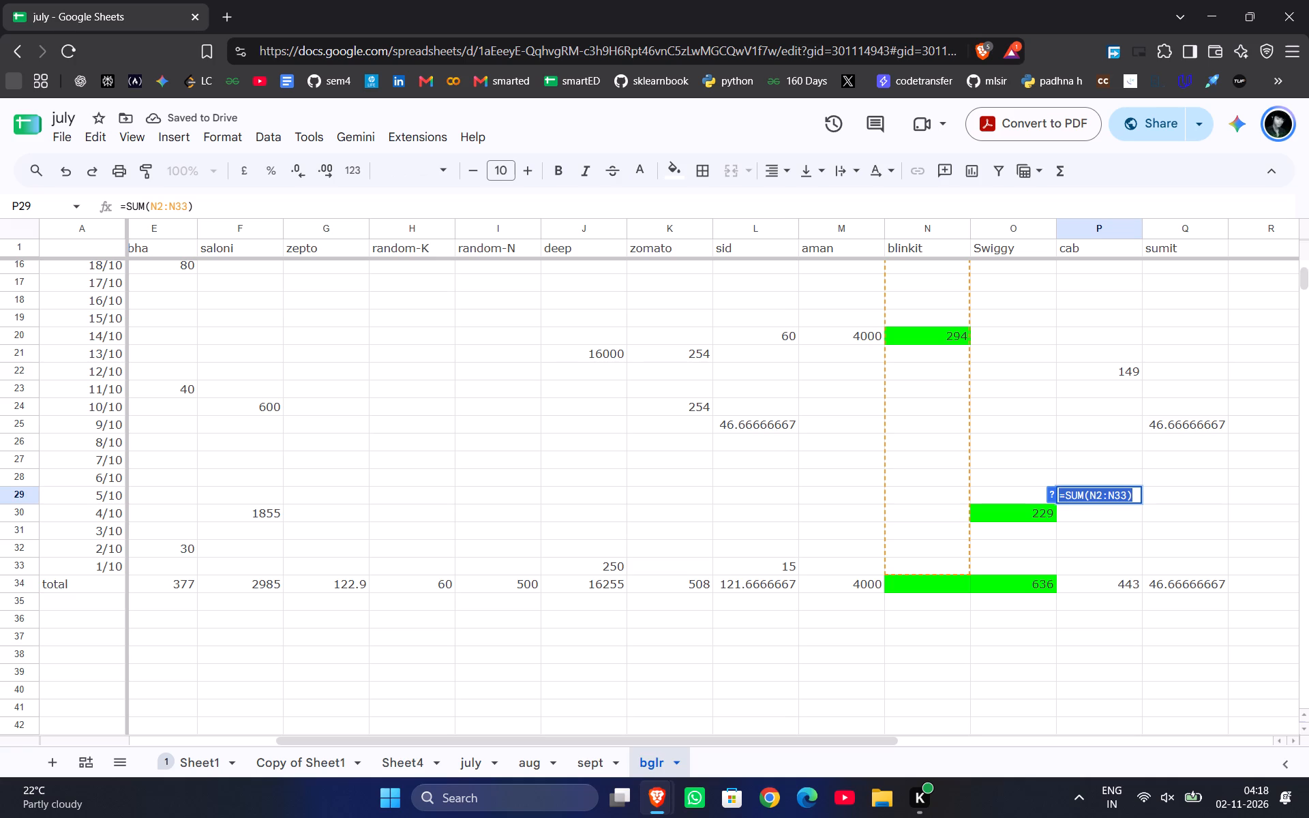
click(953, 580)
key(ctrl+v)
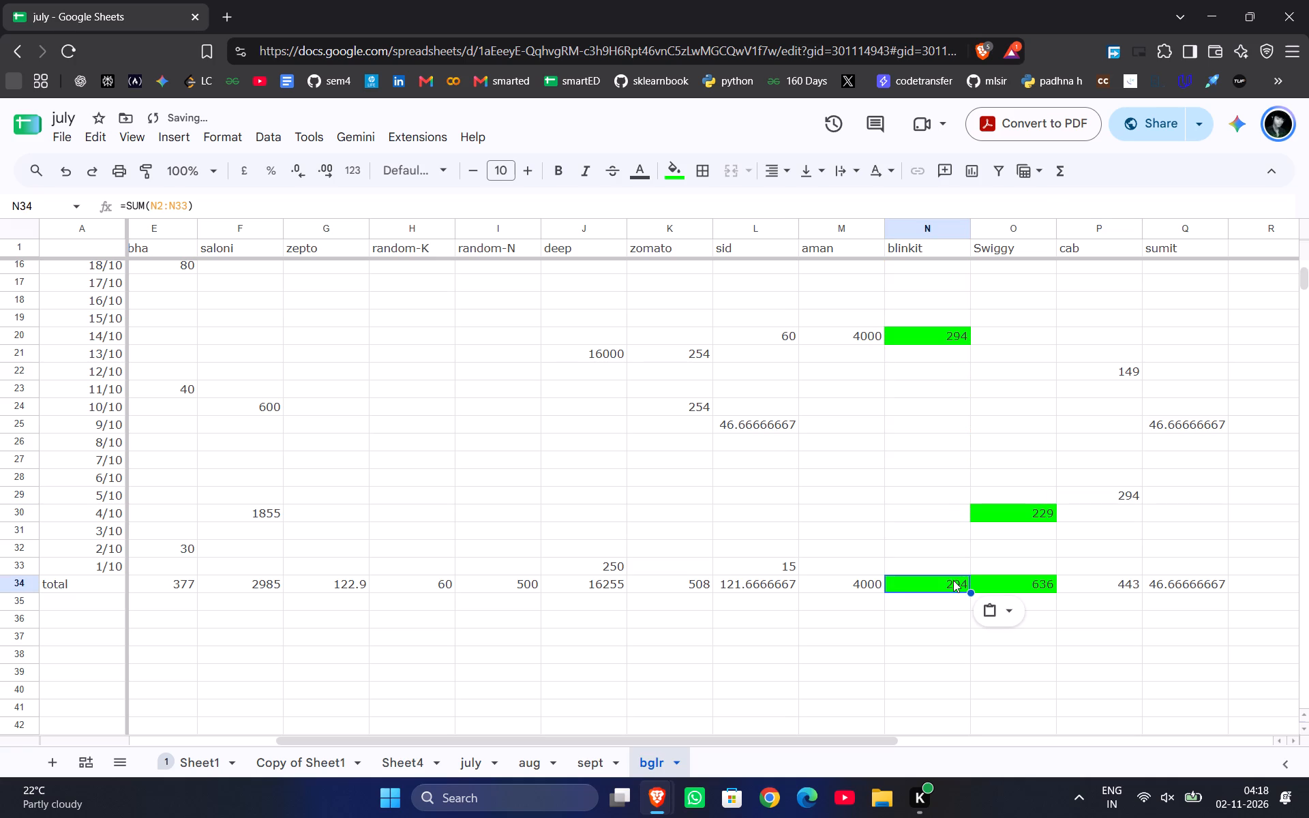
Delete the temporary formula from the cab cell for 5/10.
click(1124, 492)
key(Delete)
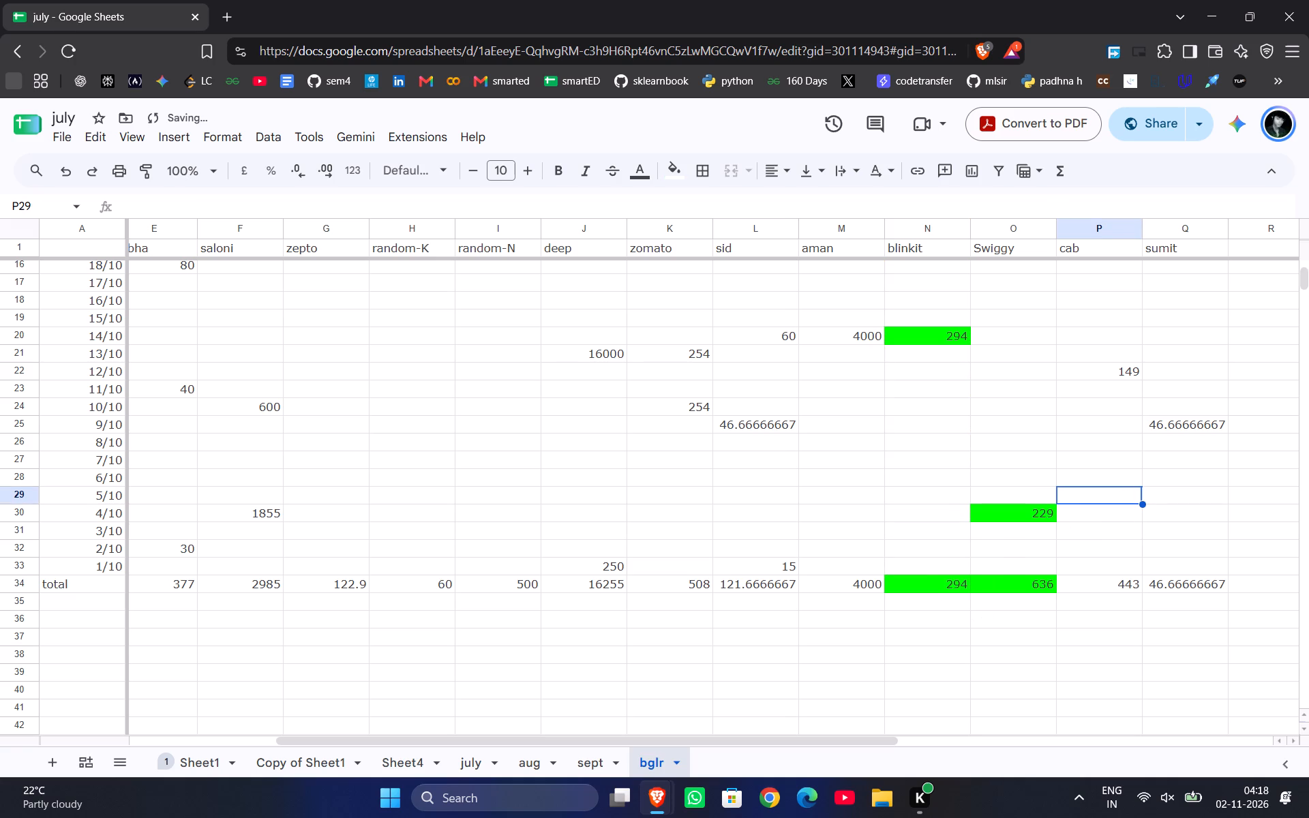
Select the cab total and review the column entries and totals against the green blinkit and Swiggy cells.
key(Down)
key(Down)
key(Down)
key(Down)
key(Down)
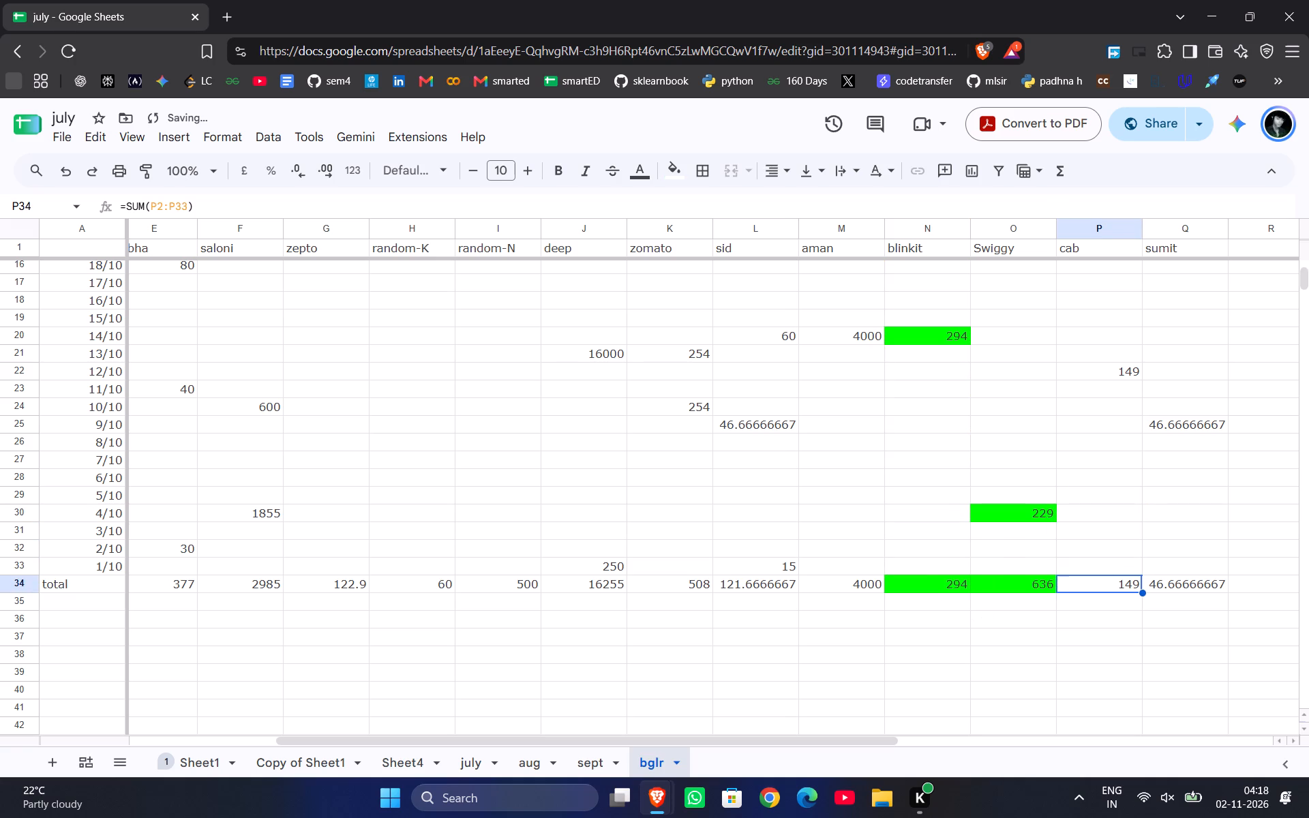
scroll(1124, 492, up, 7)
scroll(1124, 492, down, 1)
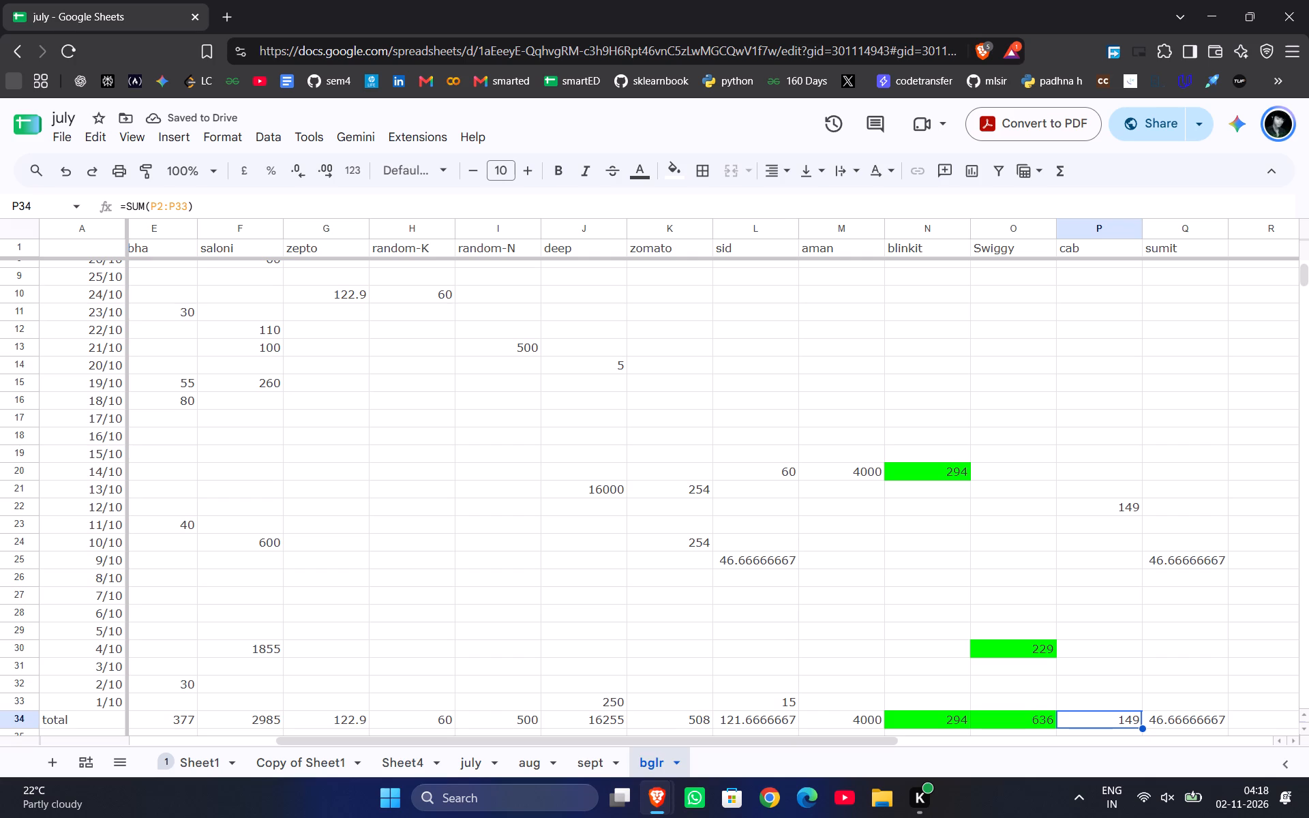
scroll(1124, 492, up, 2)
scroll(1124, 492, down, 2)
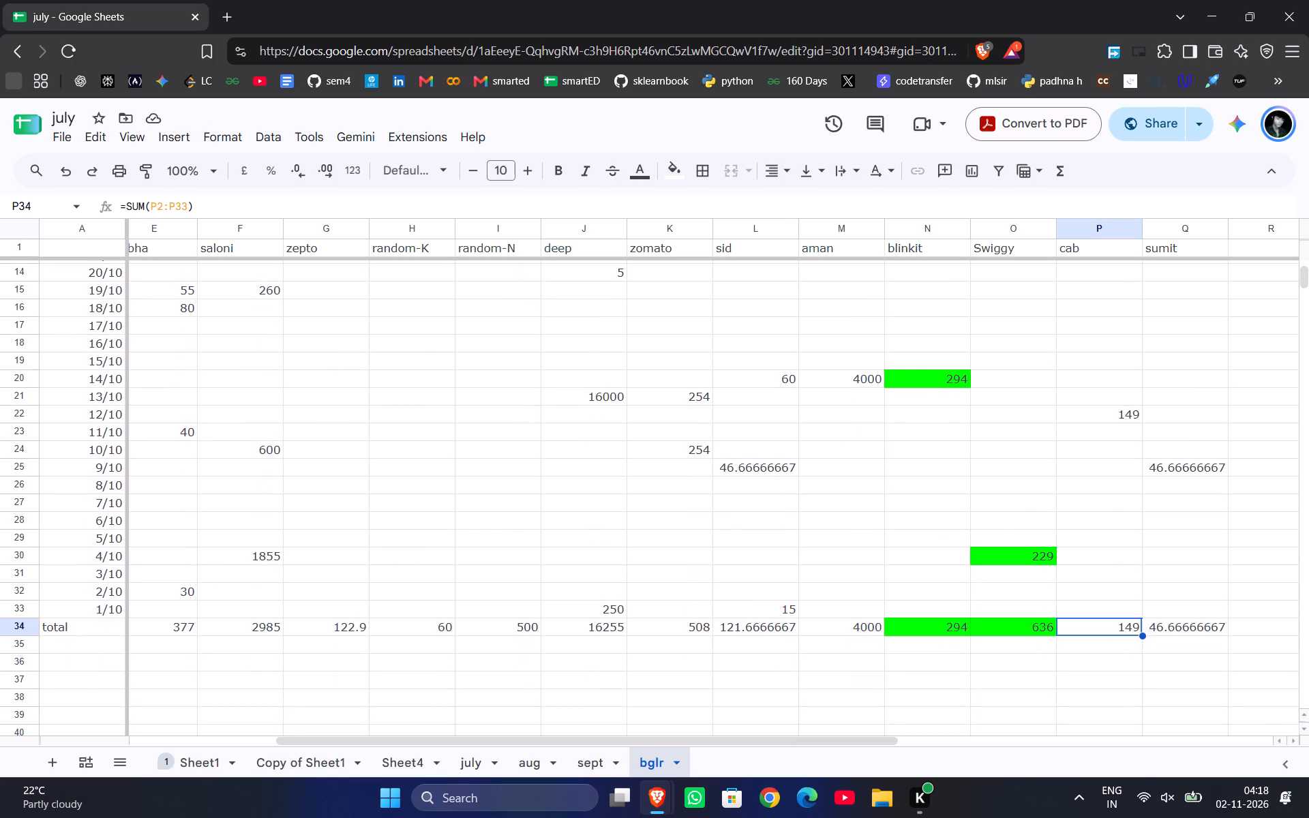
scroll(1124, 492, up, 2)
scroll(1124, 492, down, 2)
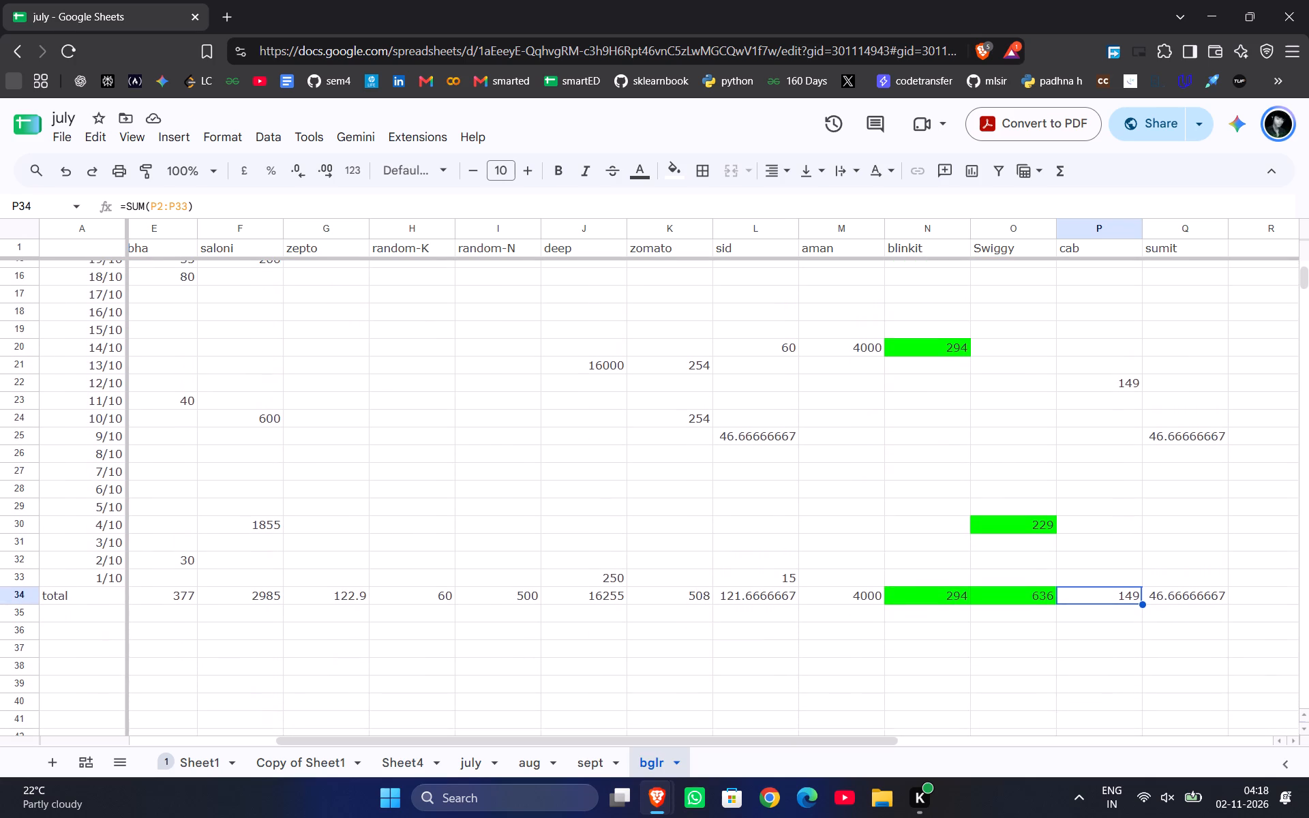
Select the saloni total and review the October entries and category totals across the bglr sheet.
scroll(852, 423, up, 3)
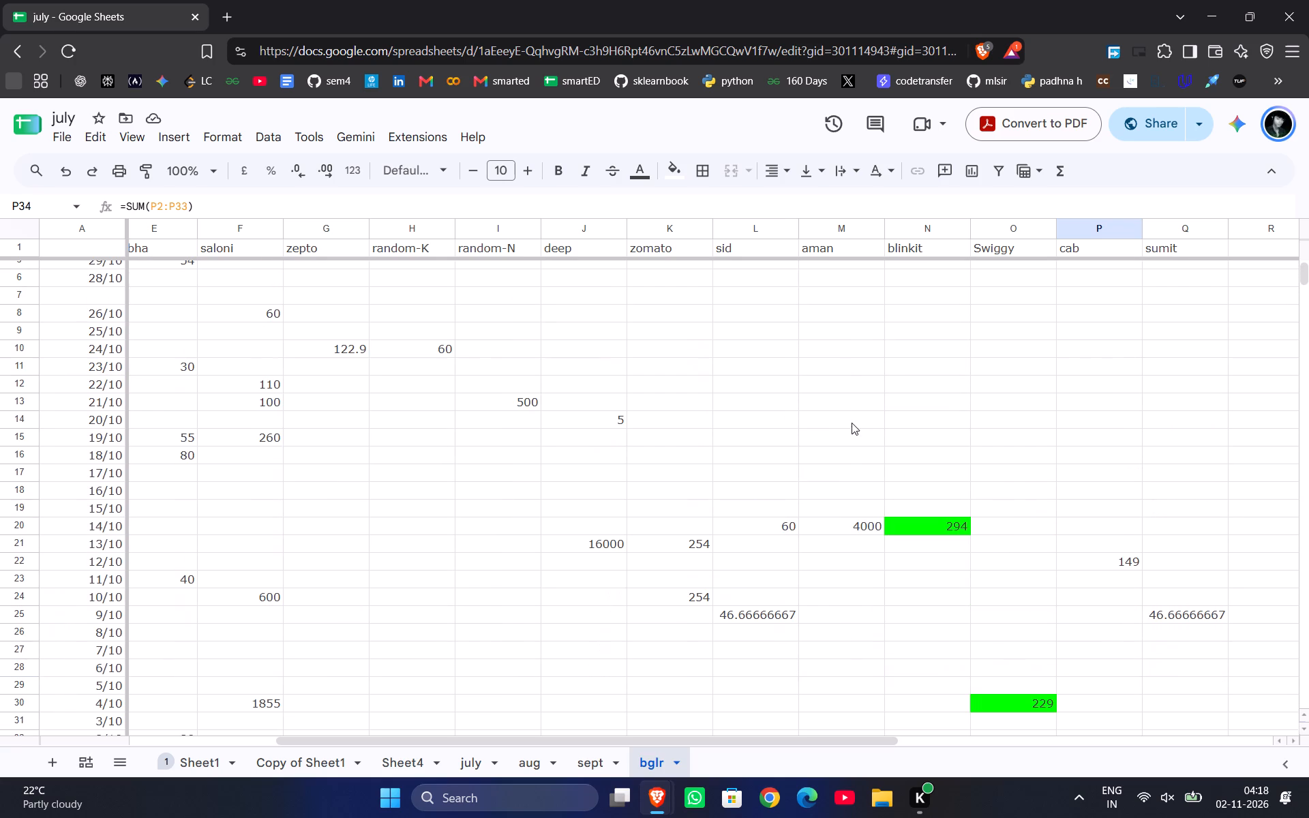
scroll(852, 423, down, 2)
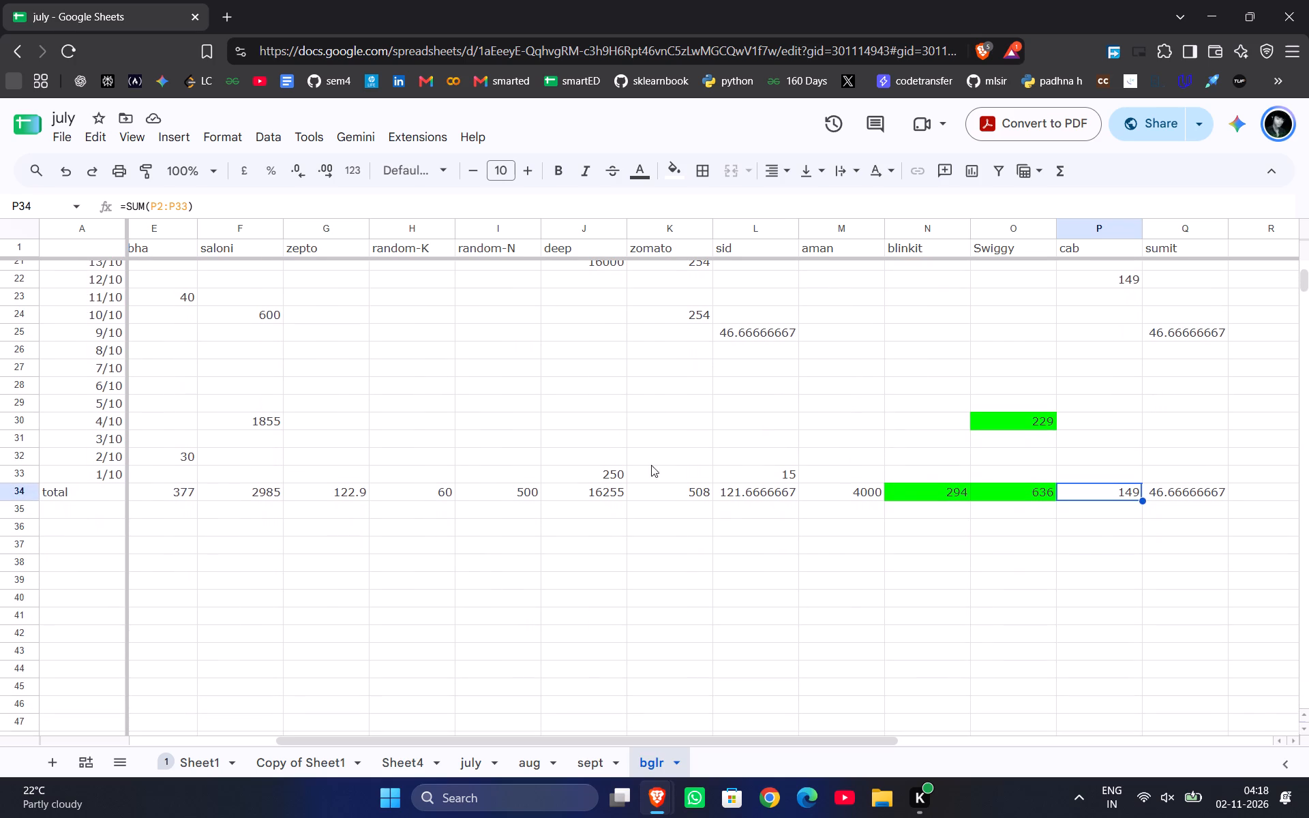
click(275, 491)
scroll(275, 491, up, 1)
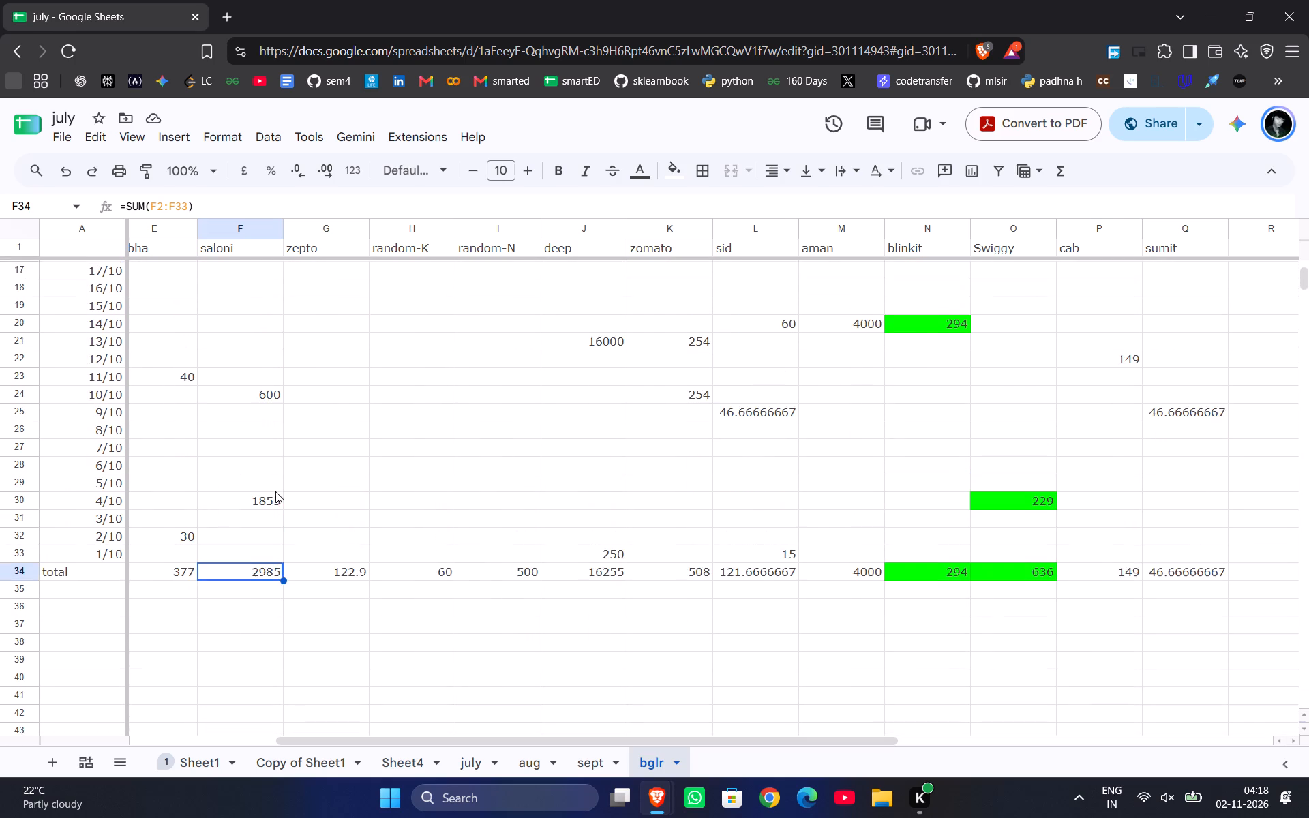
scroll(275, 491, up, 1)
scroll(275, 491, down, 1)
scroll(275, 491, up, 2)
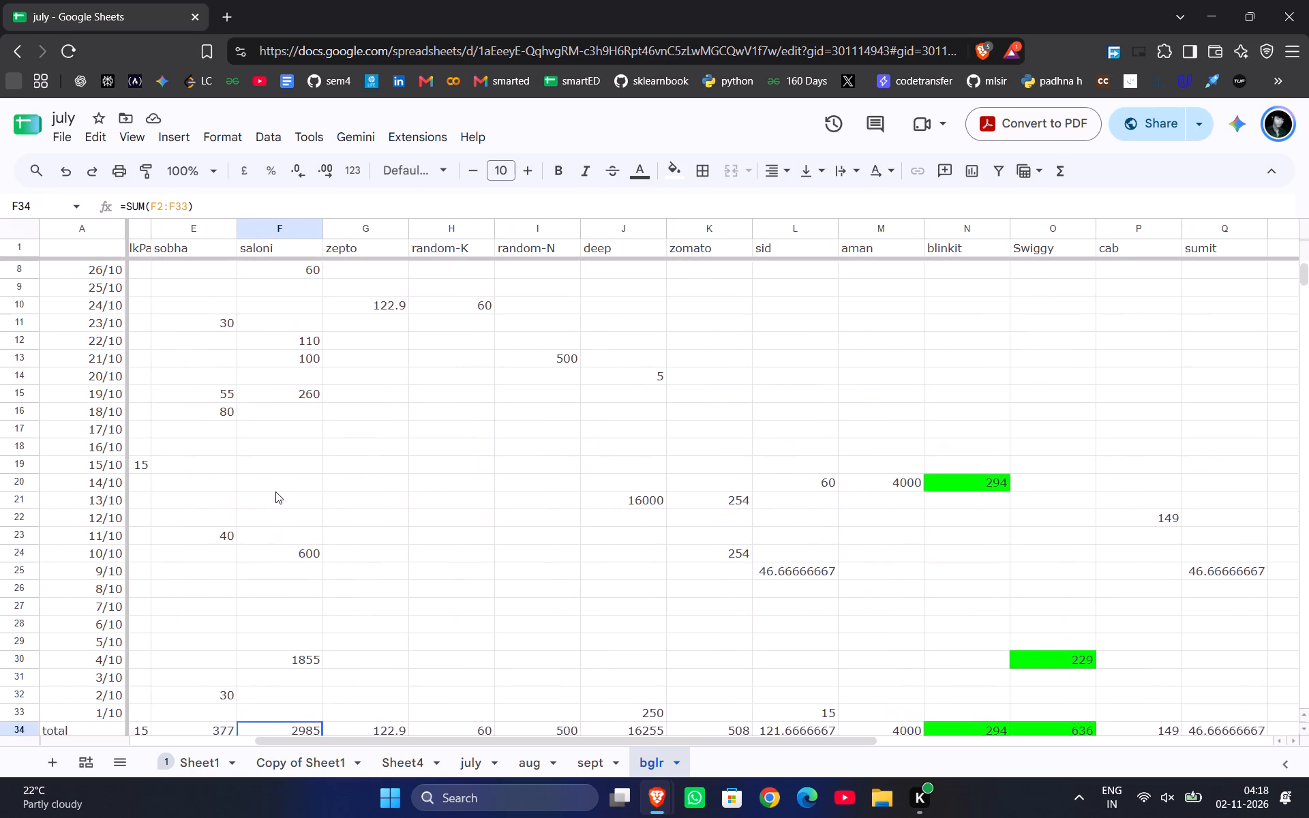
scroll(275, 491, up, 2)
scroll(275, 491, right, 1)
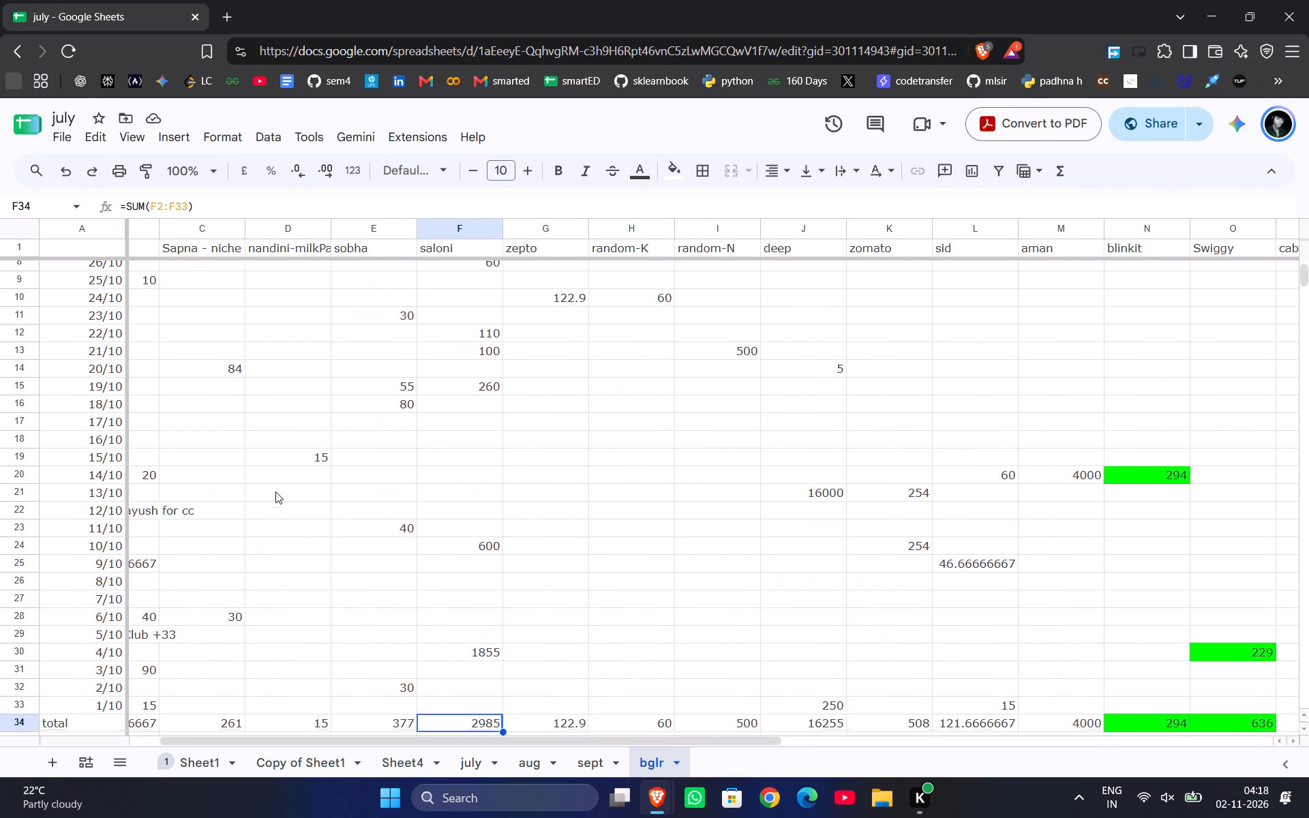
scroll(275, 491, right, 1)
scroll(275, 491, down, 3)
scroll(275, 491, left, 2)
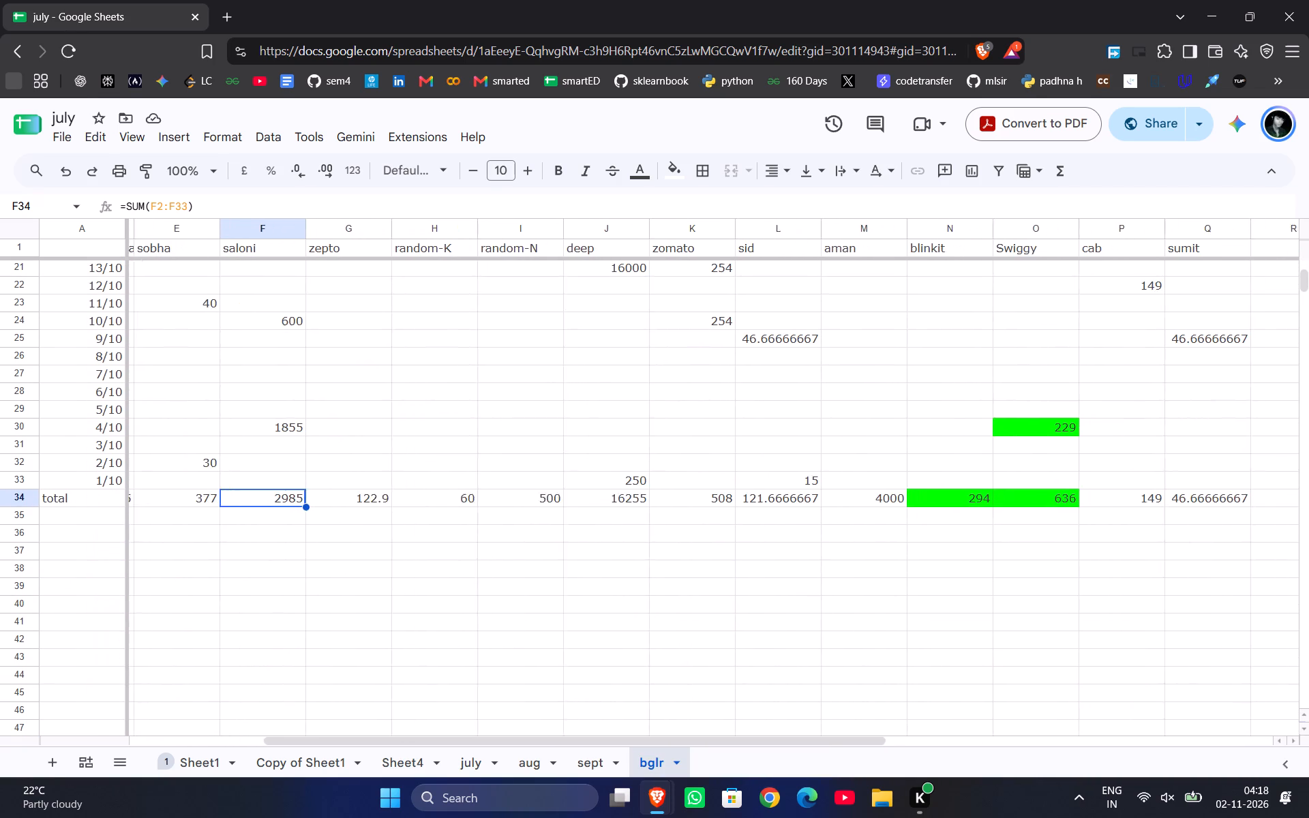
scroll(275, 491, up, 1)
scroll(275, 491, right, 1)
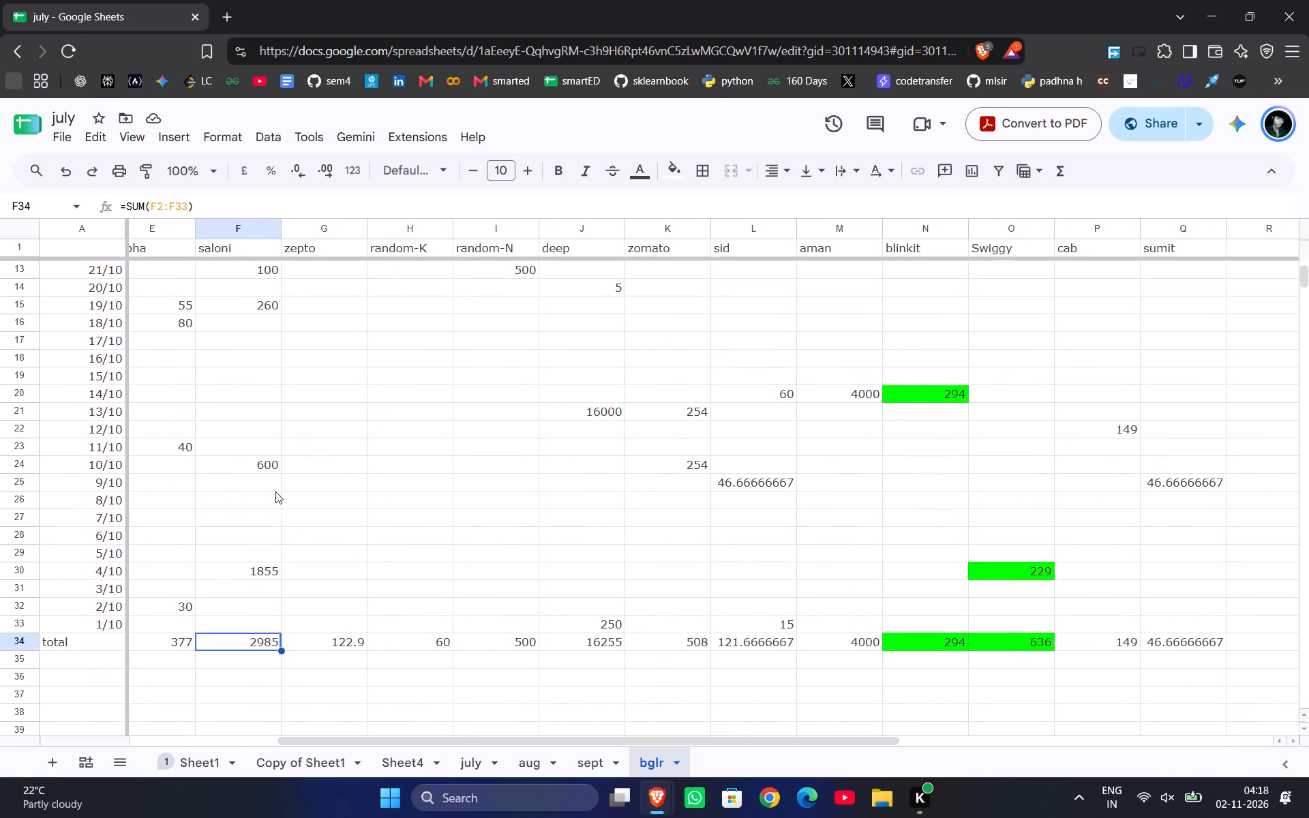
scroll(275, 491, right, 1)
scroll(275, 491, up, 2)
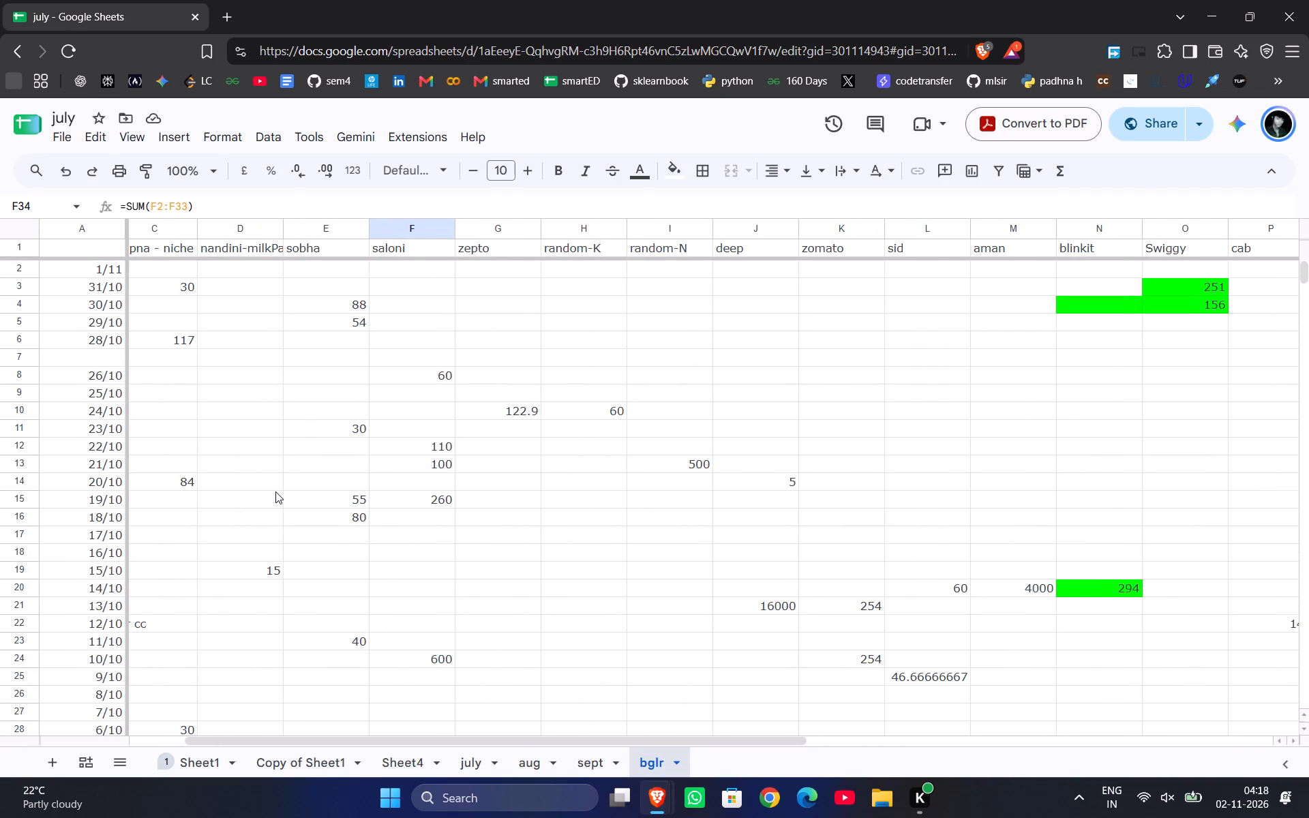
Check the individual saloni entries, inspecting the 26/10 and 10/10 cells against the column total.
click(410, 387)
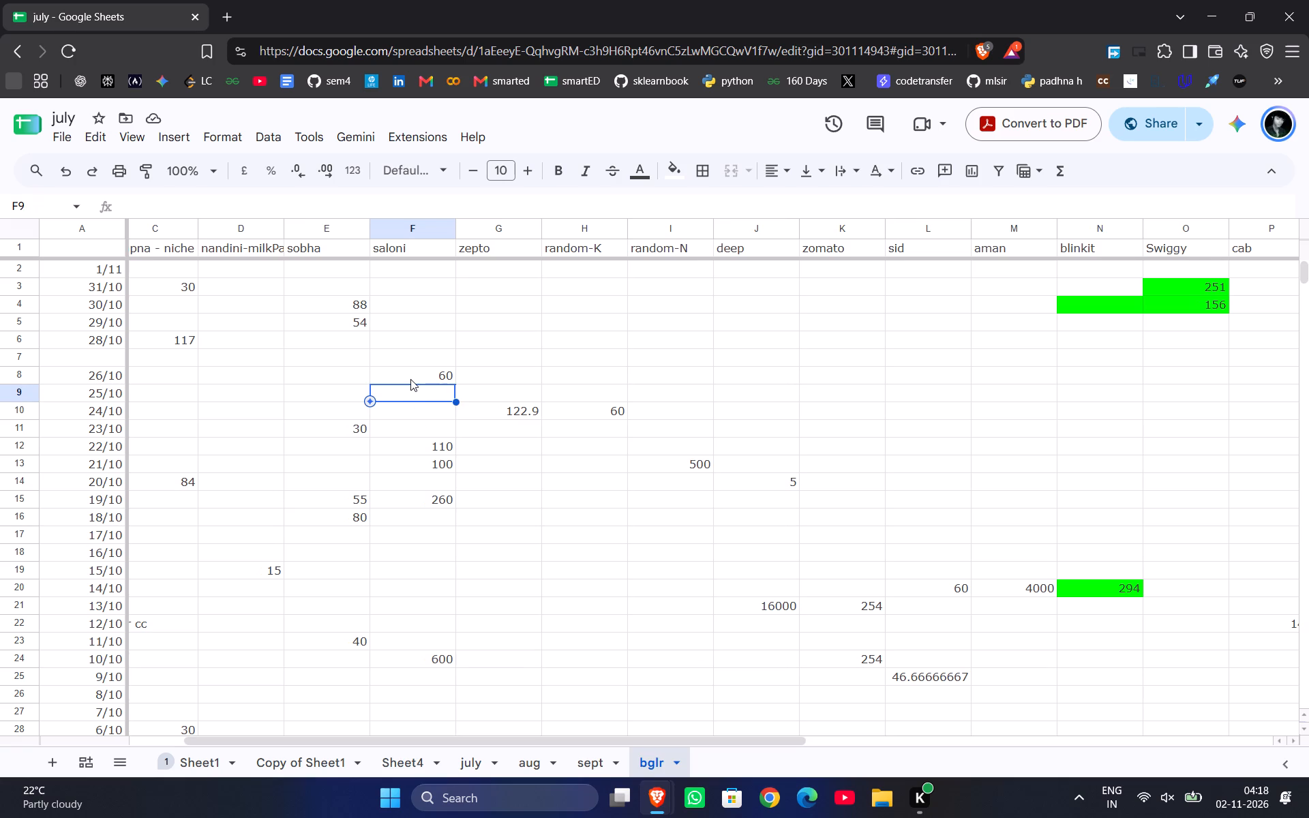
click(410, 379)
scroll(410, 379, down, 2)
scroll(425, 474, down, 1)
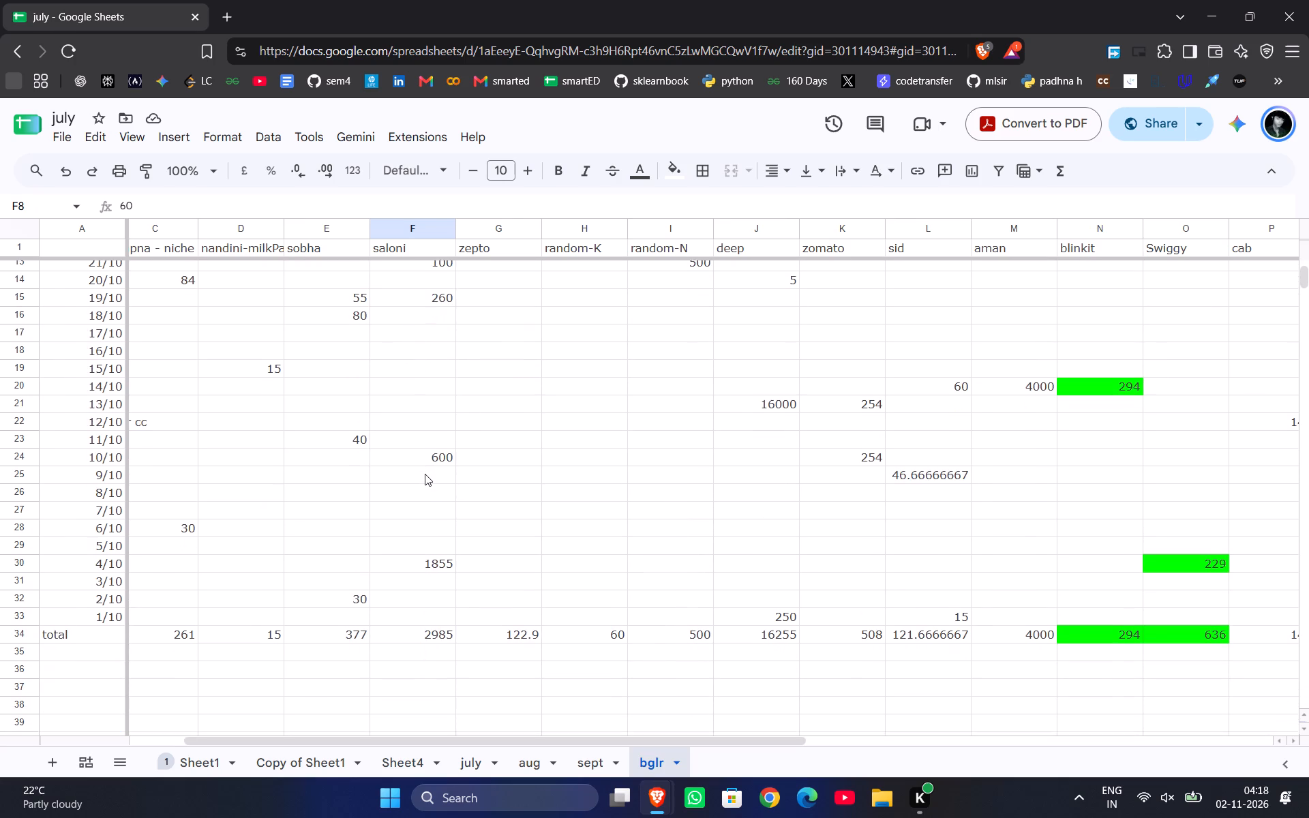
scroll(425, 474, down, 1)
scroll(425, 474, up, 1)
click(425, 474)
scroll(425, 474, up, 1)
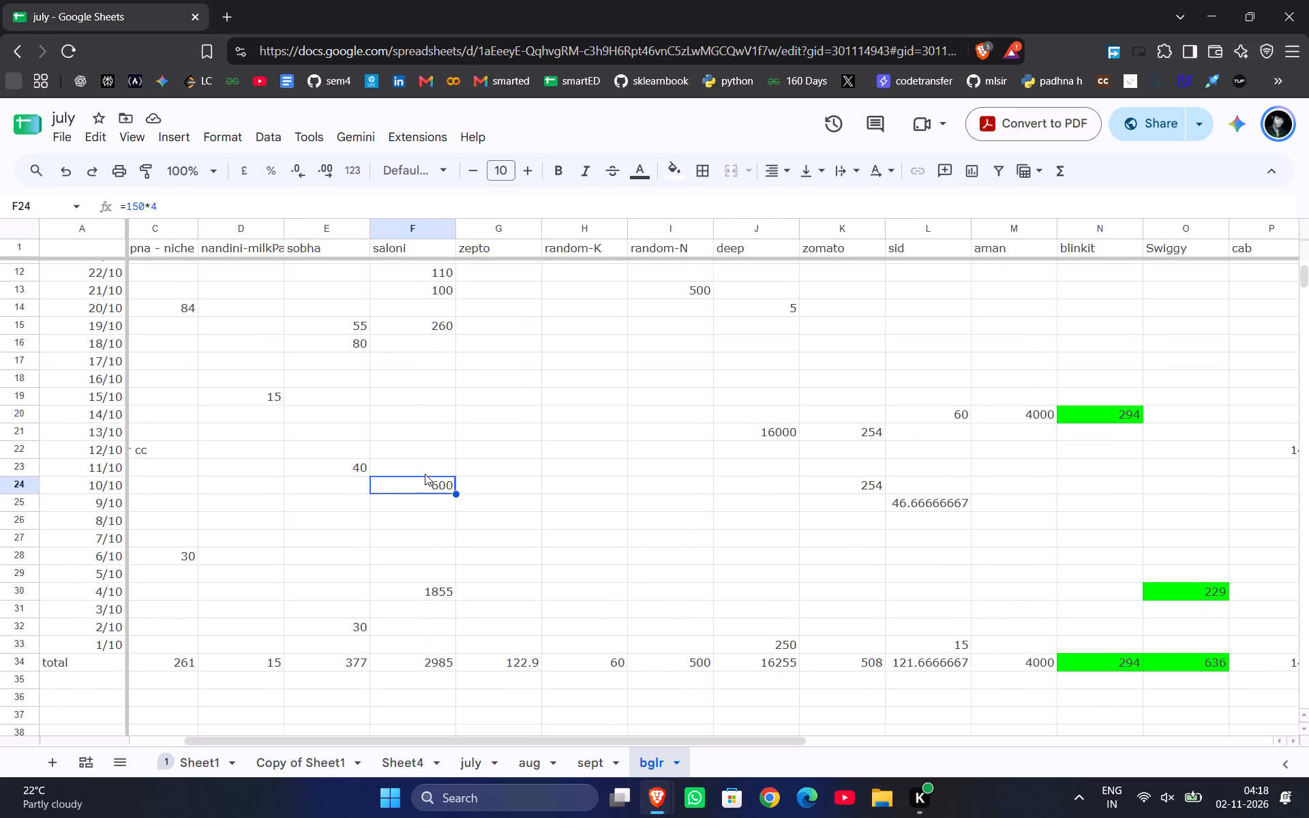
scroll(425, 474, up, 1)
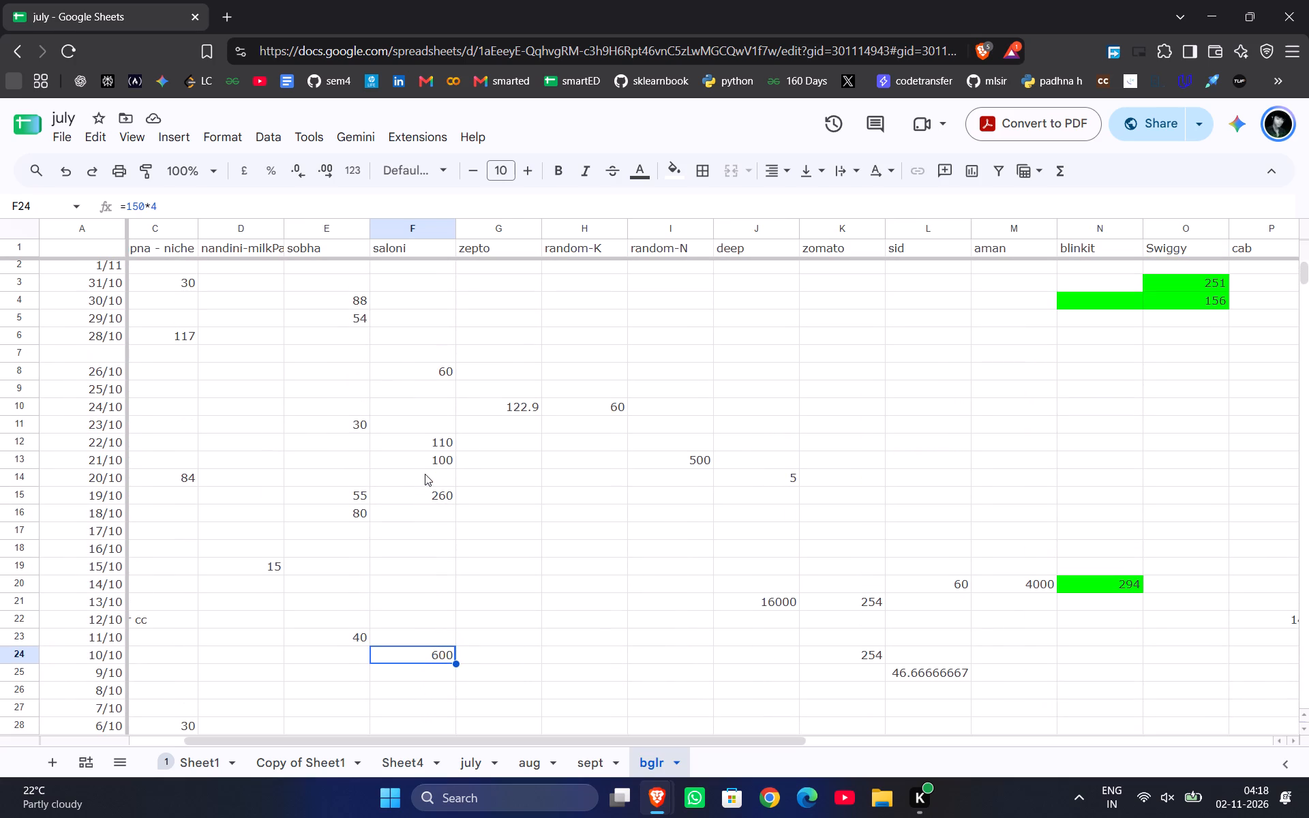
click(418, 378)
scroll(418, 378, right, 2)
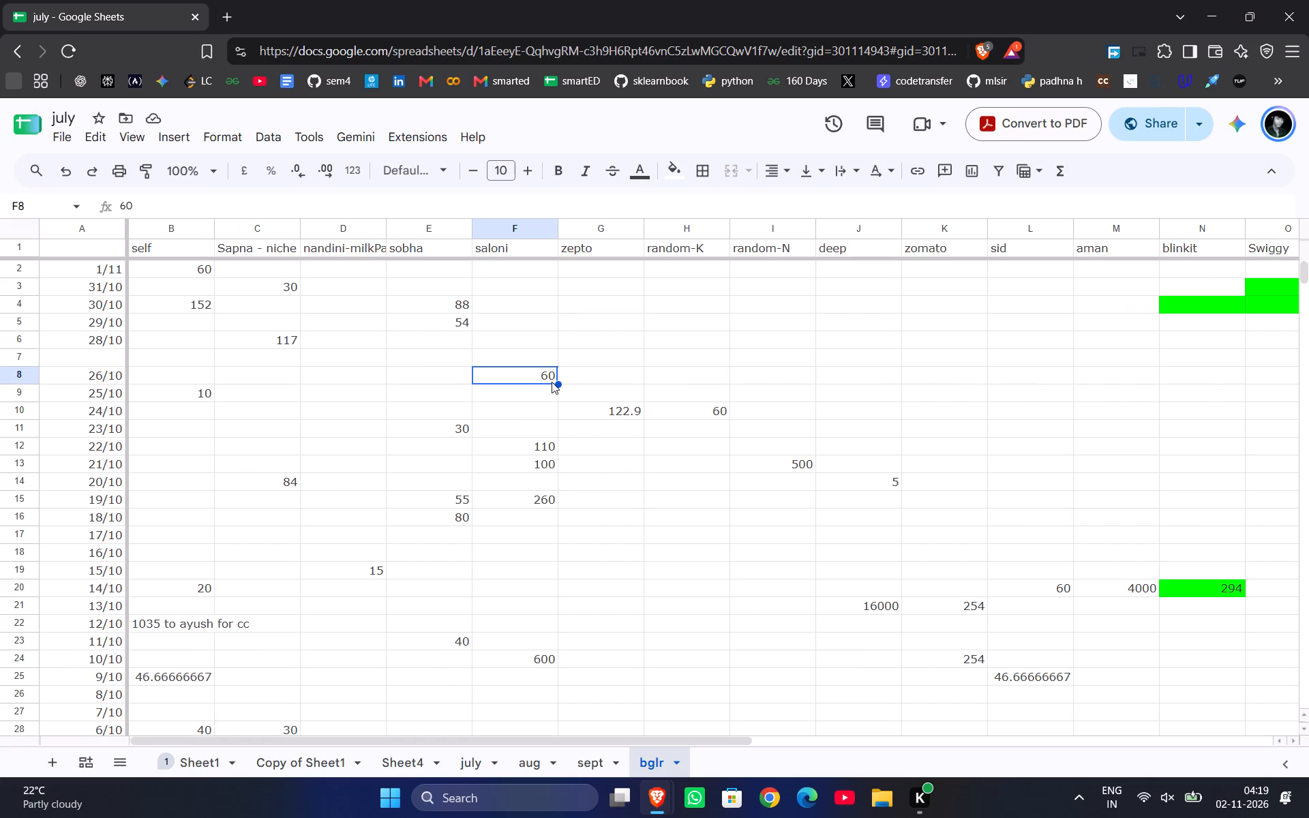
Copy the empty green blinkit cell for 30/10 onto saloni's 26/10 cell and re-enter 60 there.
click(1217, 311)
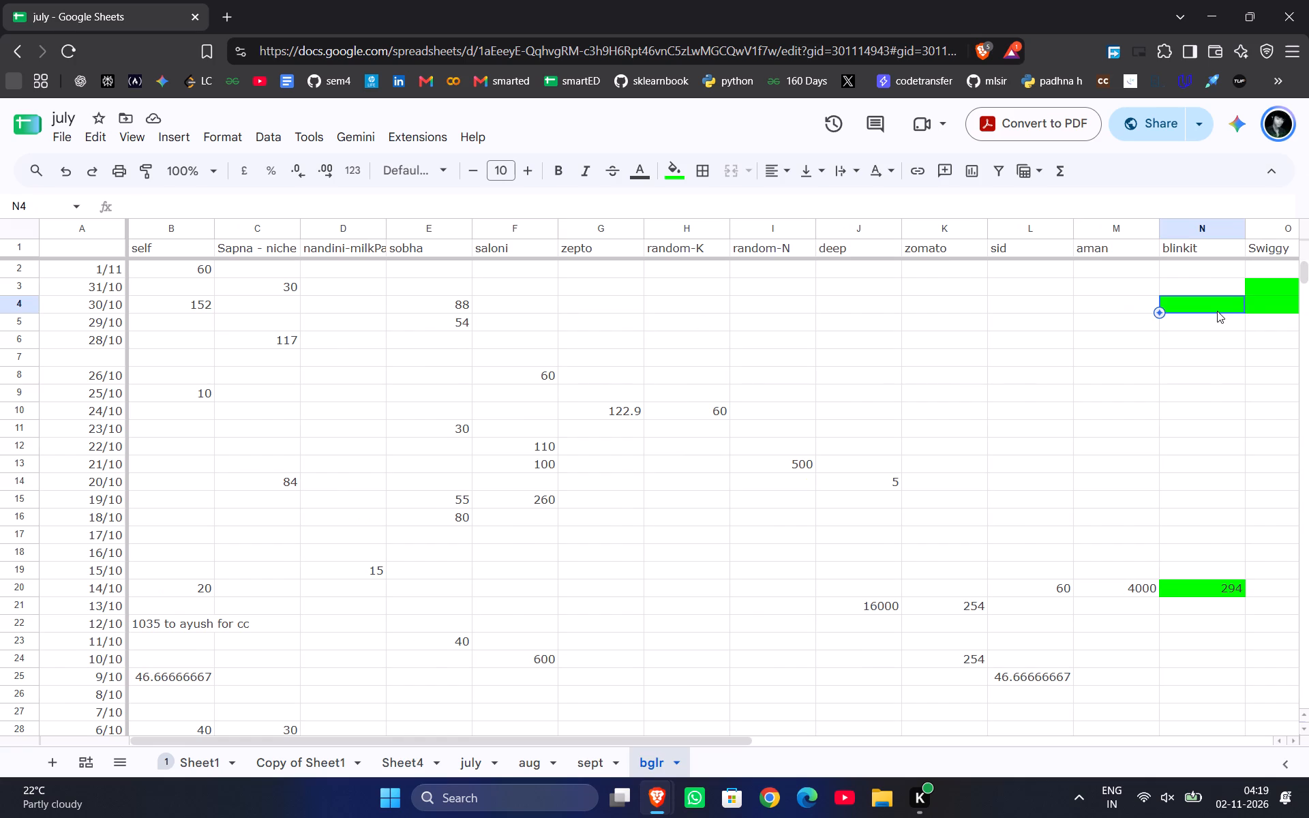
key(ctrl+c)
click(516, 380)
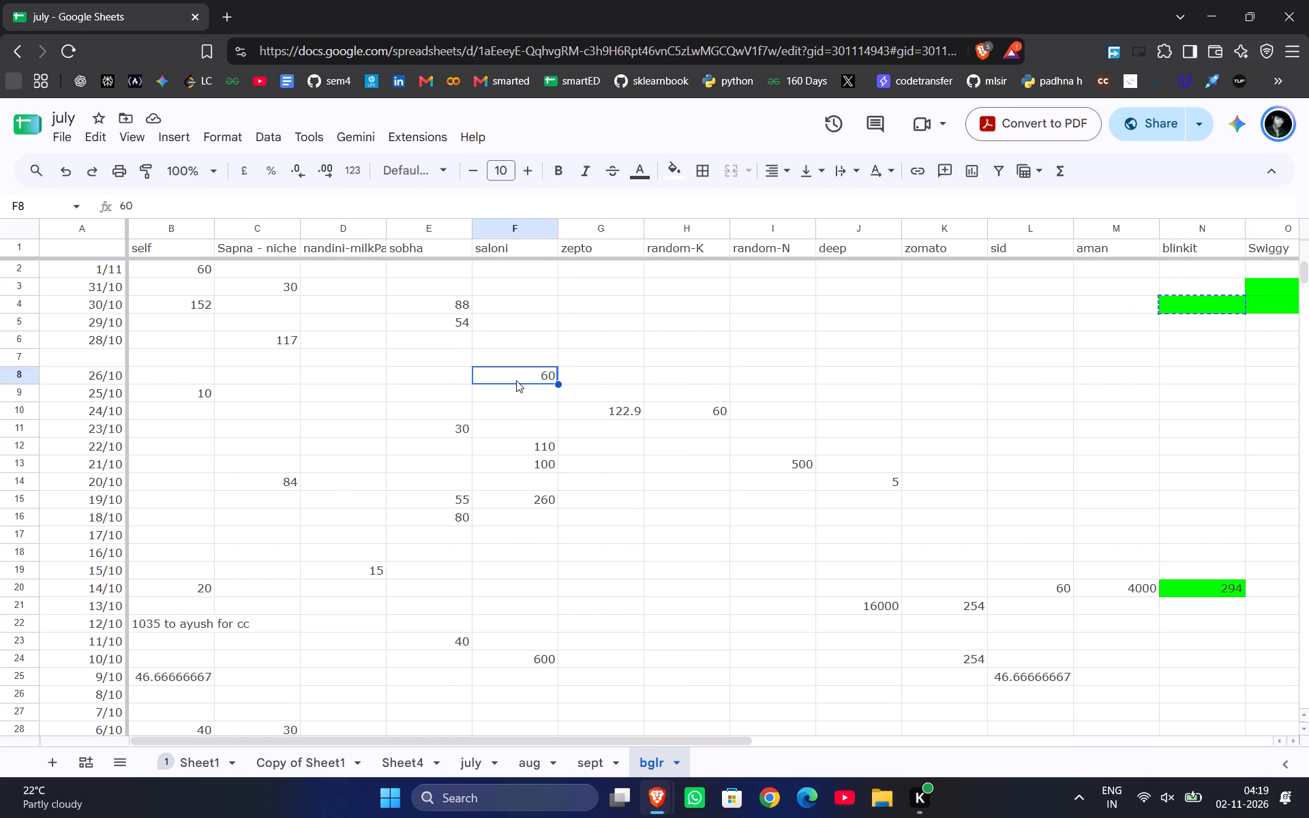
key(ctrl+v)
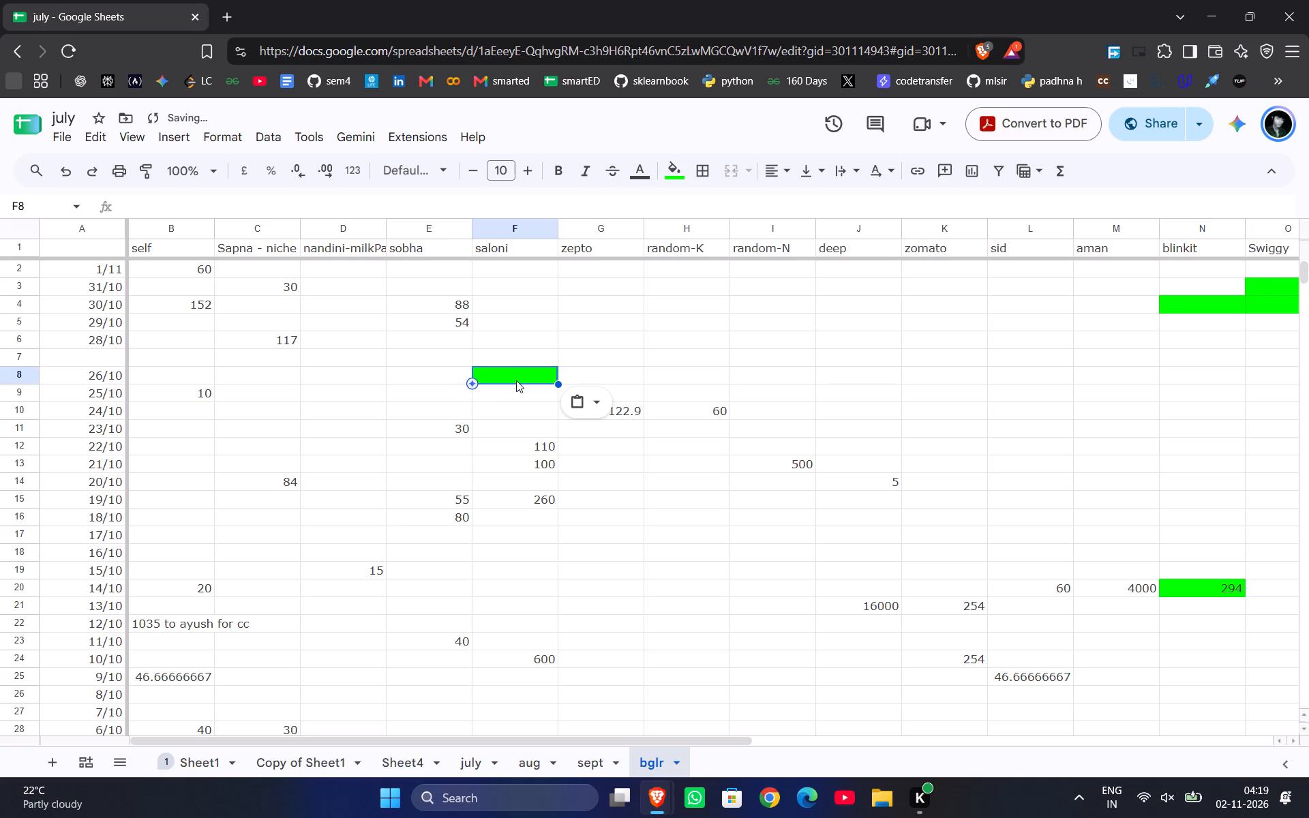
text(60)
key(Return)
Select saloni's next entry below, in the 22/10 row.
key(Down)
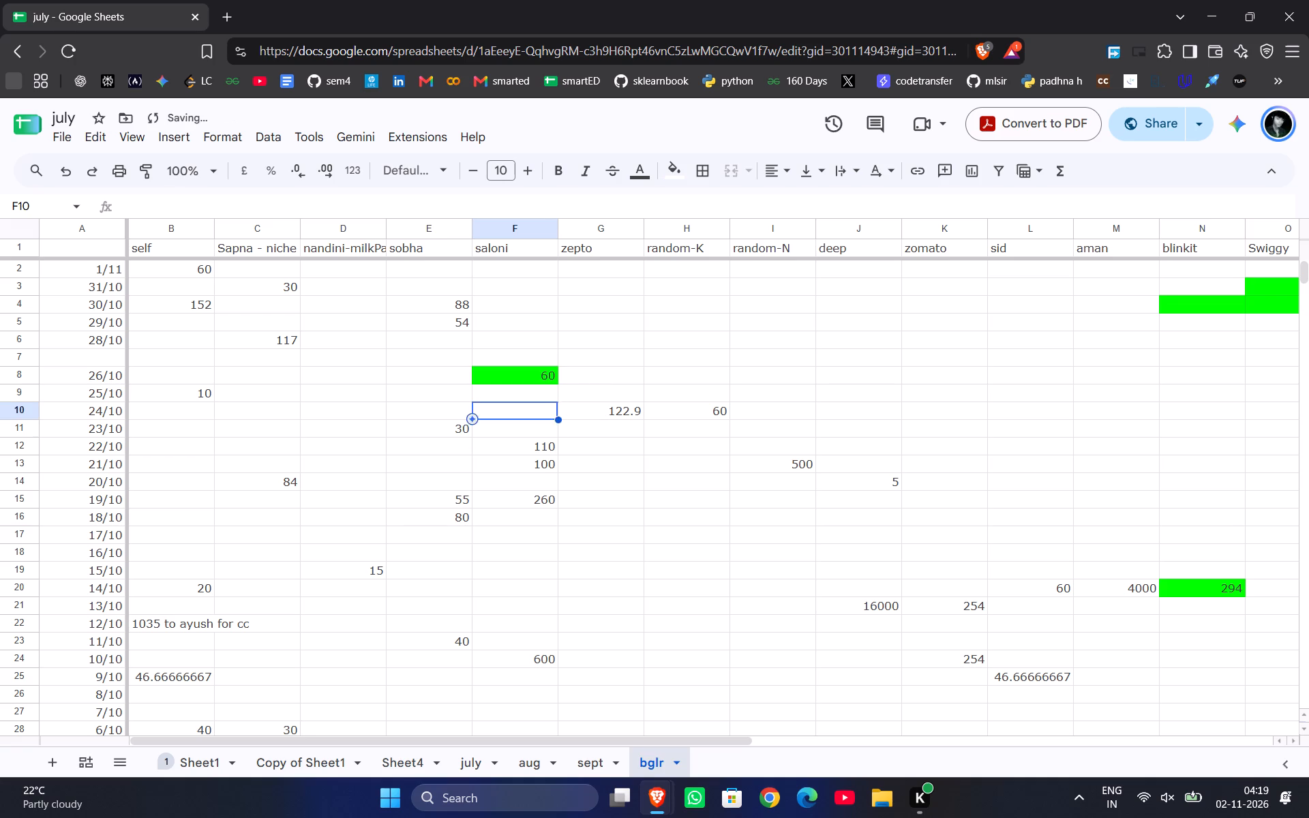
key(Down)
key(Down)
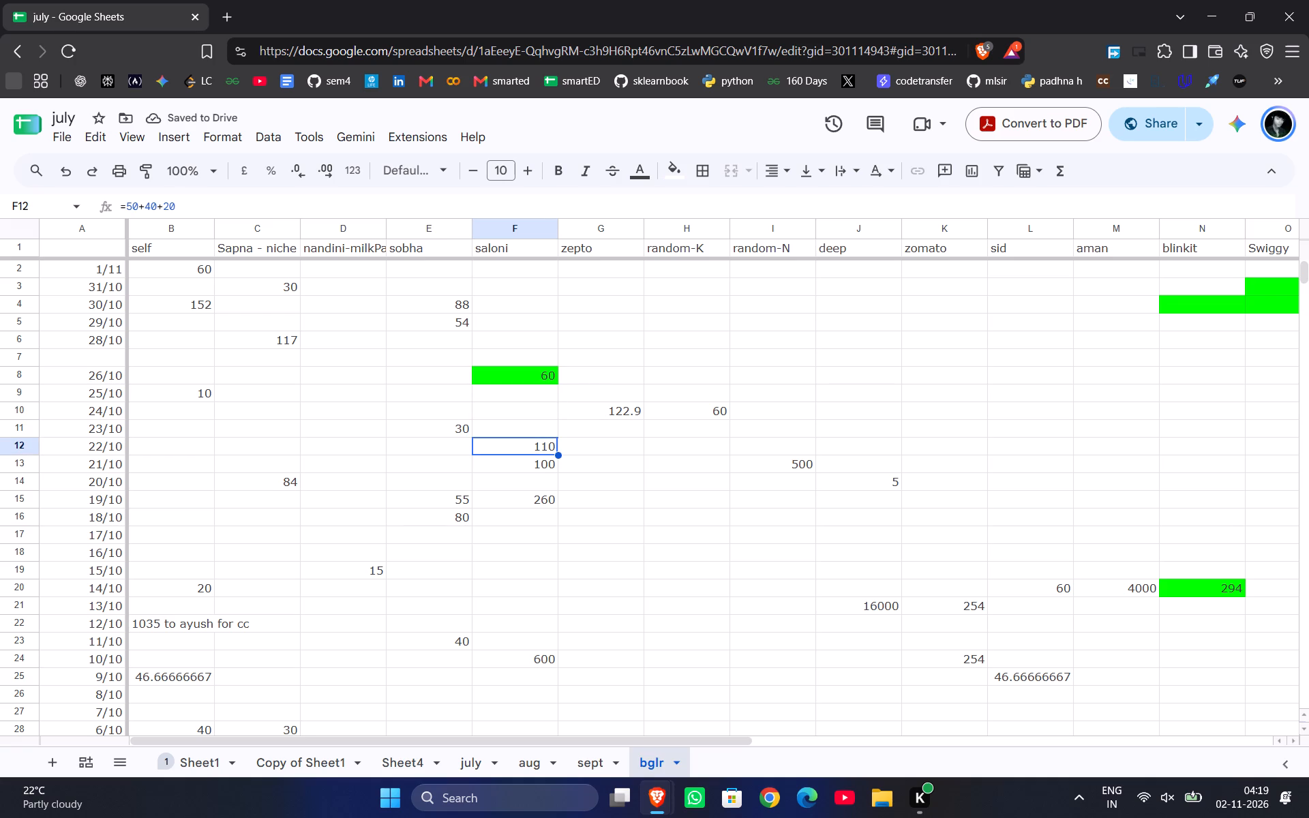
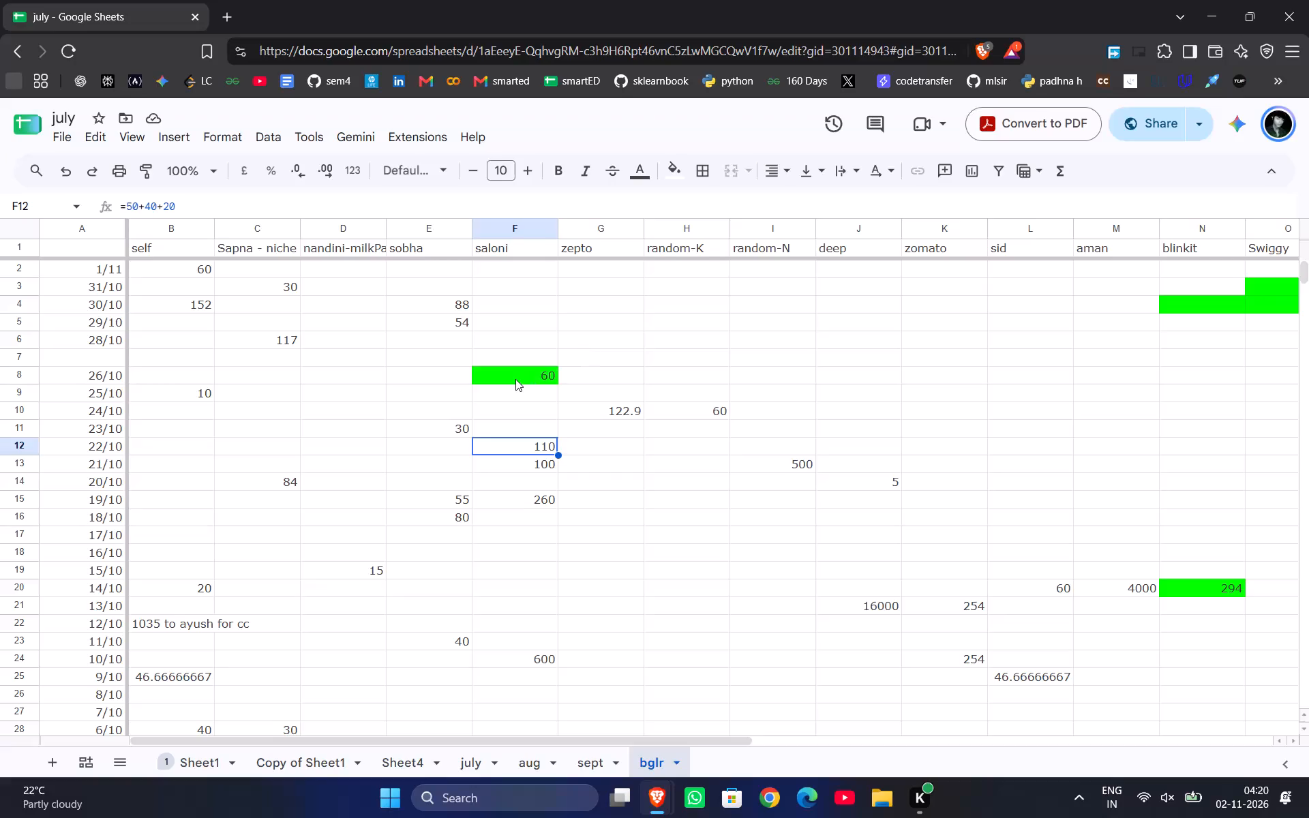
Change saloni's 26/10 entry to 40.
click(515, 379)
key(Return)
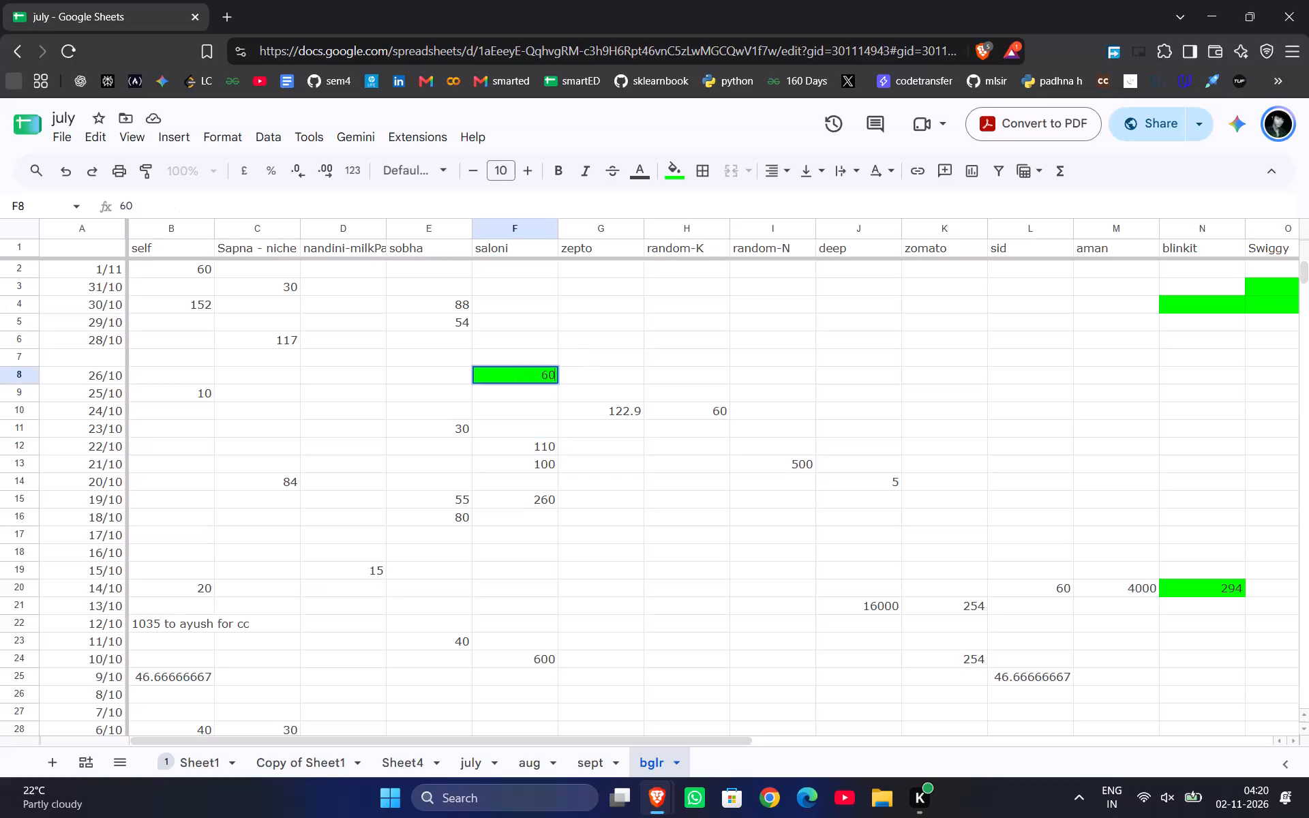
key(Left)
key(BackSpace)
key(4)
key(Return)
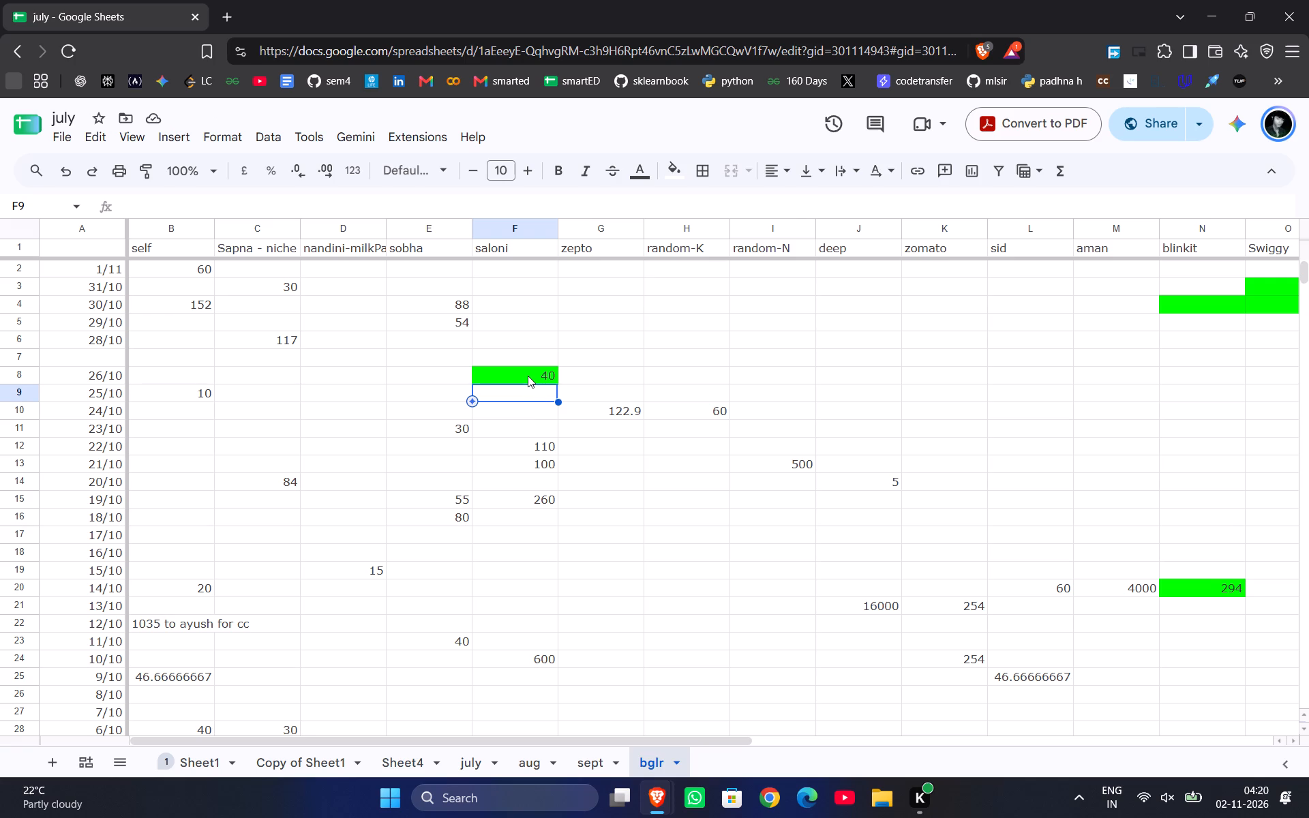
Turn saloni's 26/10 entry into the formula =40+150.
key(Down)
key(Up)
key(Up)
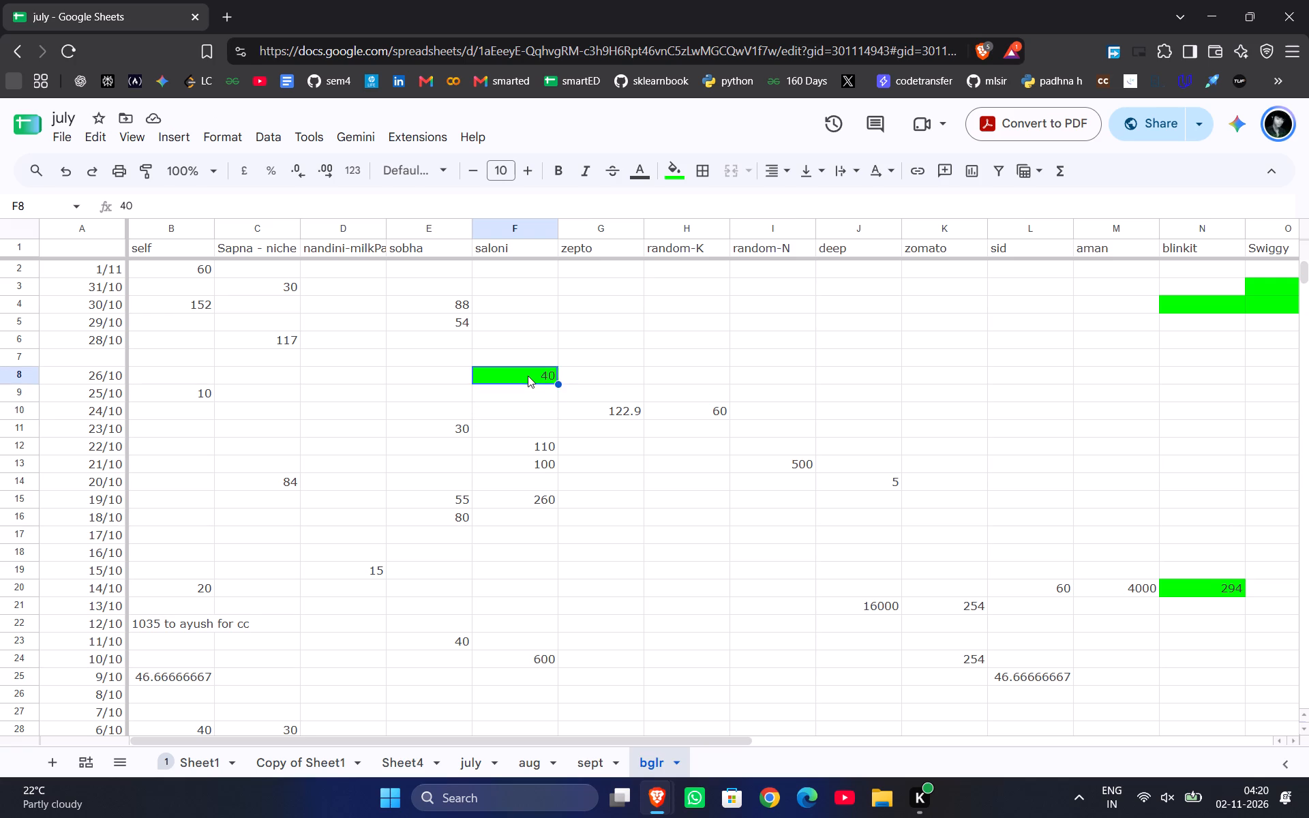
key(Return)
key(Up)
key(equal)
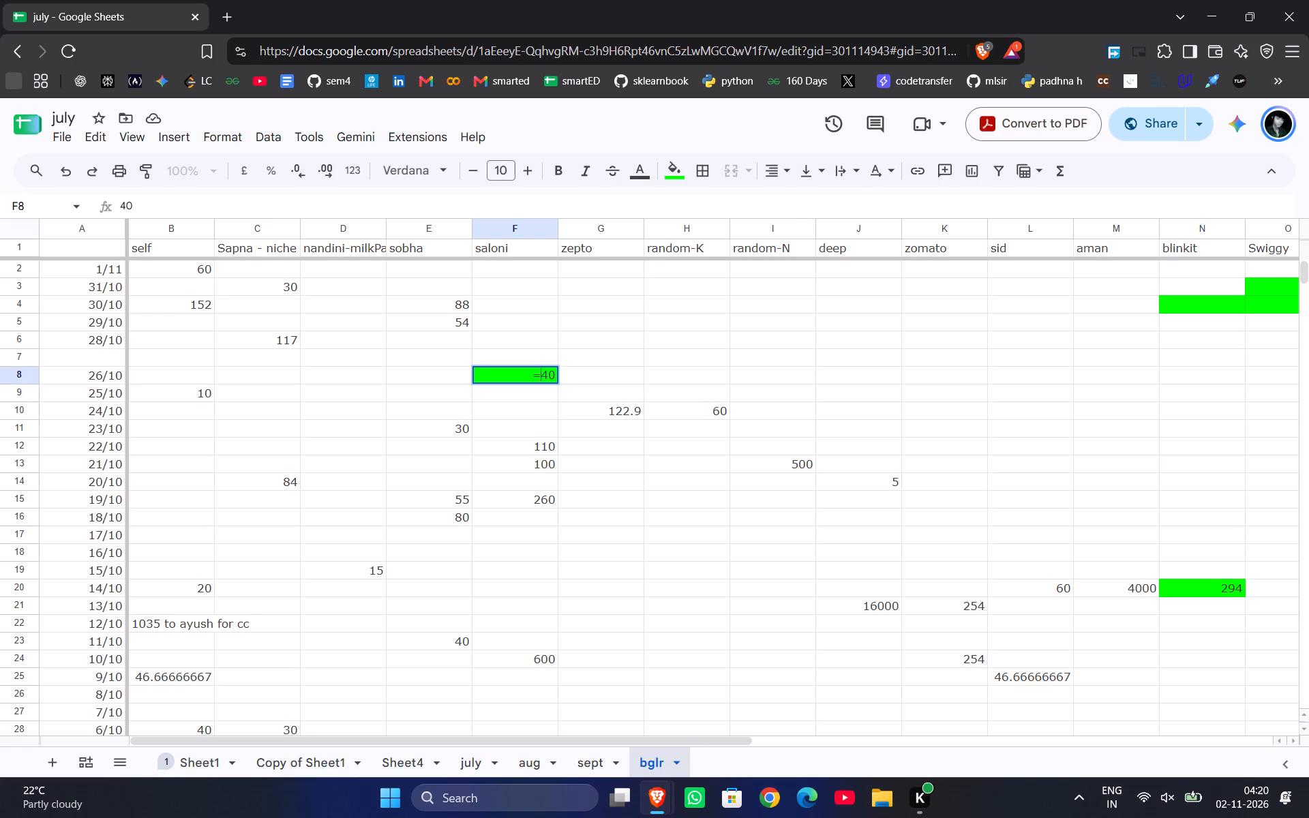
key(Down)
text(+150)
key(Return)
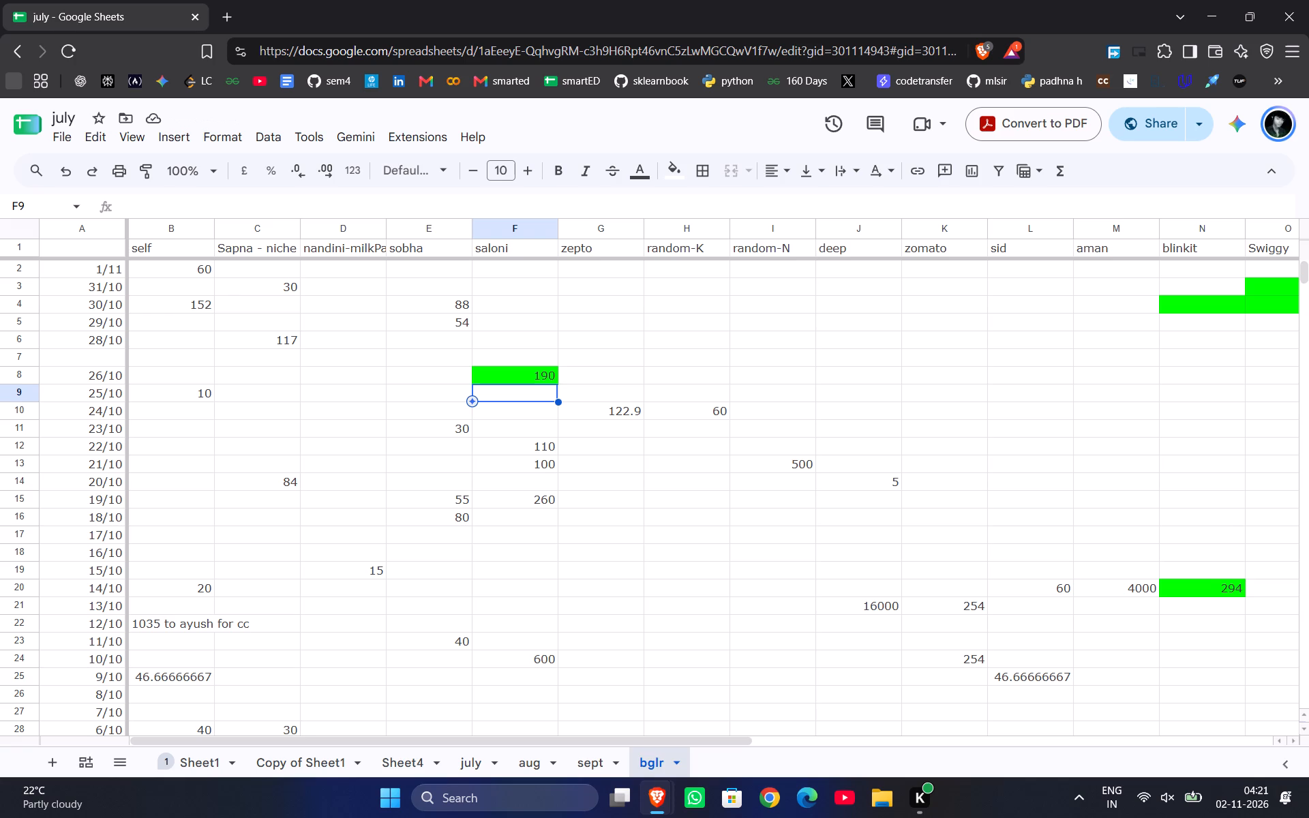
Paste the copied green blank cell into saloni's undated row between 28/10 and 26/10, and enter 40 there.
key(Up)
key(Up)
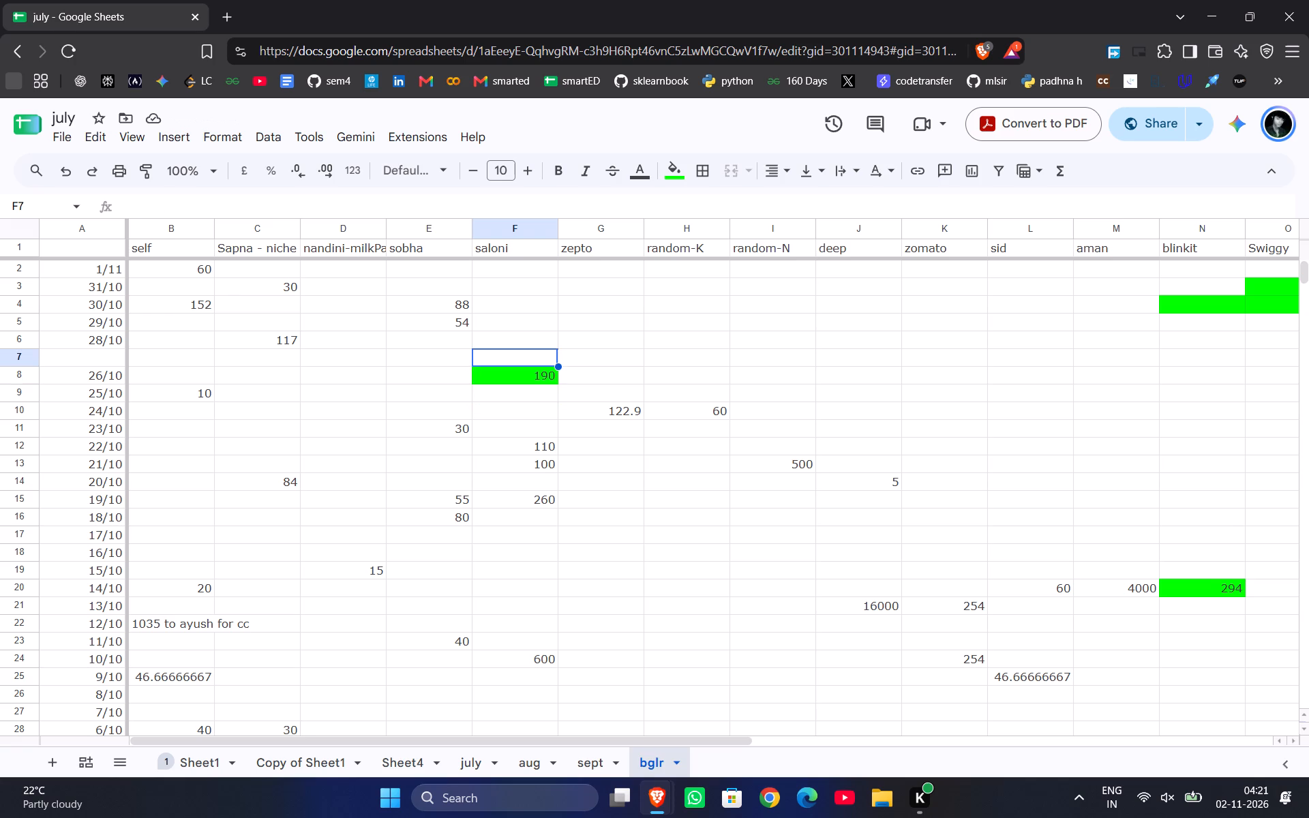
key(ctrl+v)
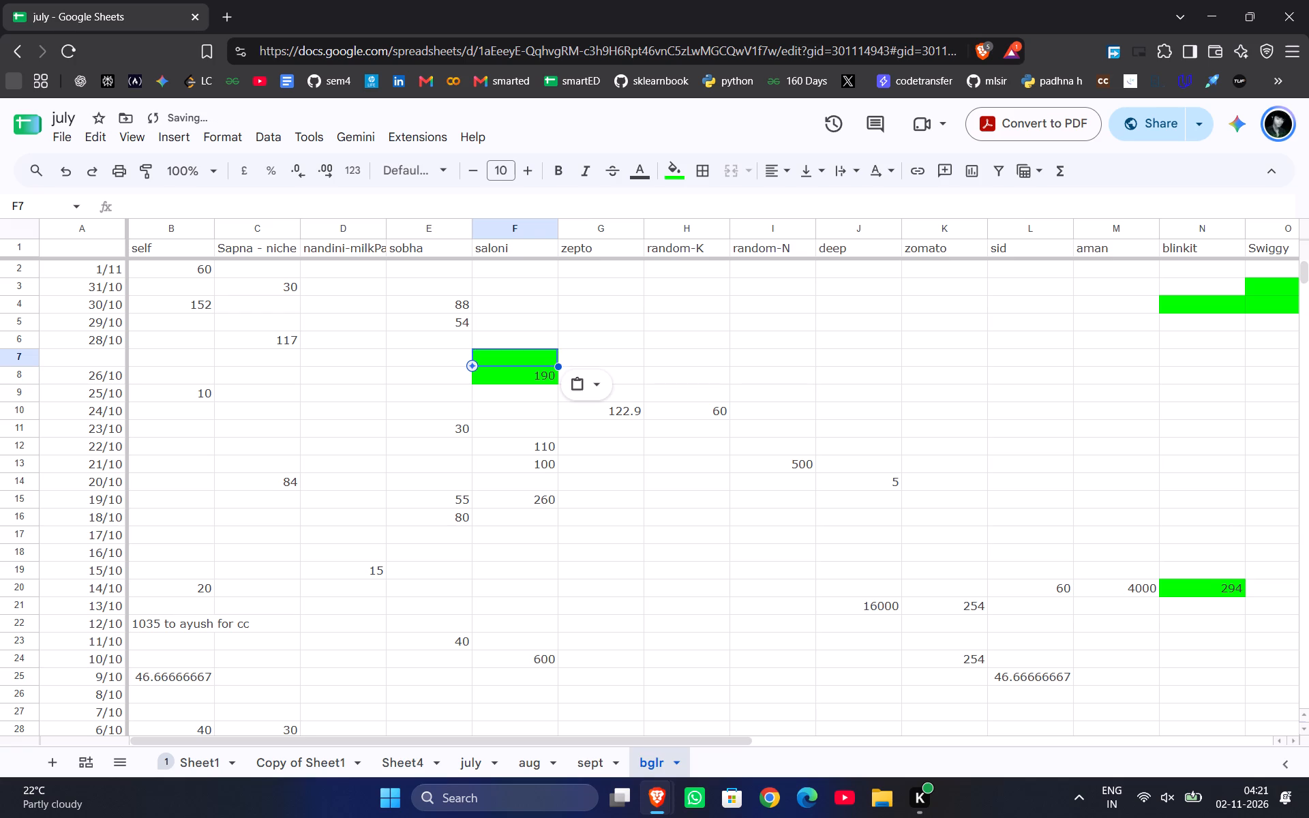
text(40)
key(Return)
key(Up)
key(Up)
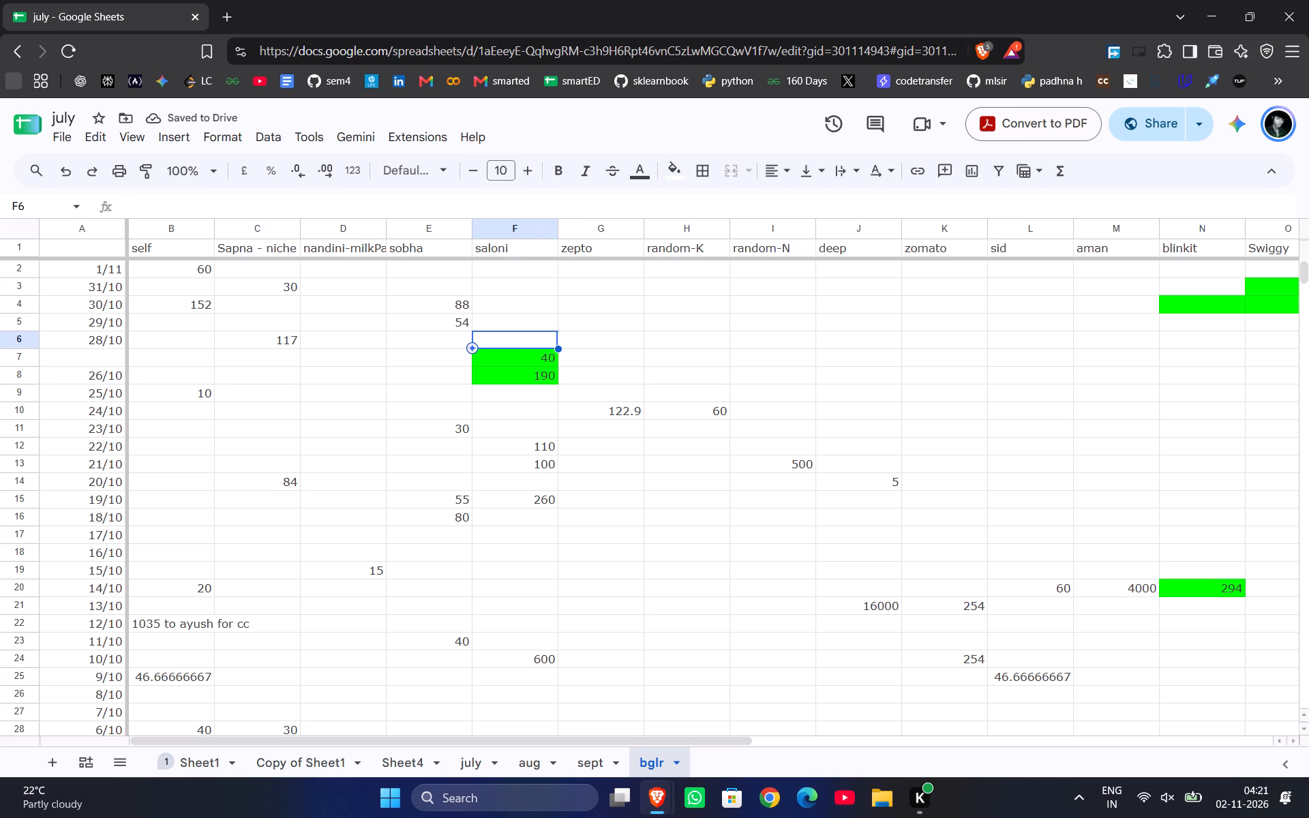
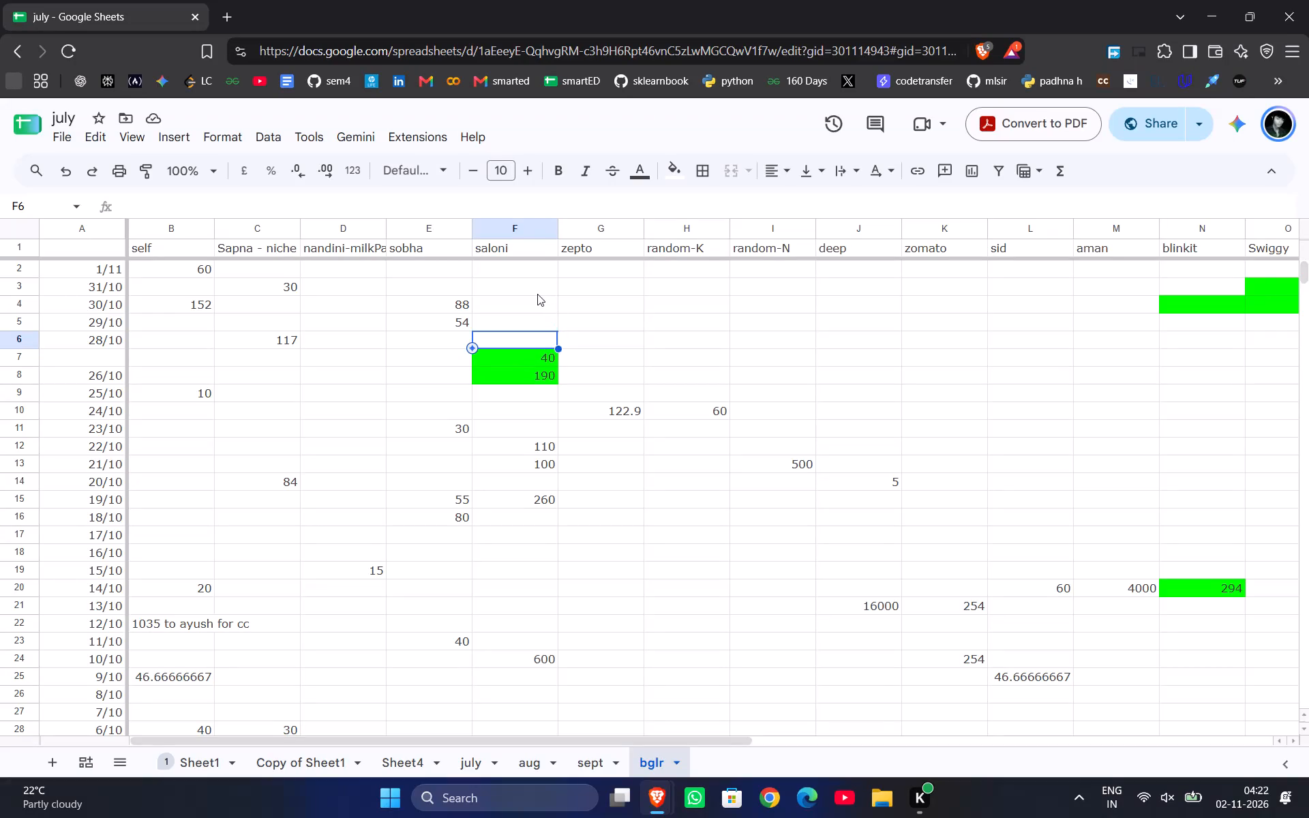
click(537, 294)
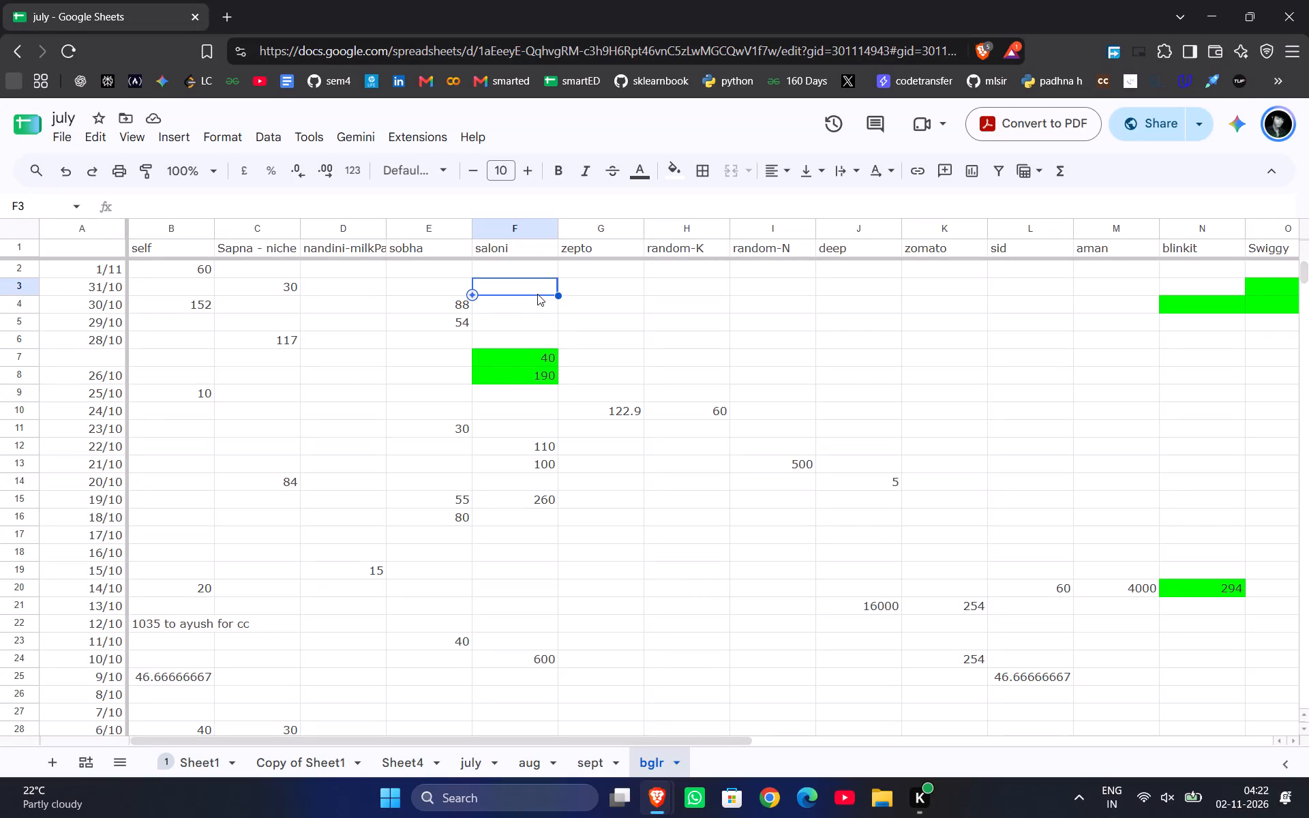
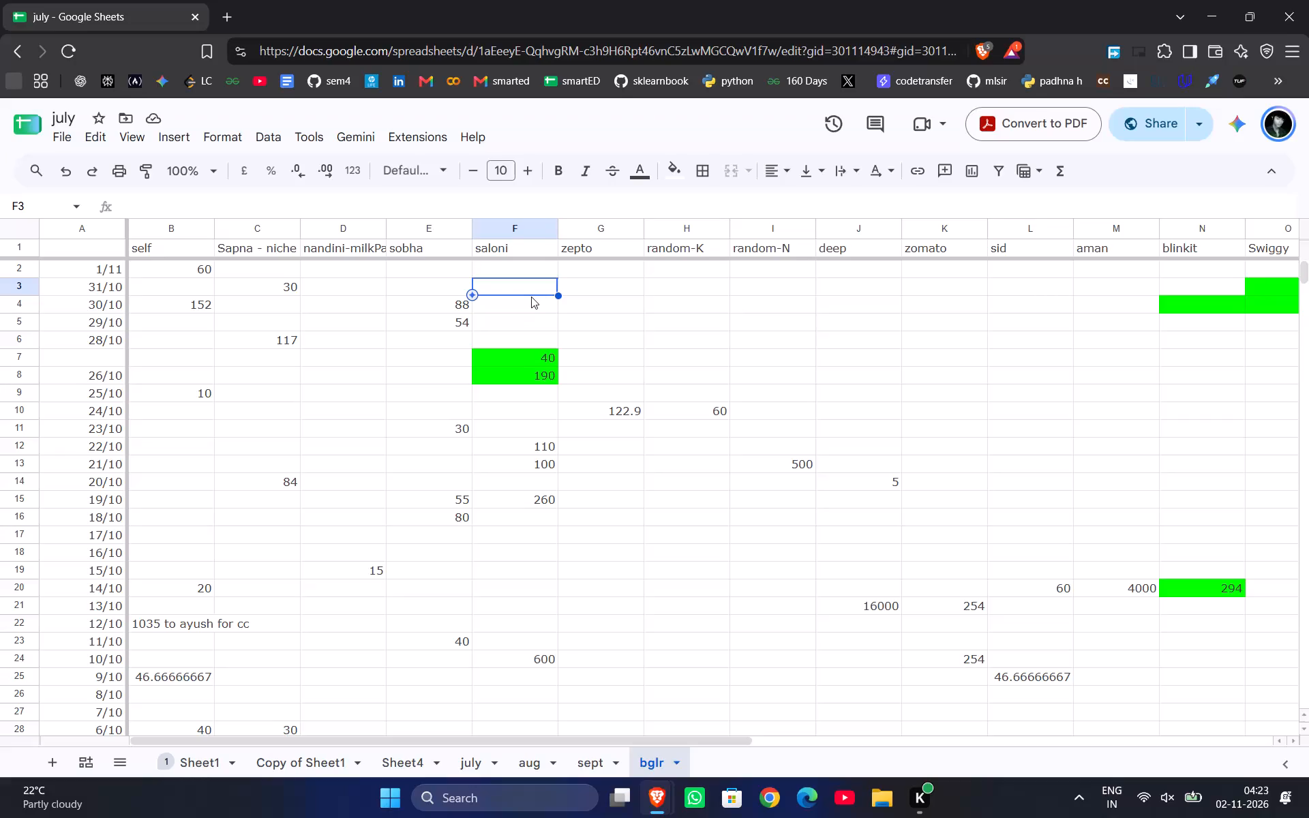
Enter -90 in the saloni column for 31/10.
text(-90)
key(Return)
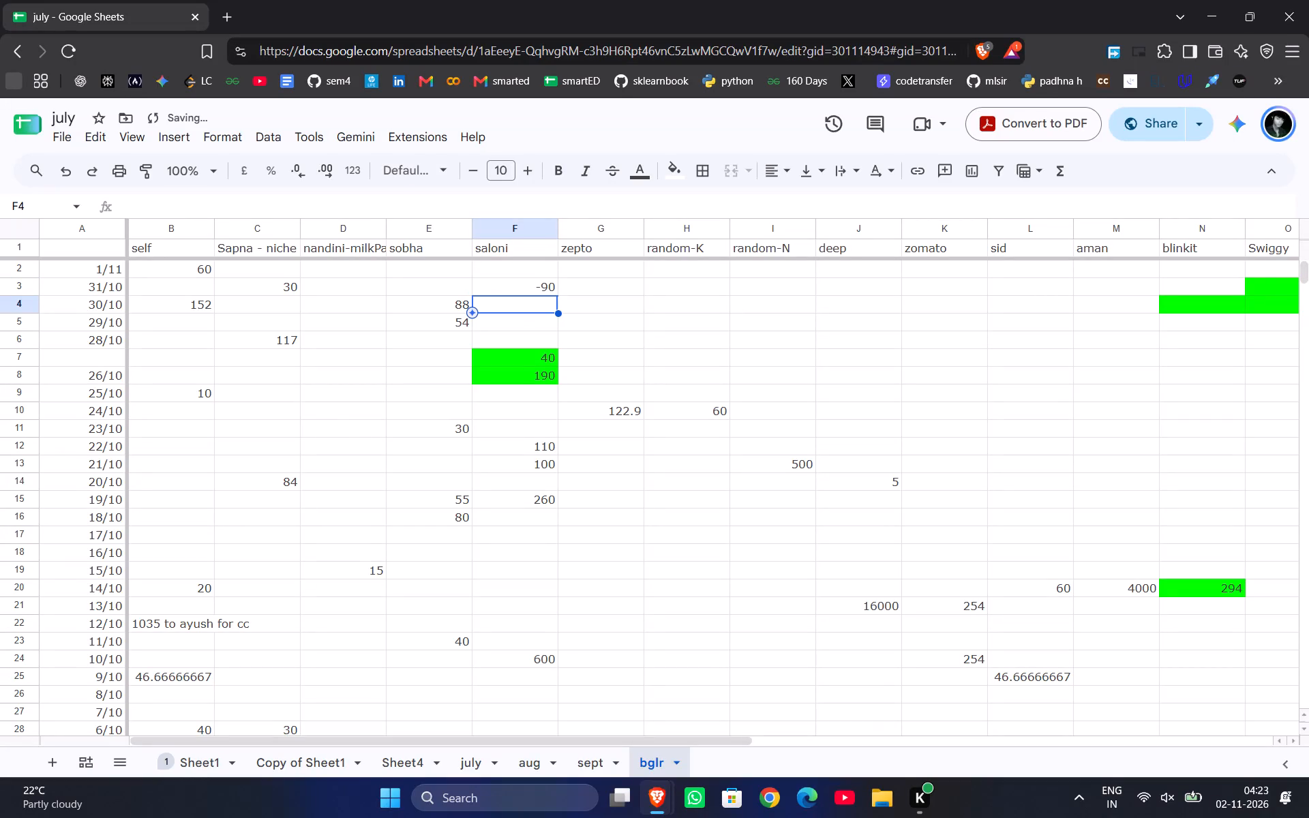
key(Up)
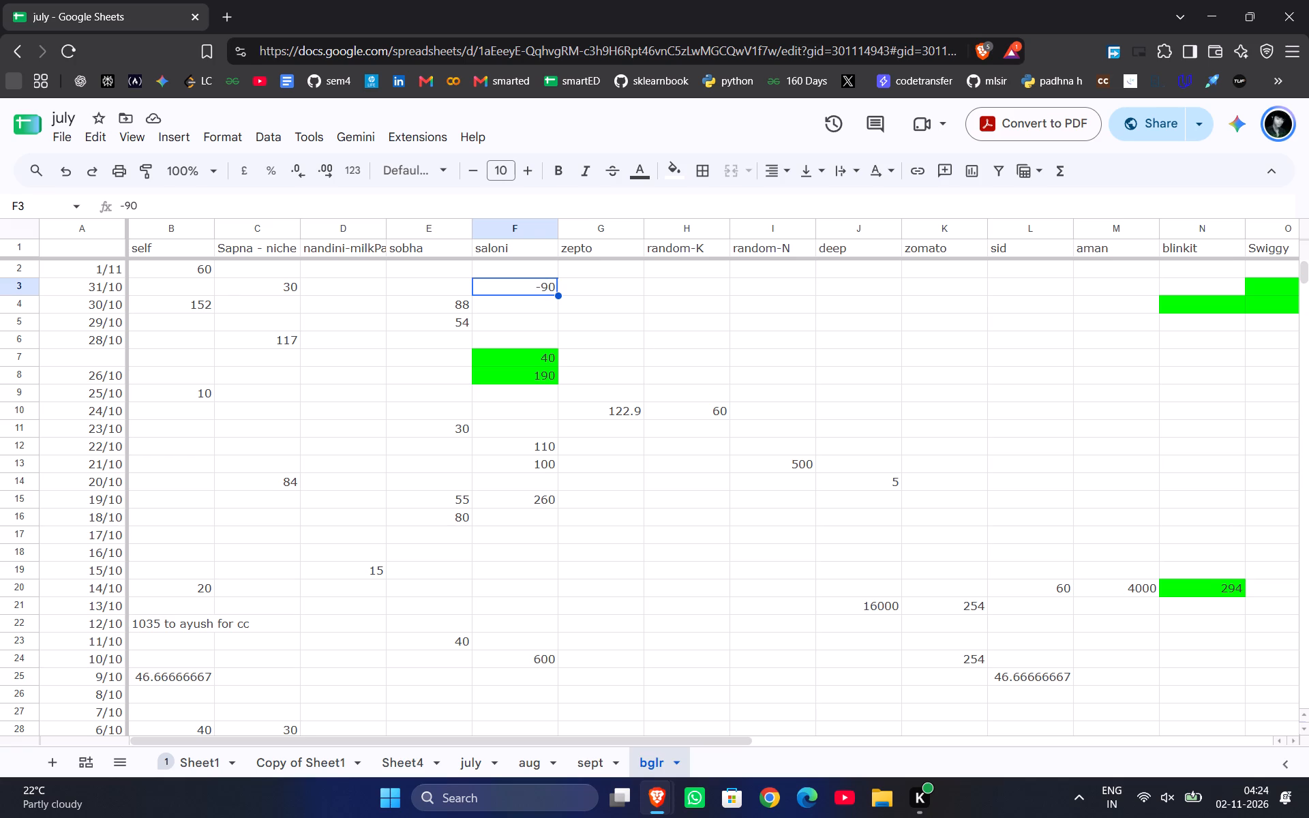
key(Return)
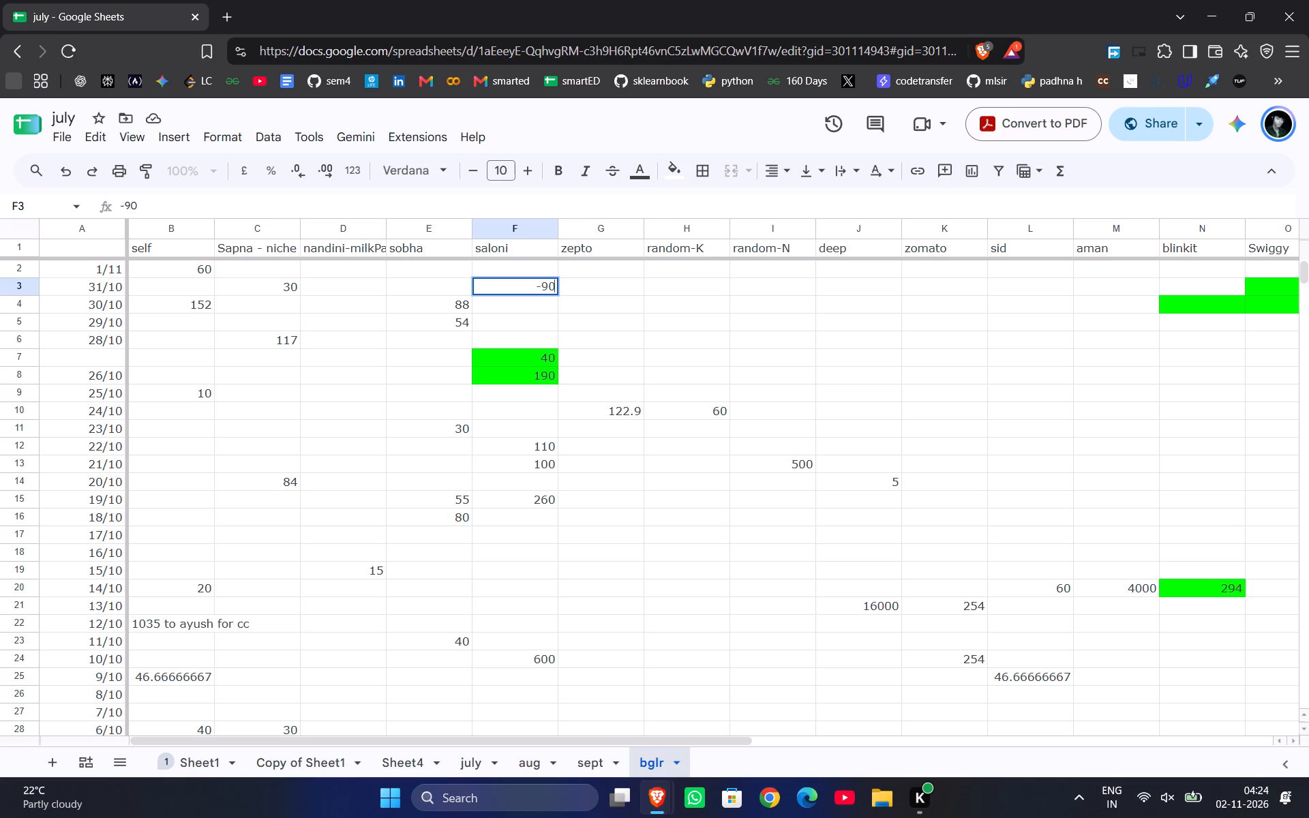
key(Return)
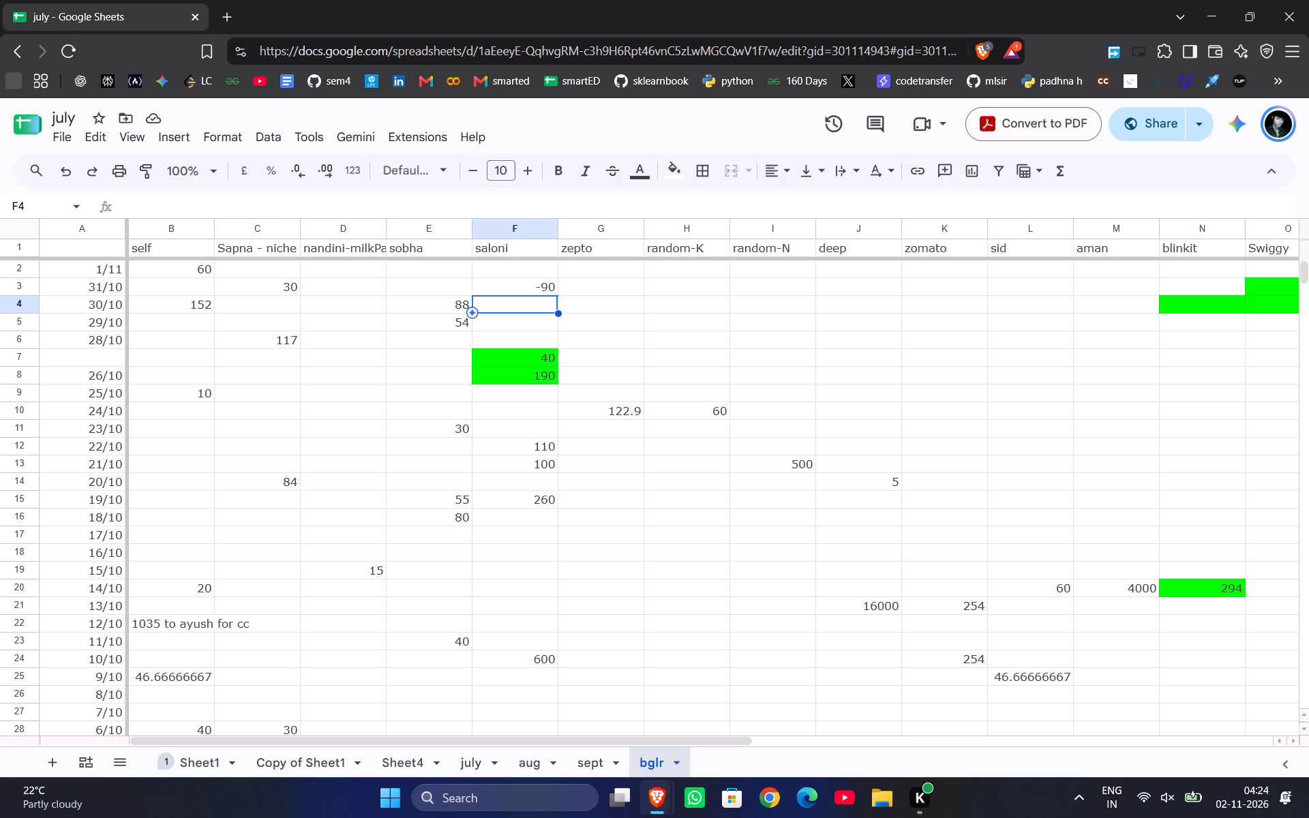
Paste the copied blank green cell over saloni's 31/10 entry and enter the formula =100+36+100-90 there.
key(Up)
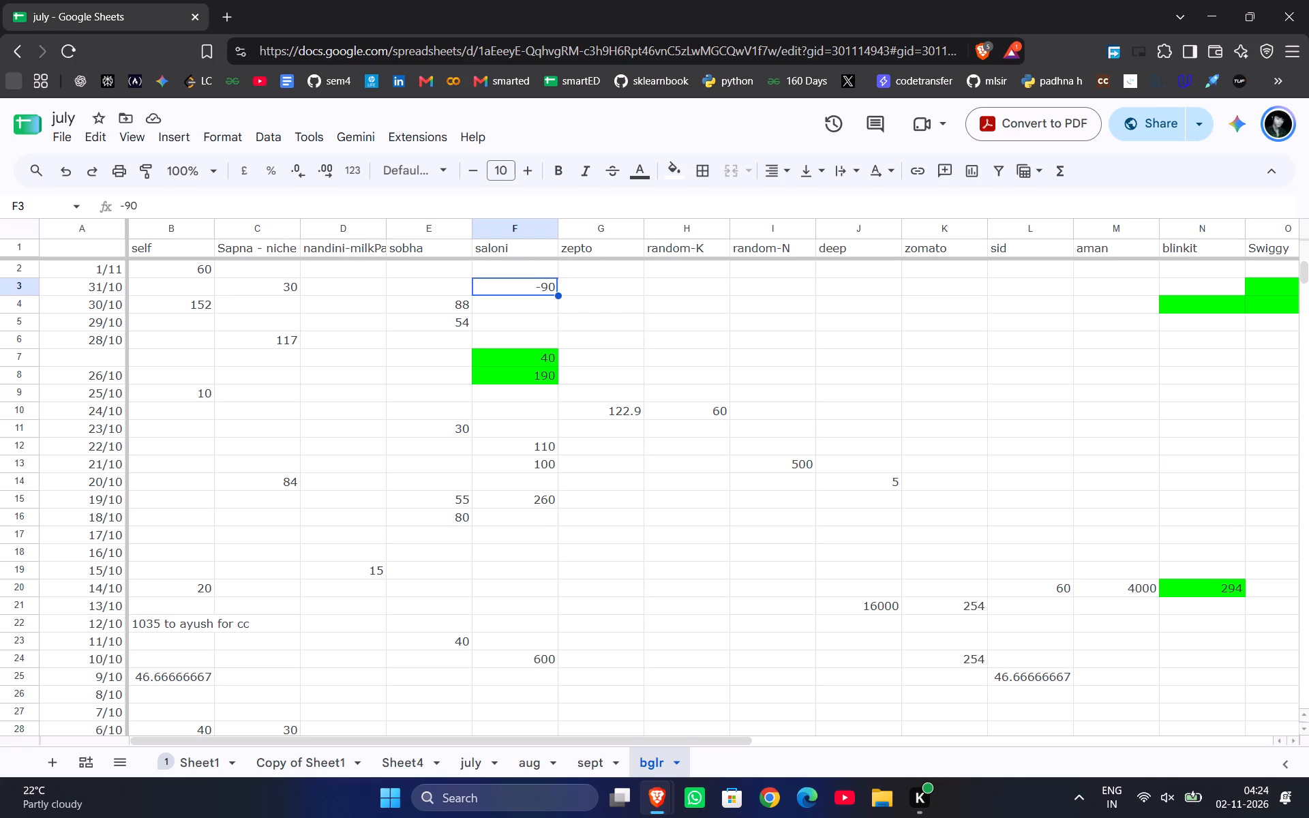
key(ctrl+v)
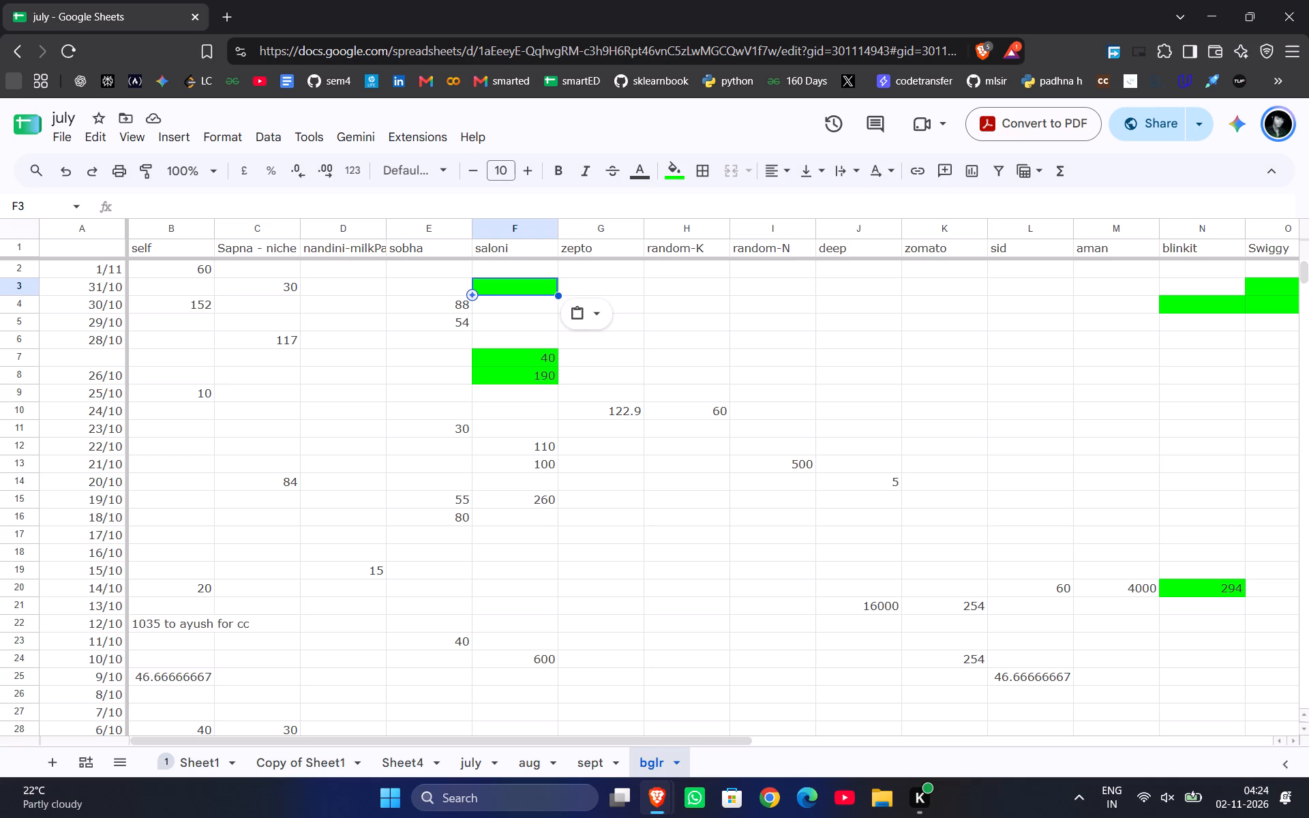
text(=100)
key(plus)
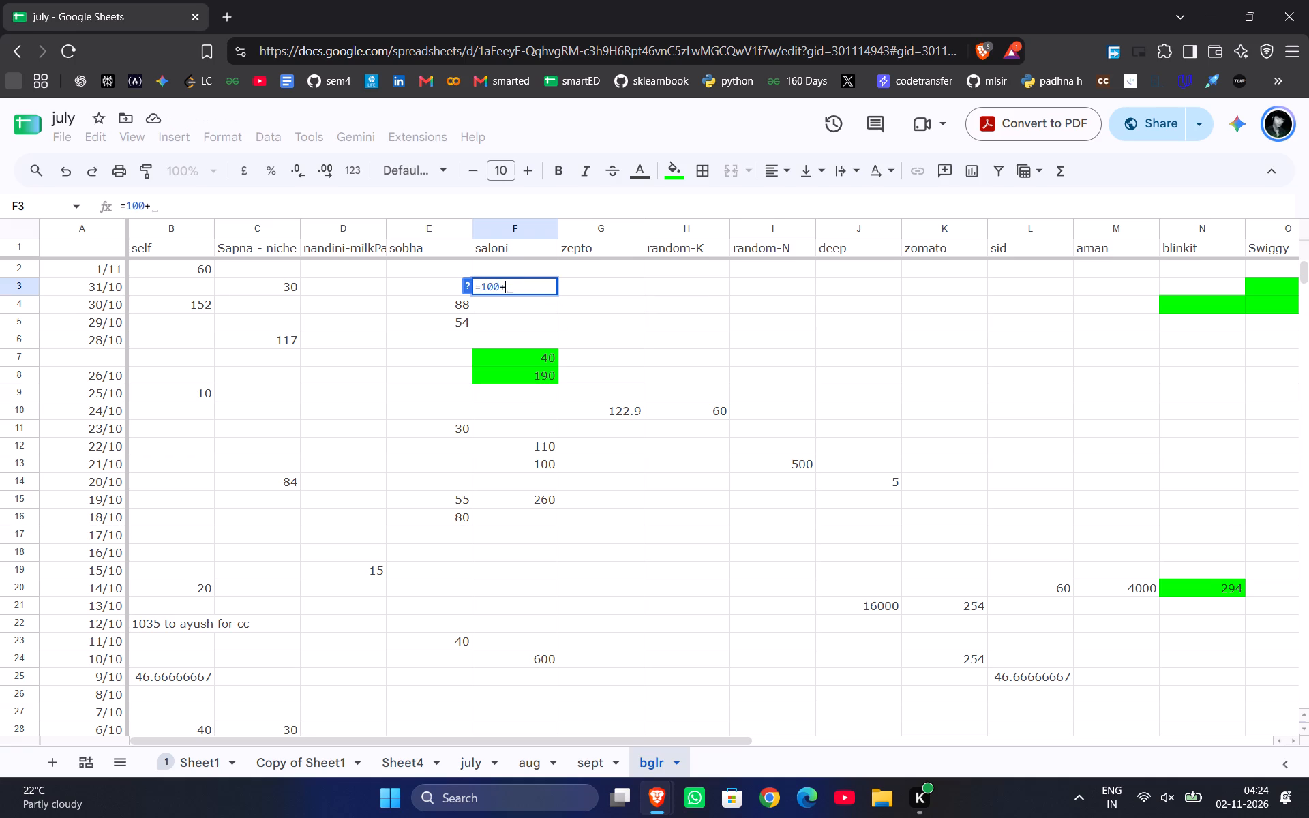
text(36+)
text(100)
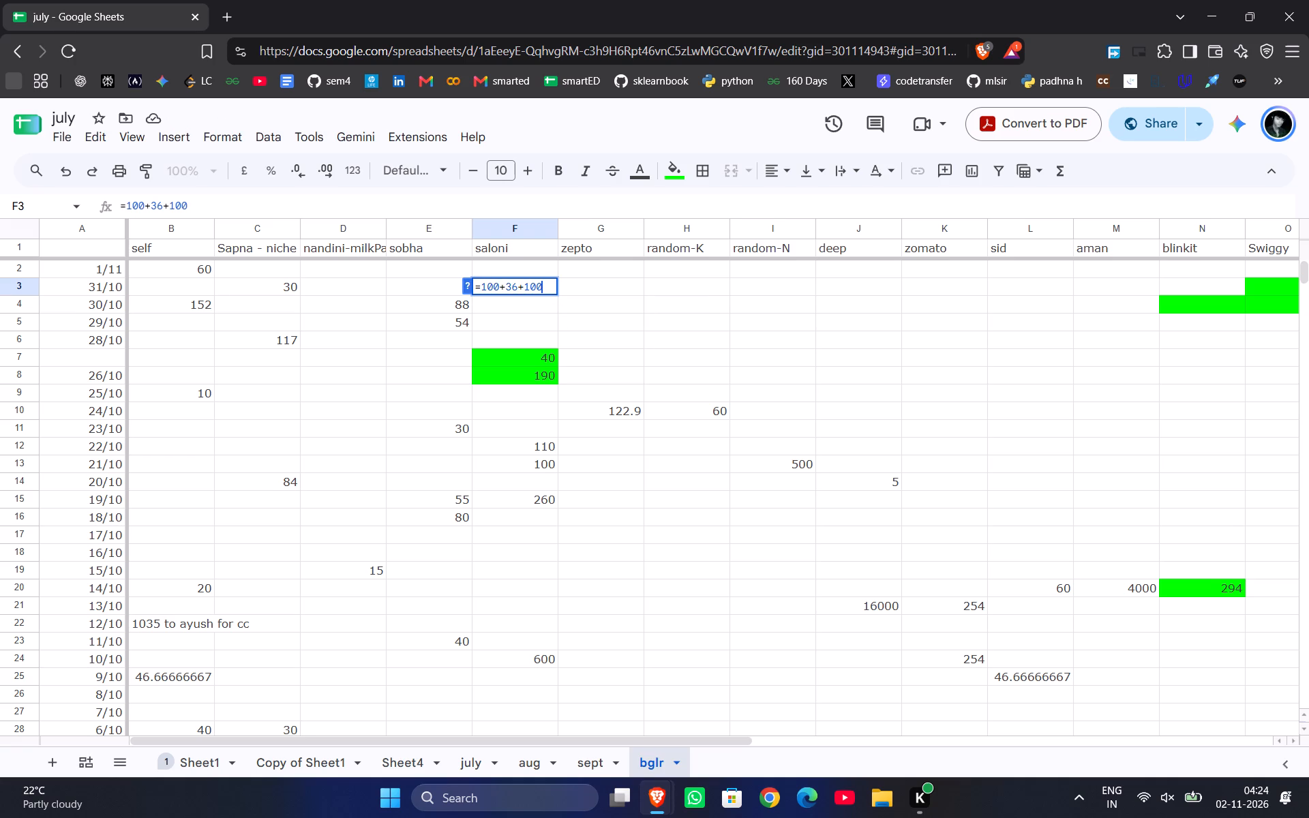
text(-90)
key(Return)
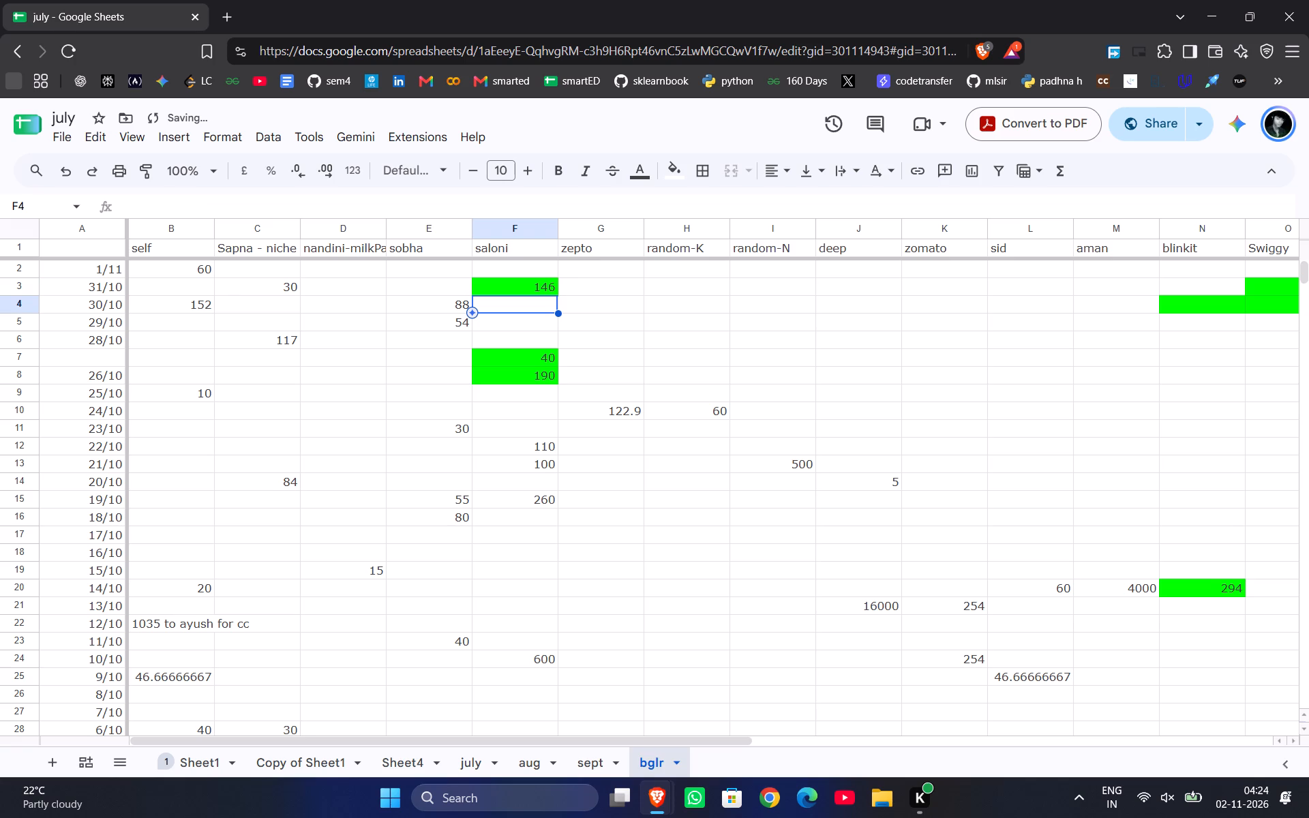
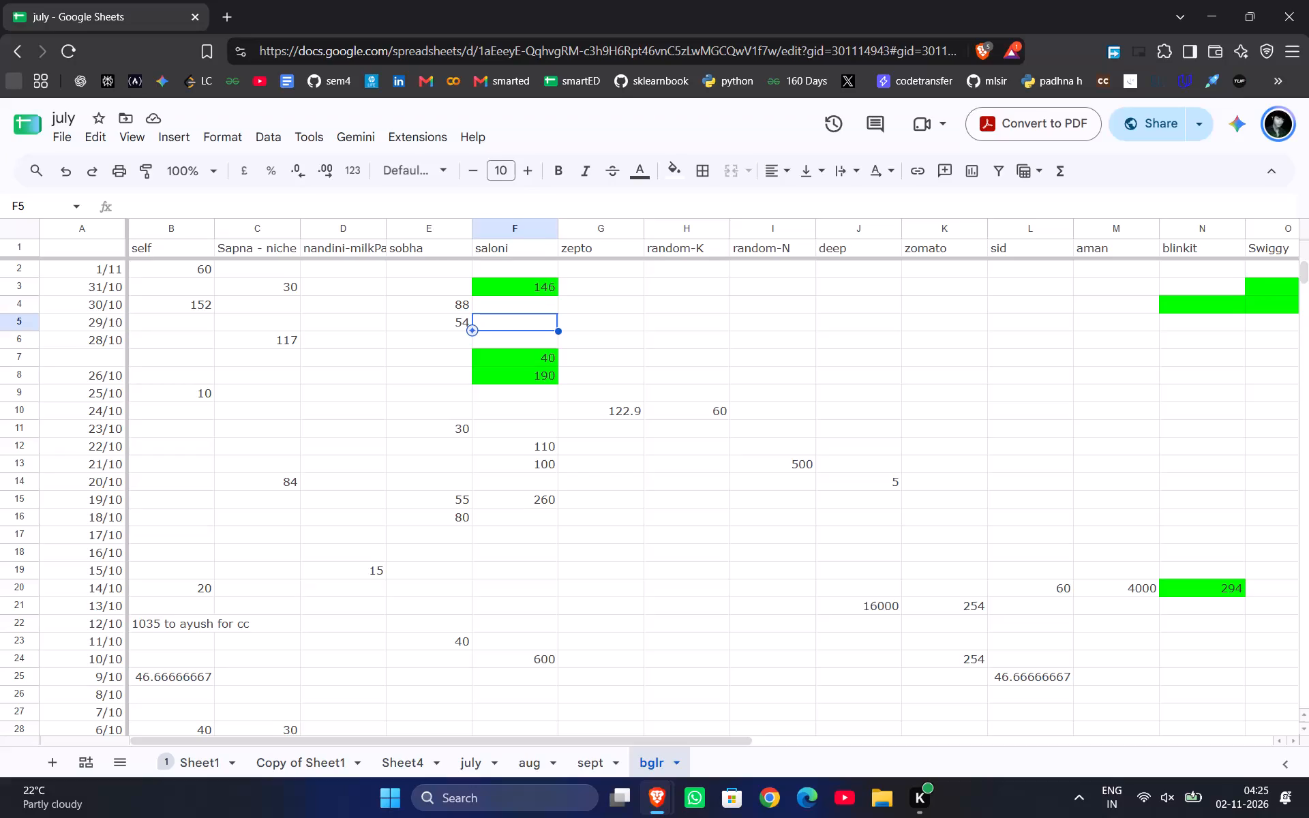
Paste the copied blank green cell into the saloni column for 29/10 and enter 100 there.
key(ctrl+v)
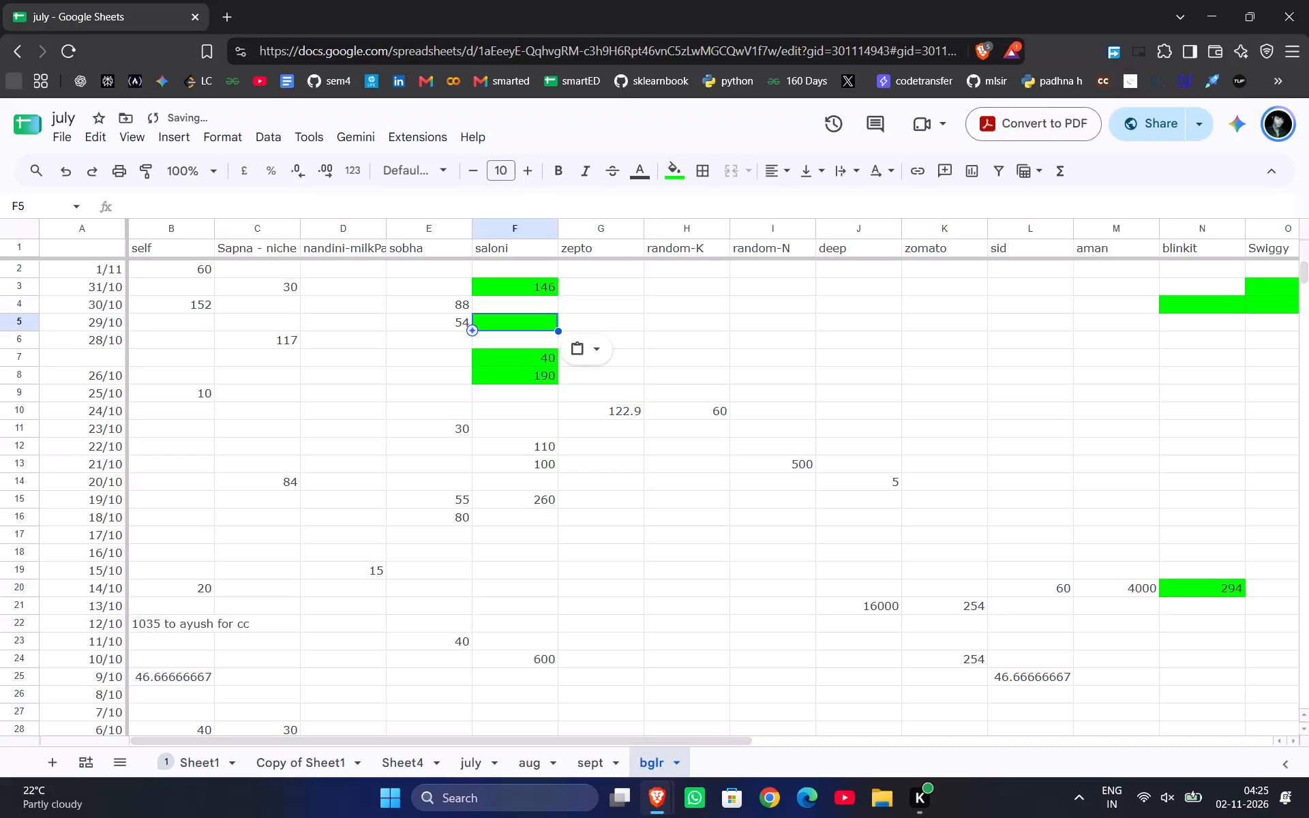
text(100)
key(Return)
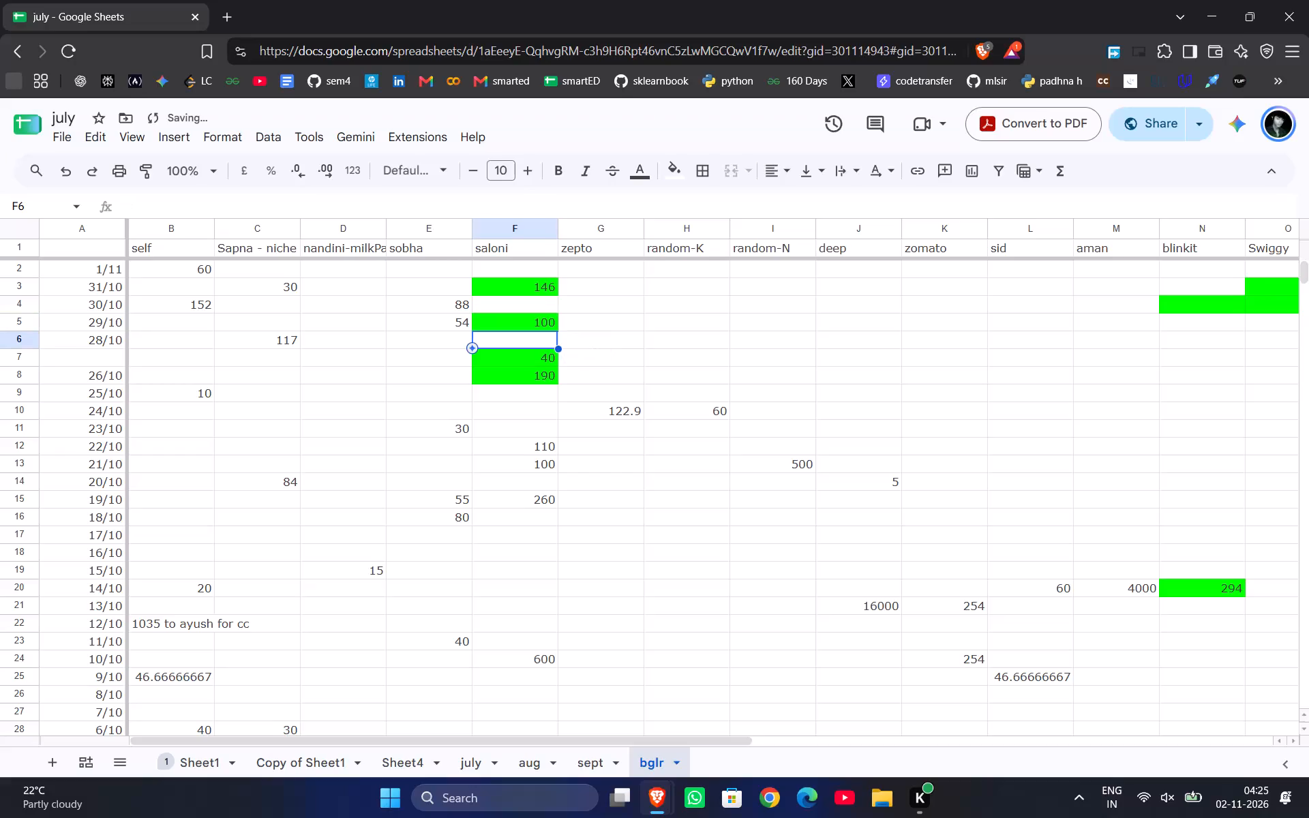
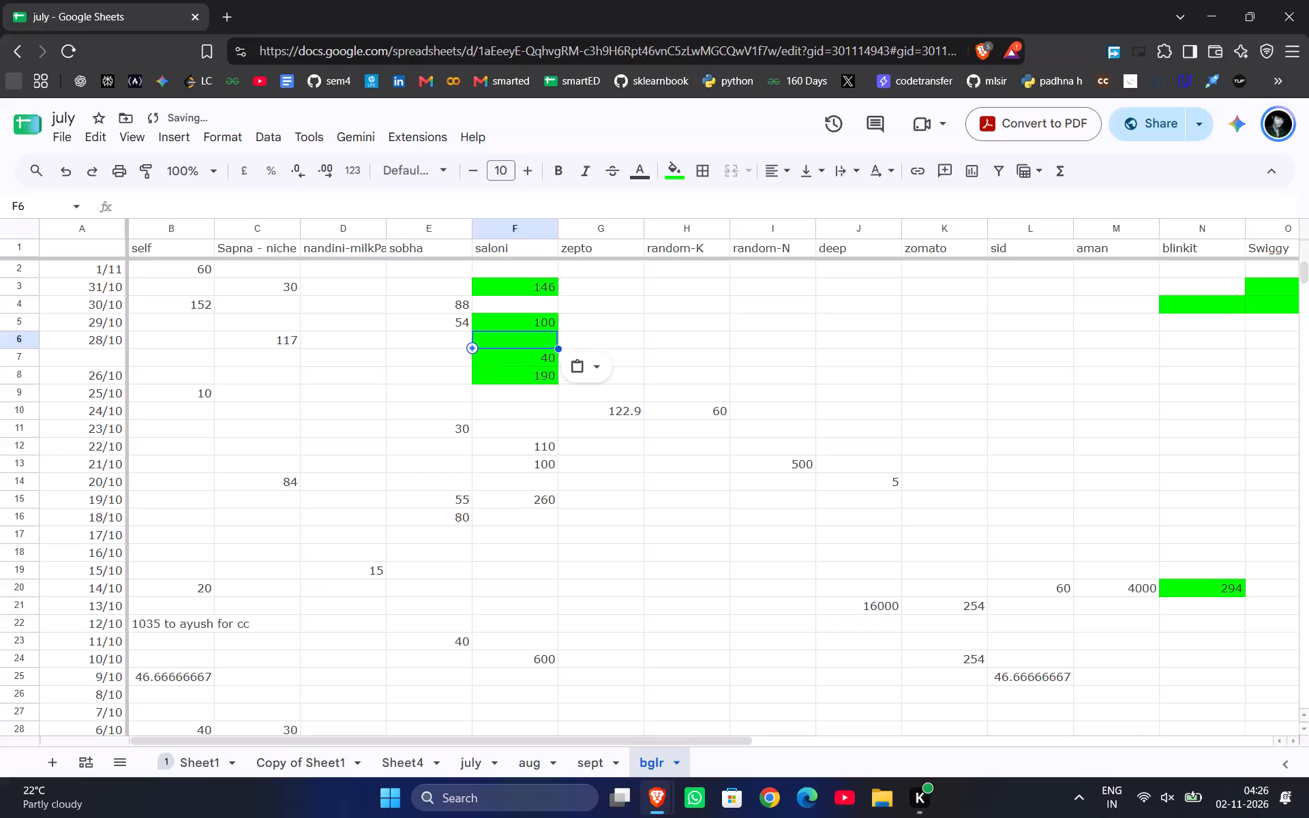
Enter the sum =100+150 in the green saloni cell for 28/10.
key(equal)
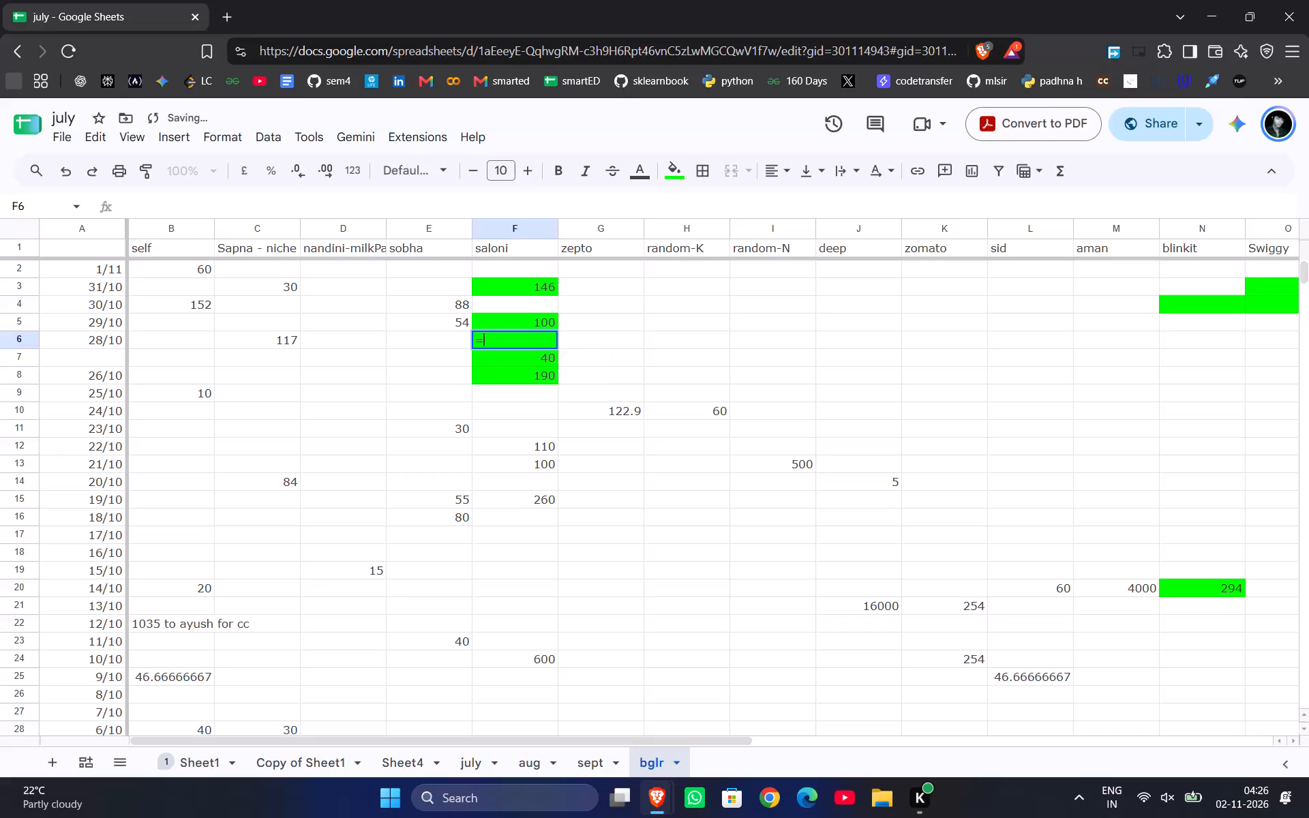
text(100)
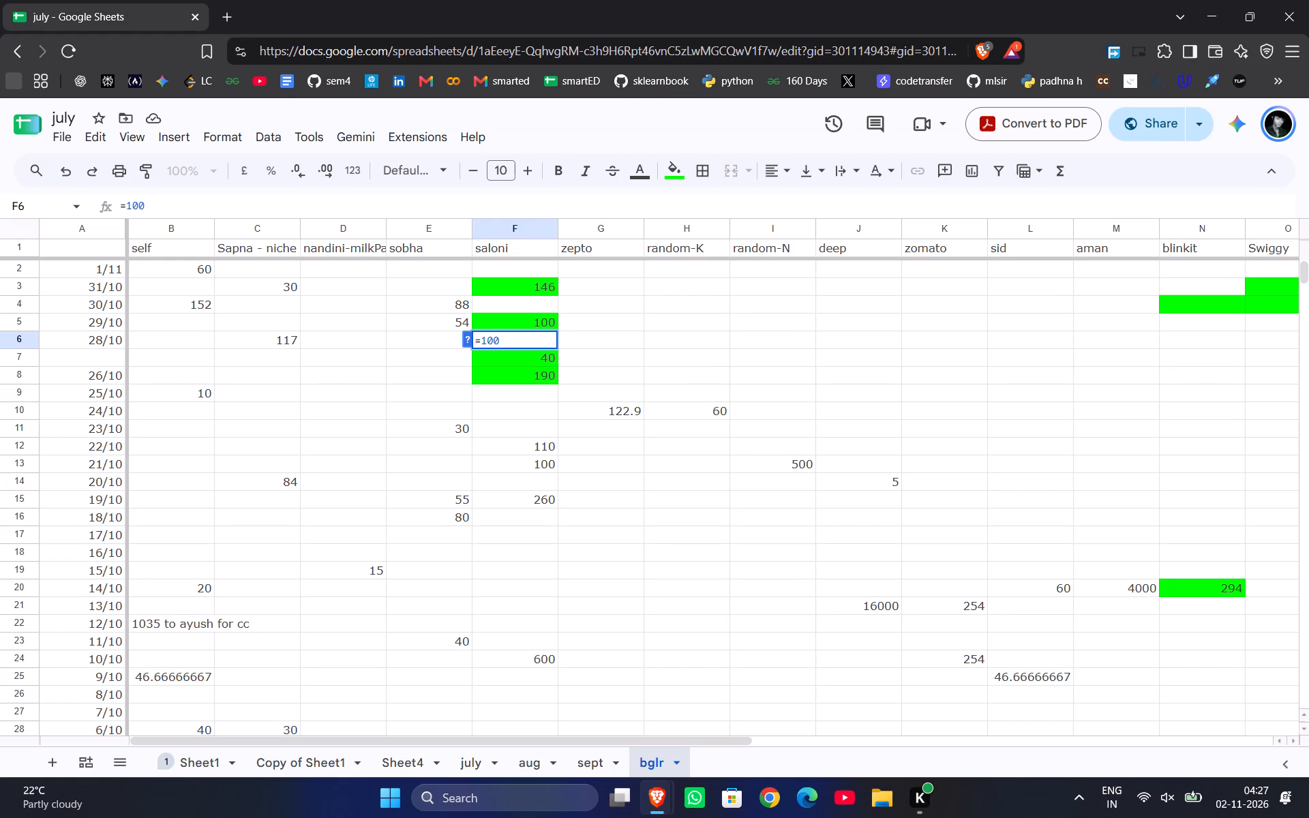
text(+150)
key(Return)
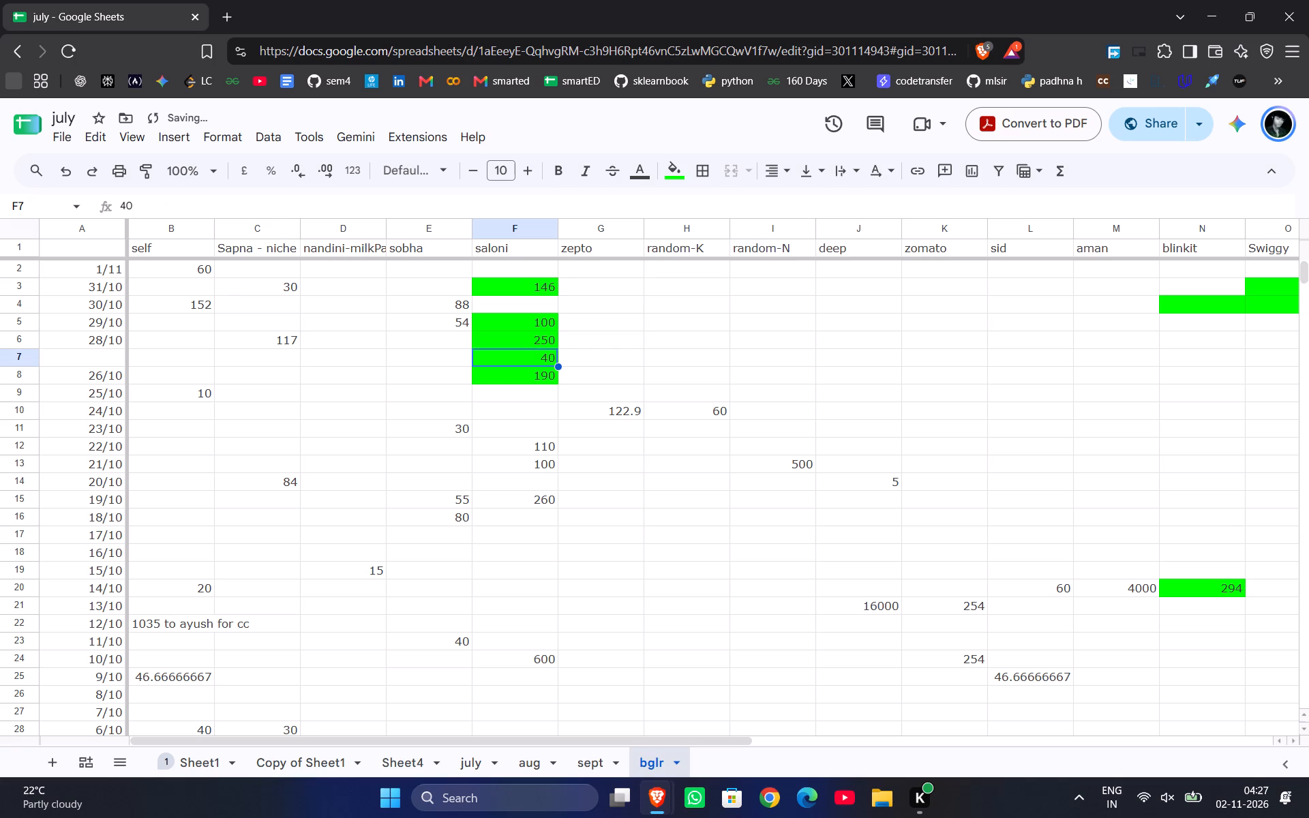
key(Up)
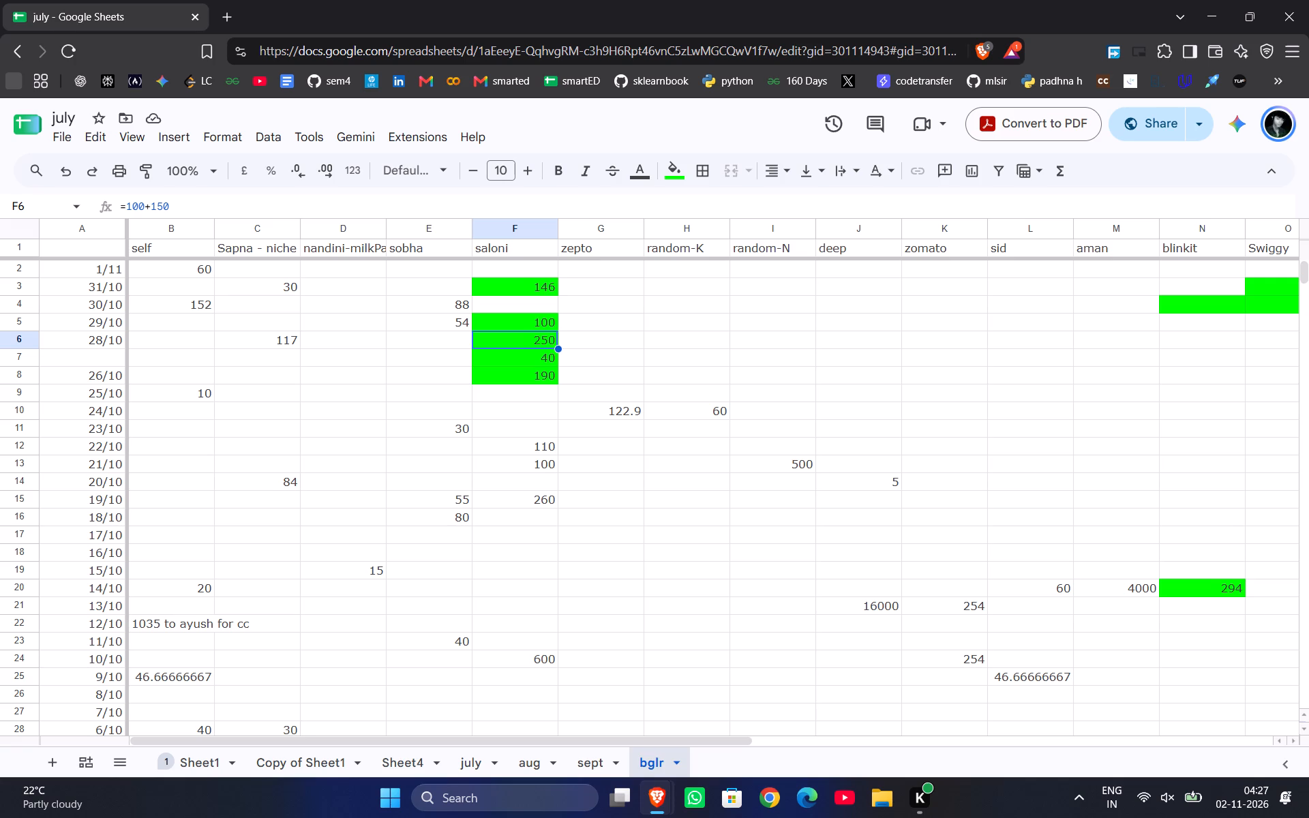
Fill in the missing date 27/10 in the blank date cell between 28/10 and 26/10.
key(Down)
key(Down)
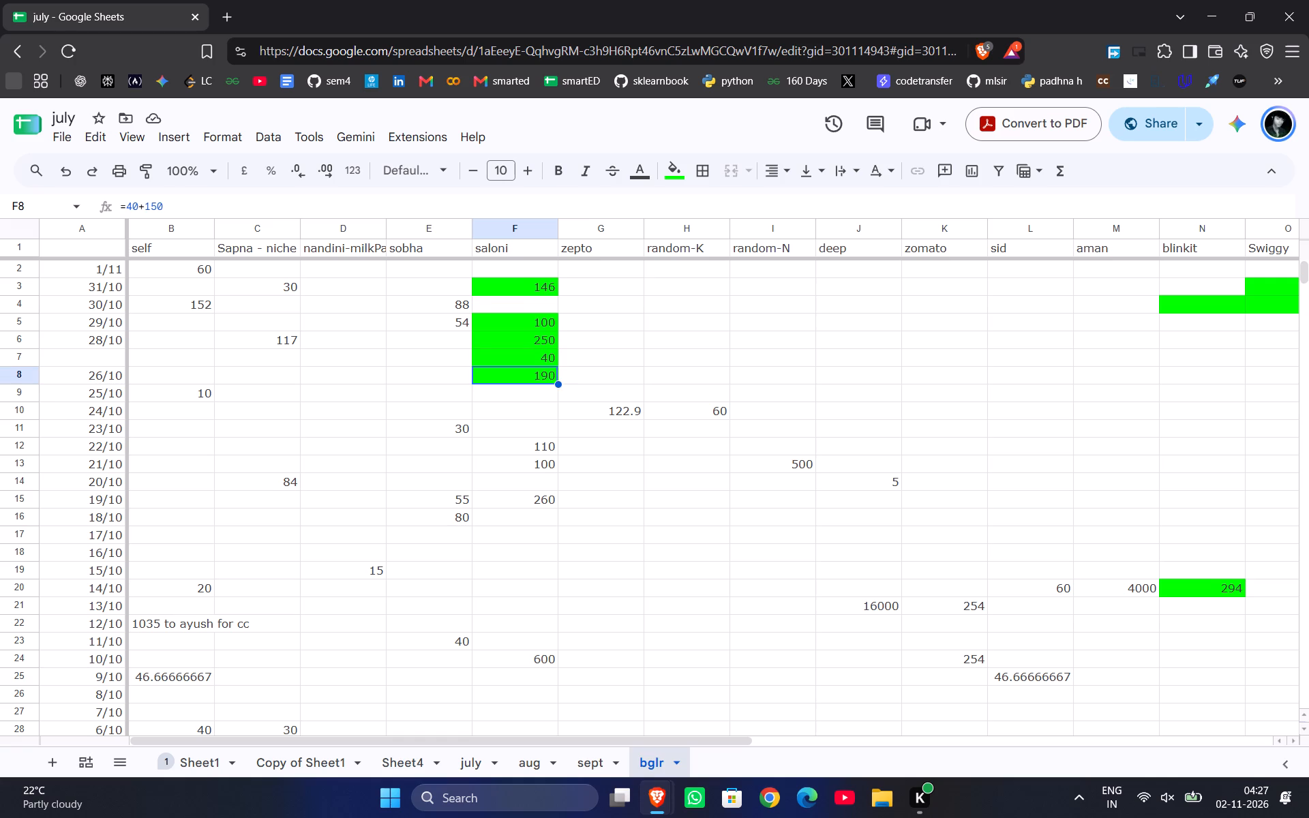
key(Up)
click(71, 368)
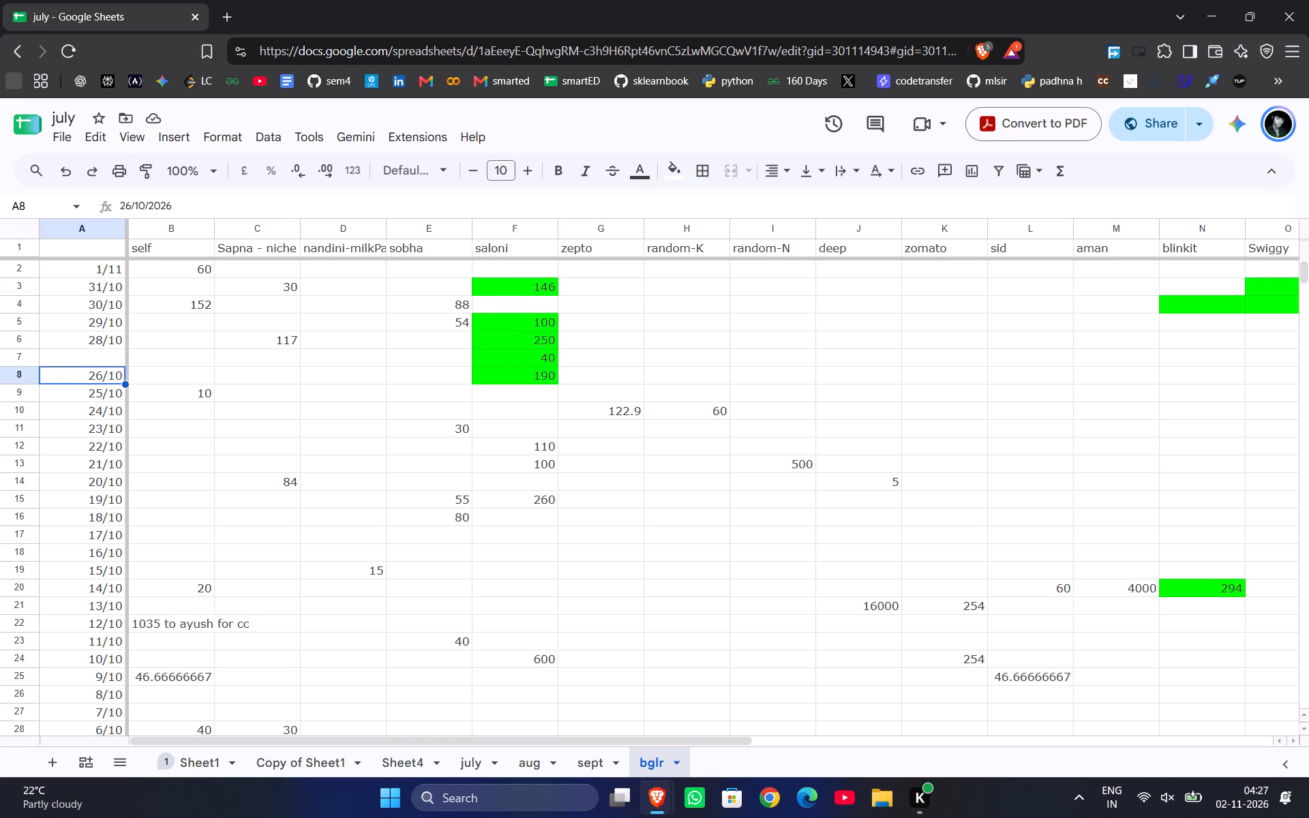
click(68, 358)
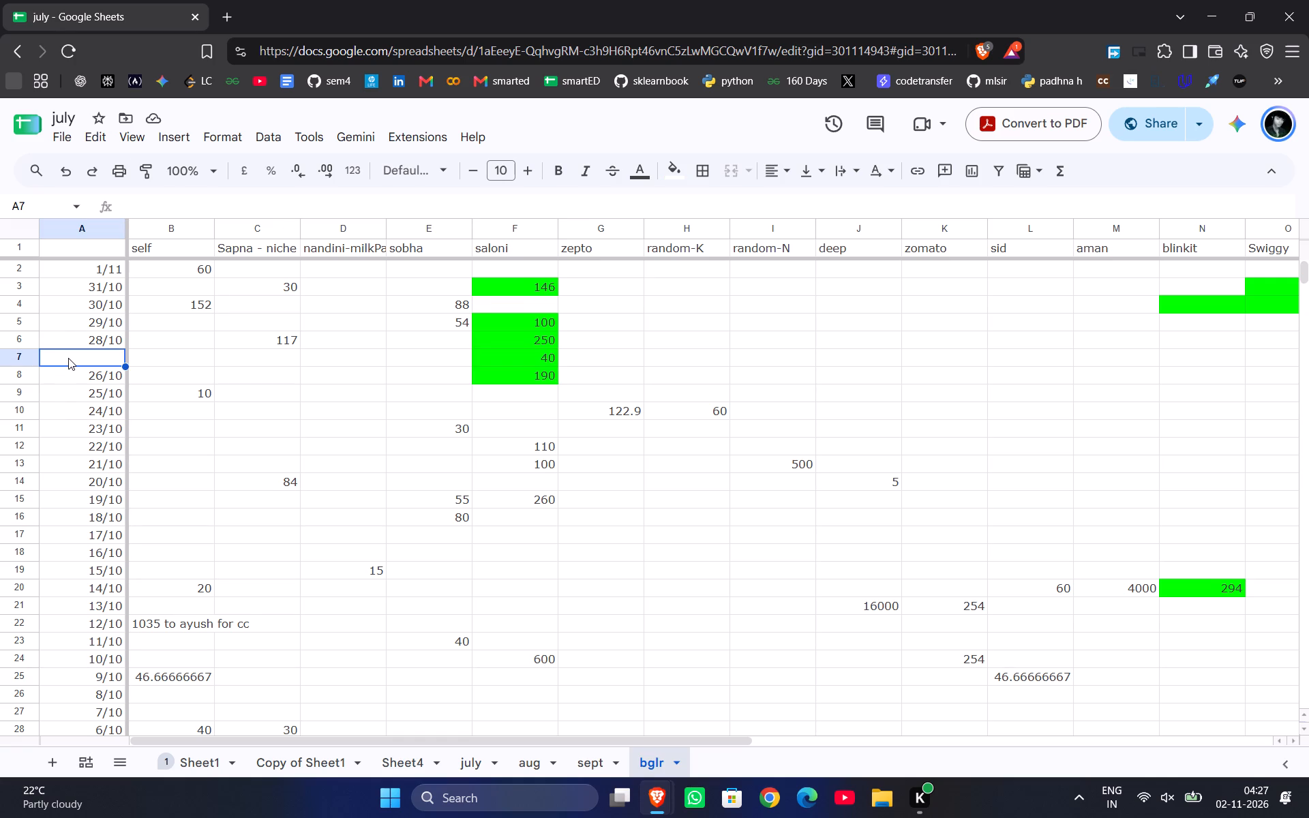
text(27/10)
key(Return)
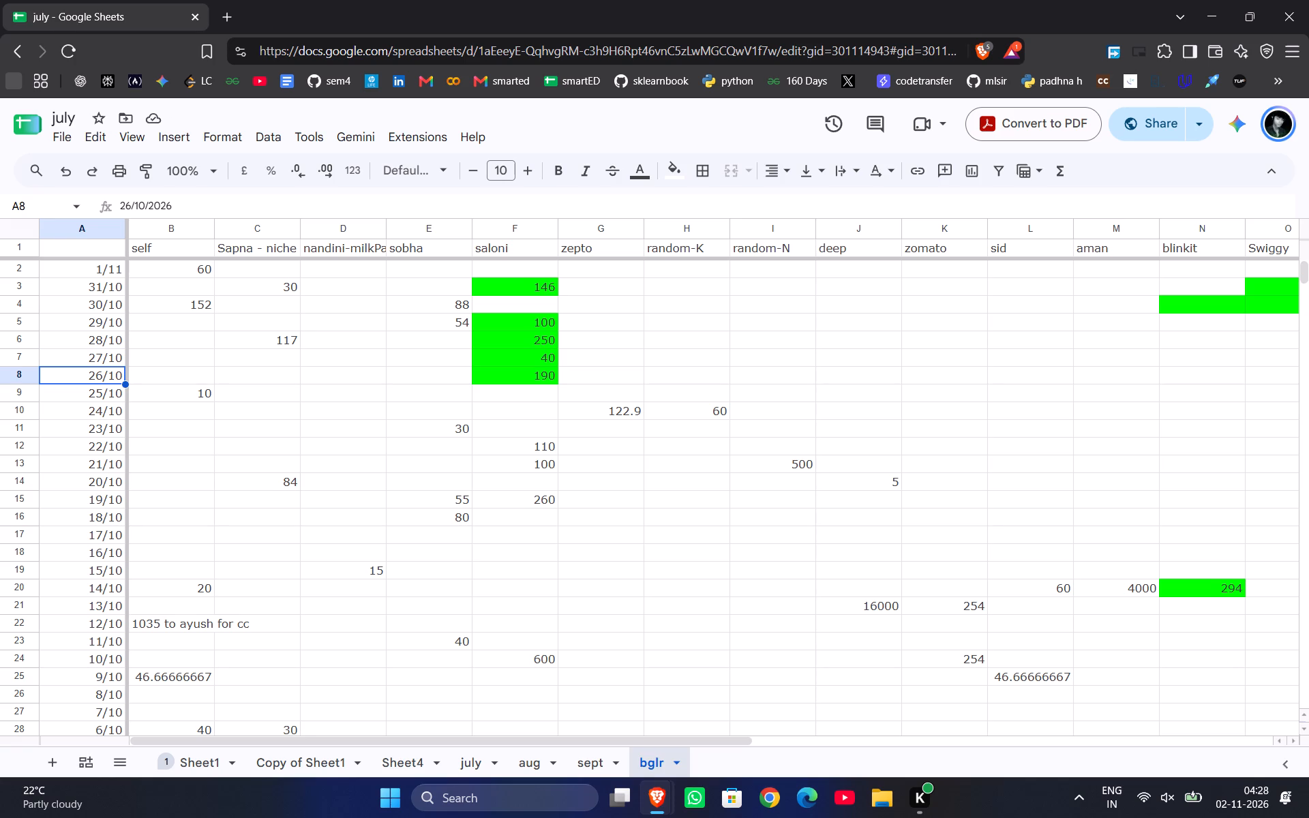
Paste the copied blank green cell into the saloni column for 24/10 and enter 100 there.
click(542, 372)
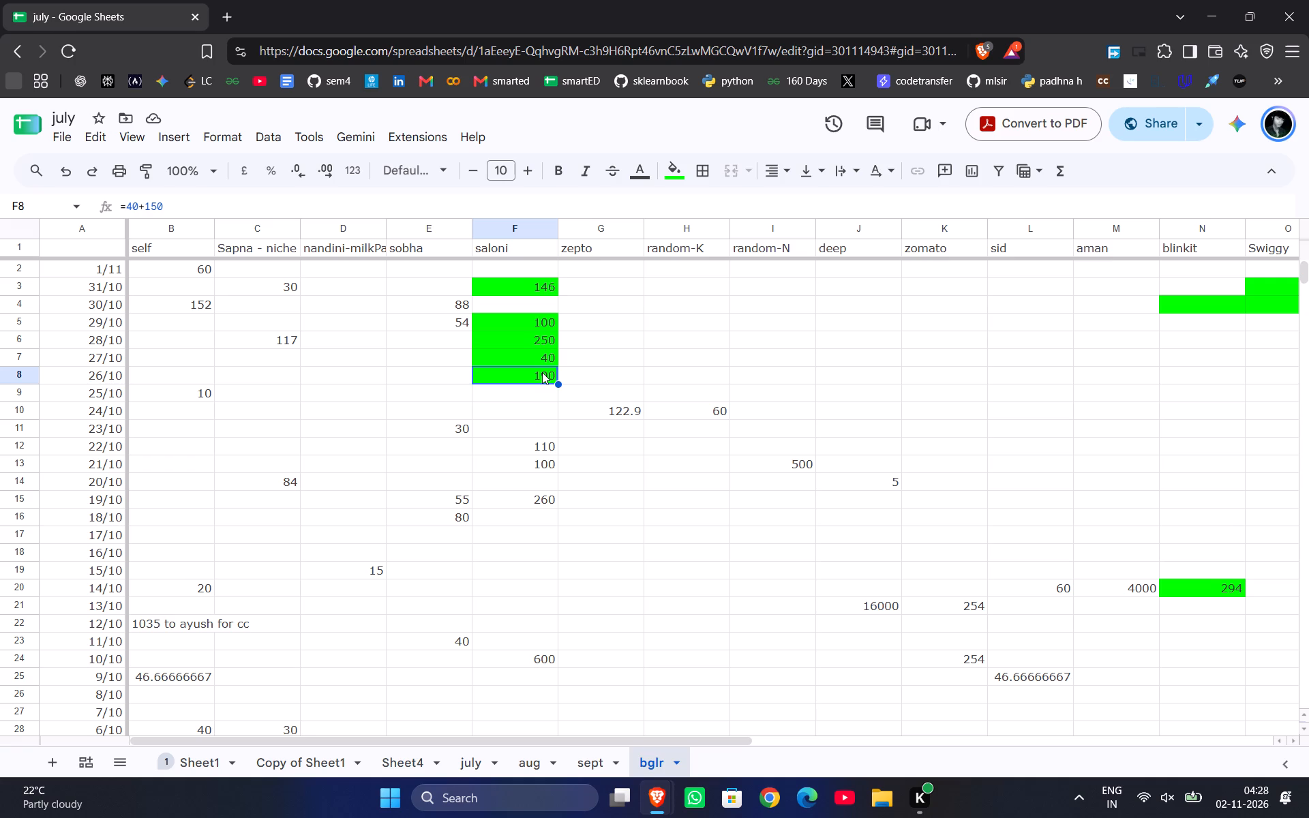
click(556, 410)
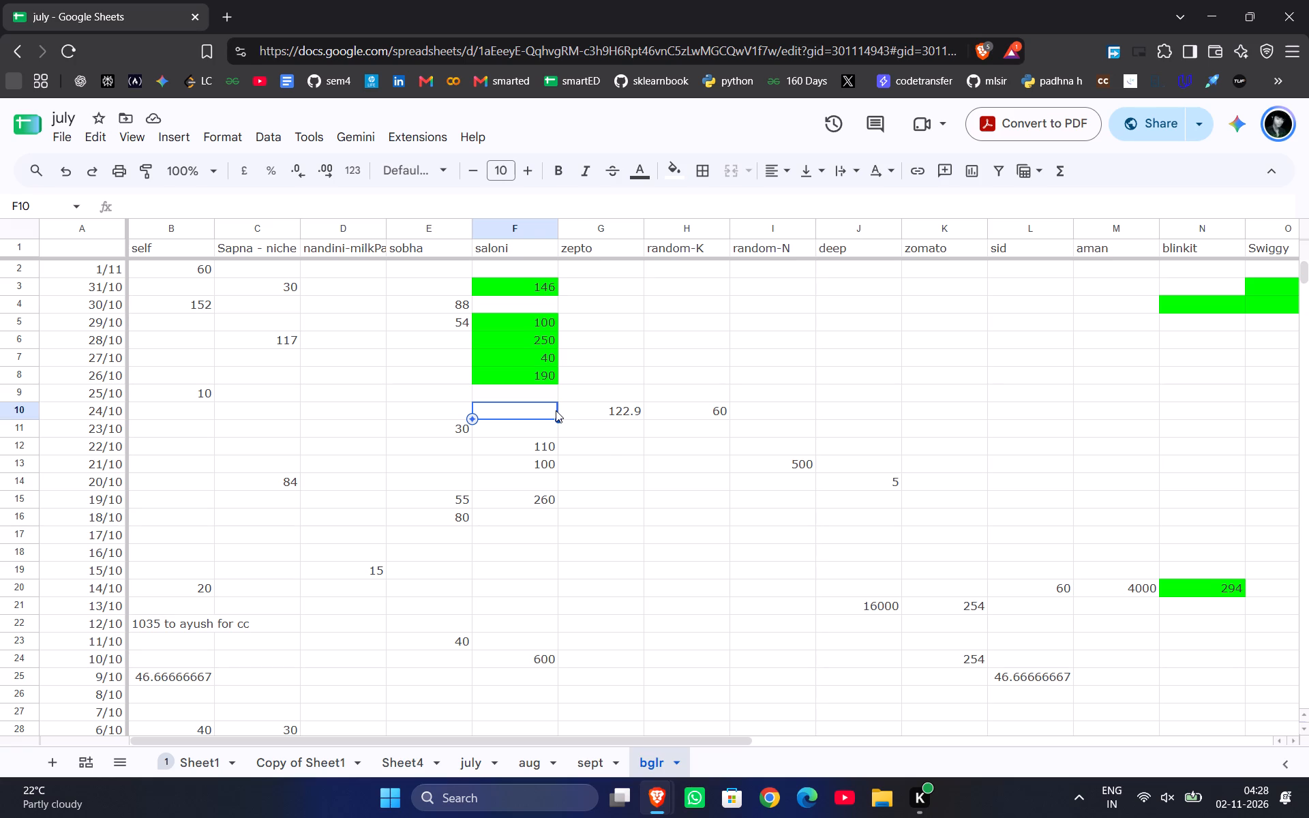
key(ctrl+v)
text(100)
key(Return)
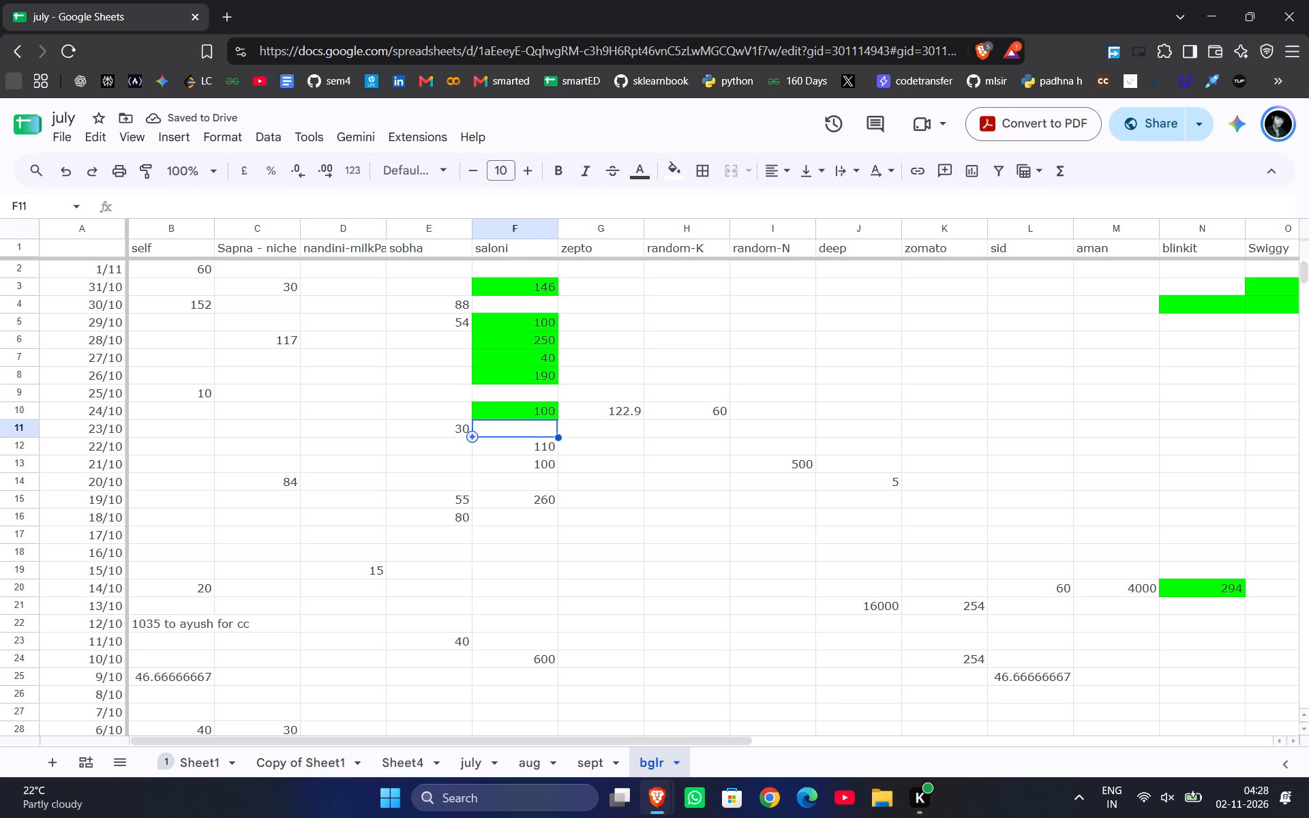
key(Up)
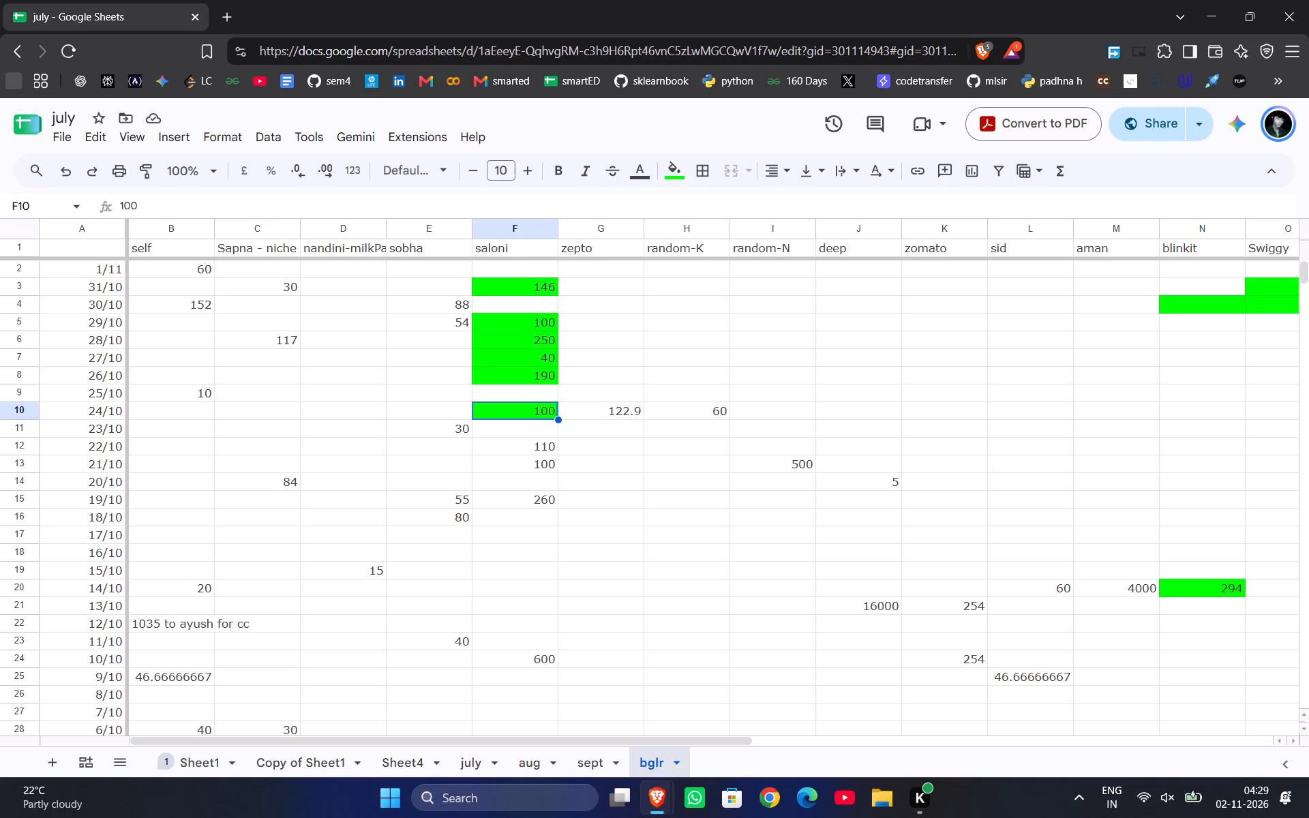
Paste the copied blank green cell into the saloni column for 23/10 and enter the sum =160+250 there.
key(Down)
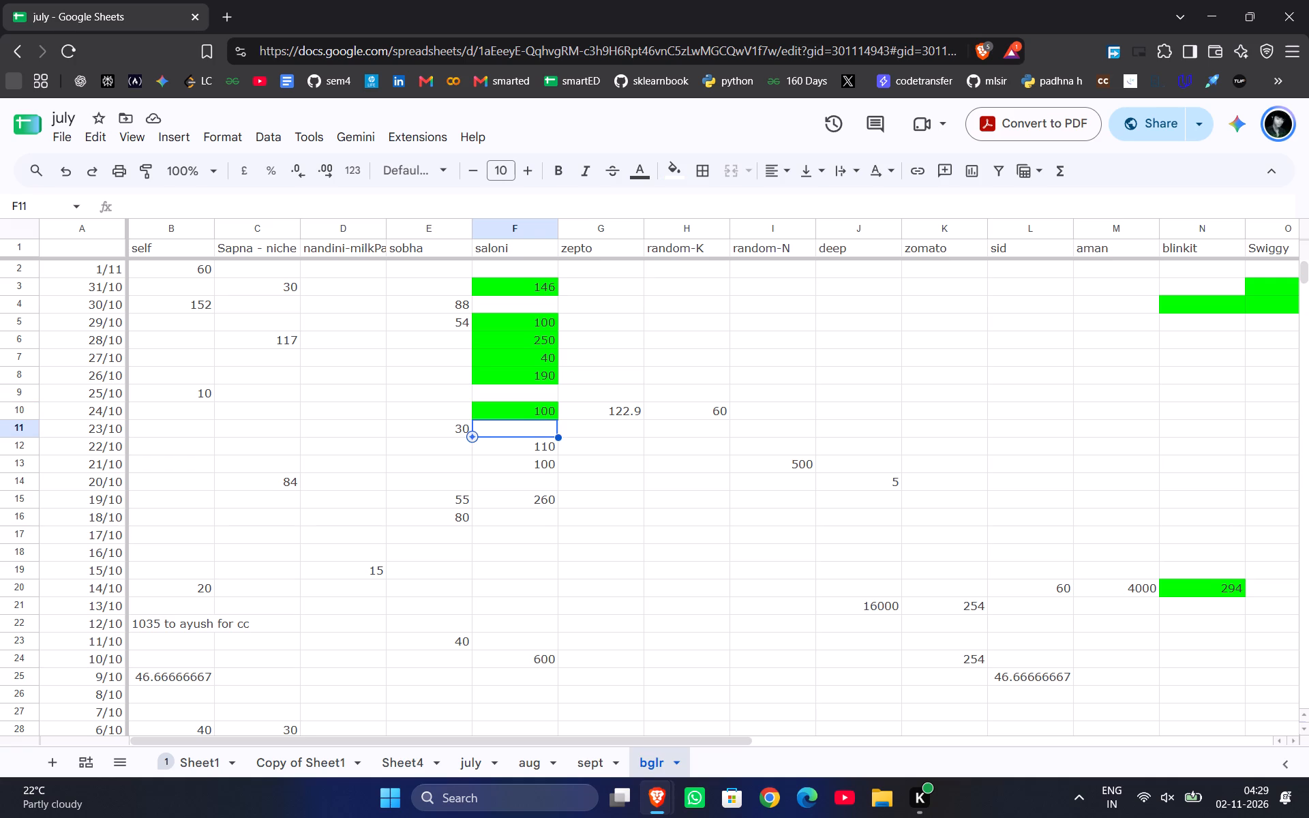
key(ctrl+v)
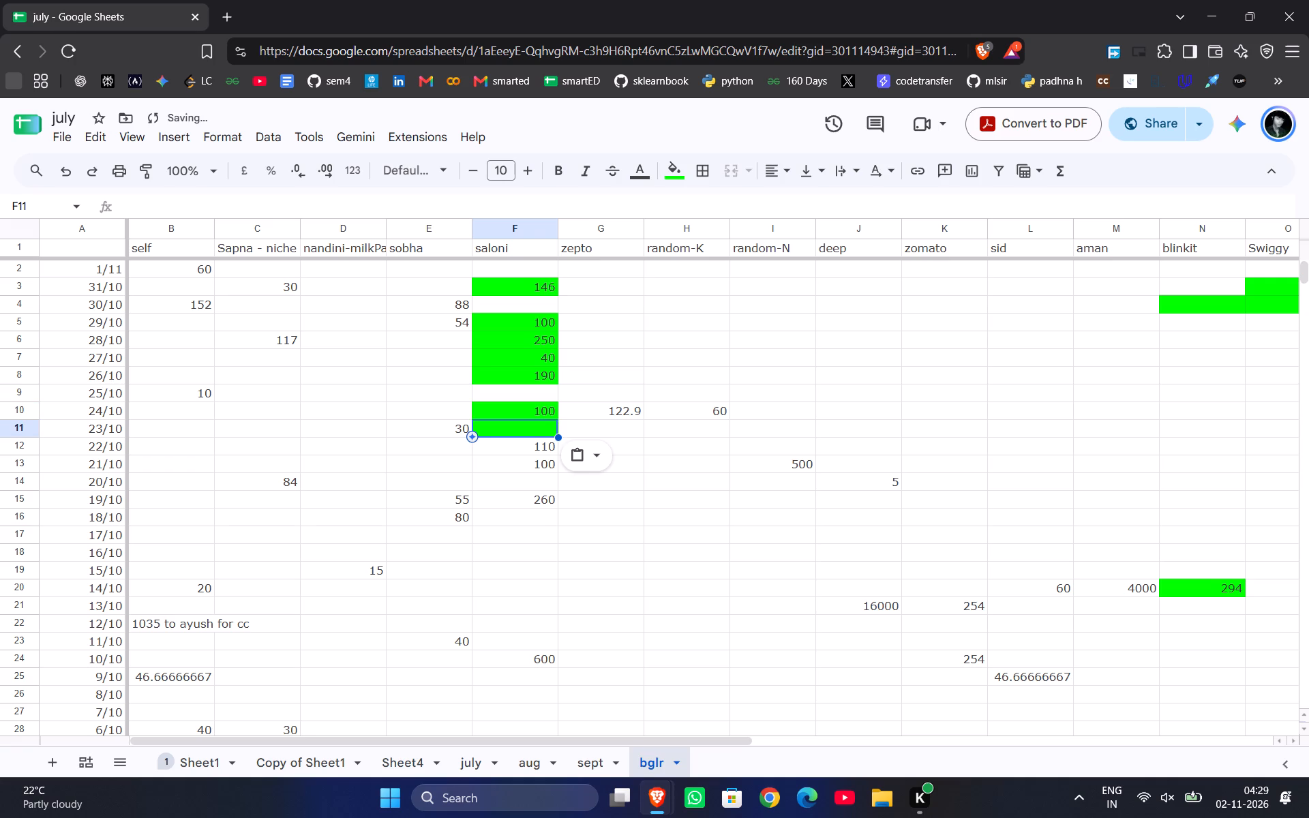
key(equal)
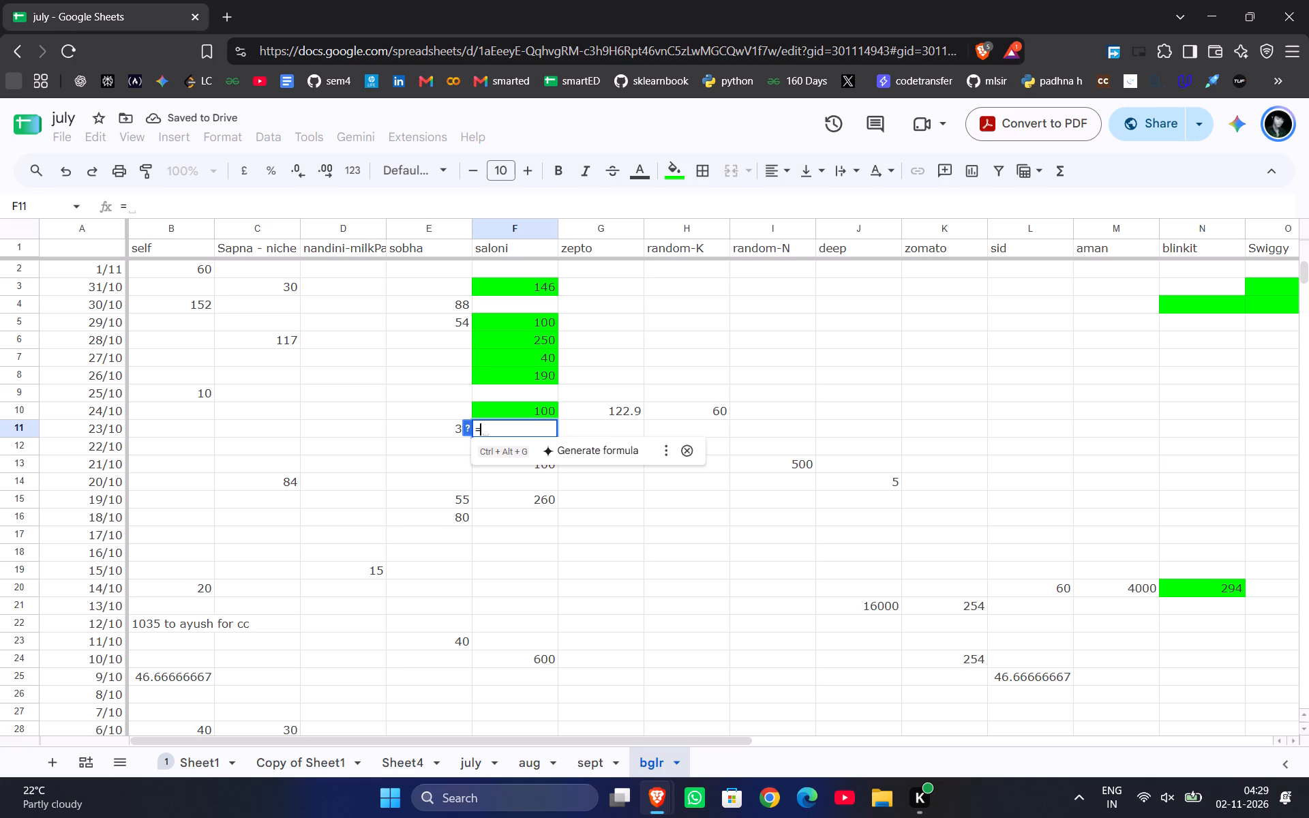
text(160)
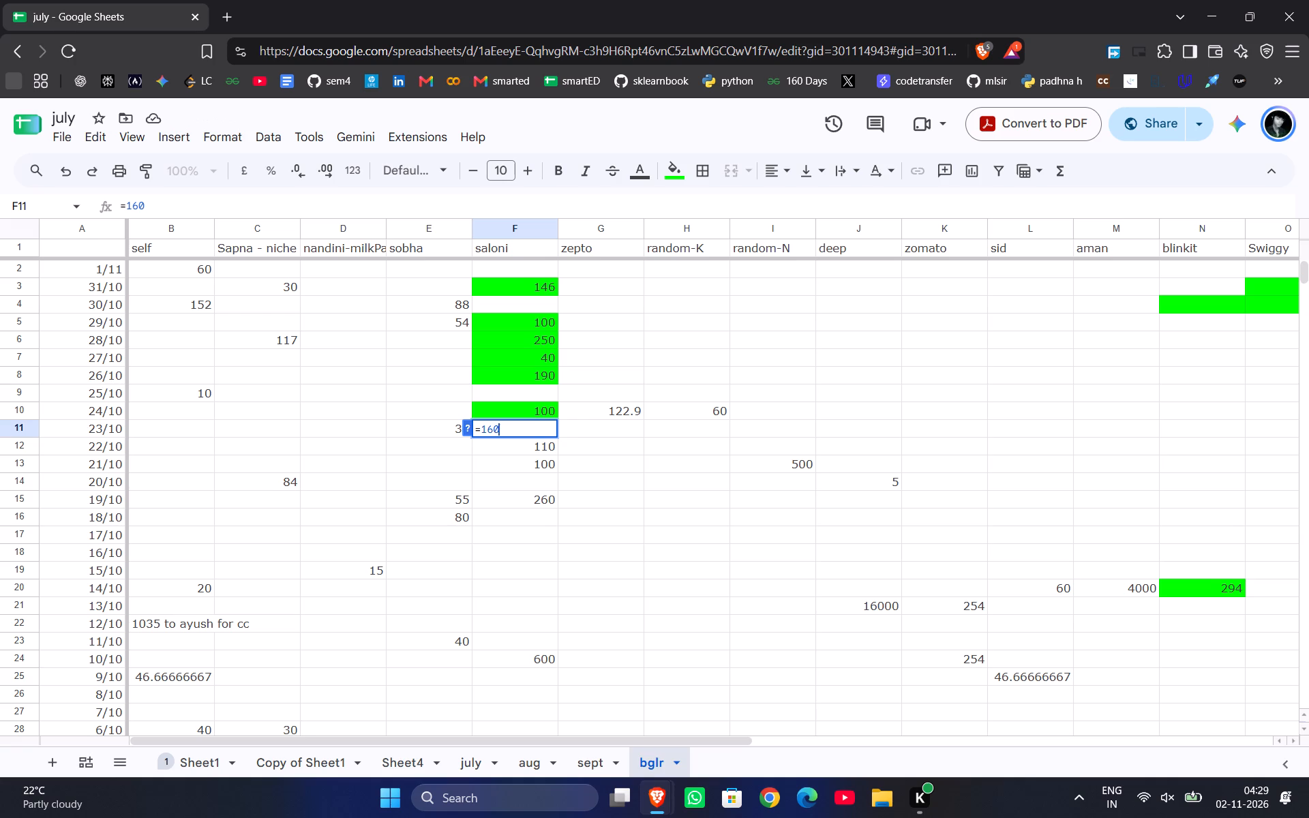
text(+250)
key(Return)
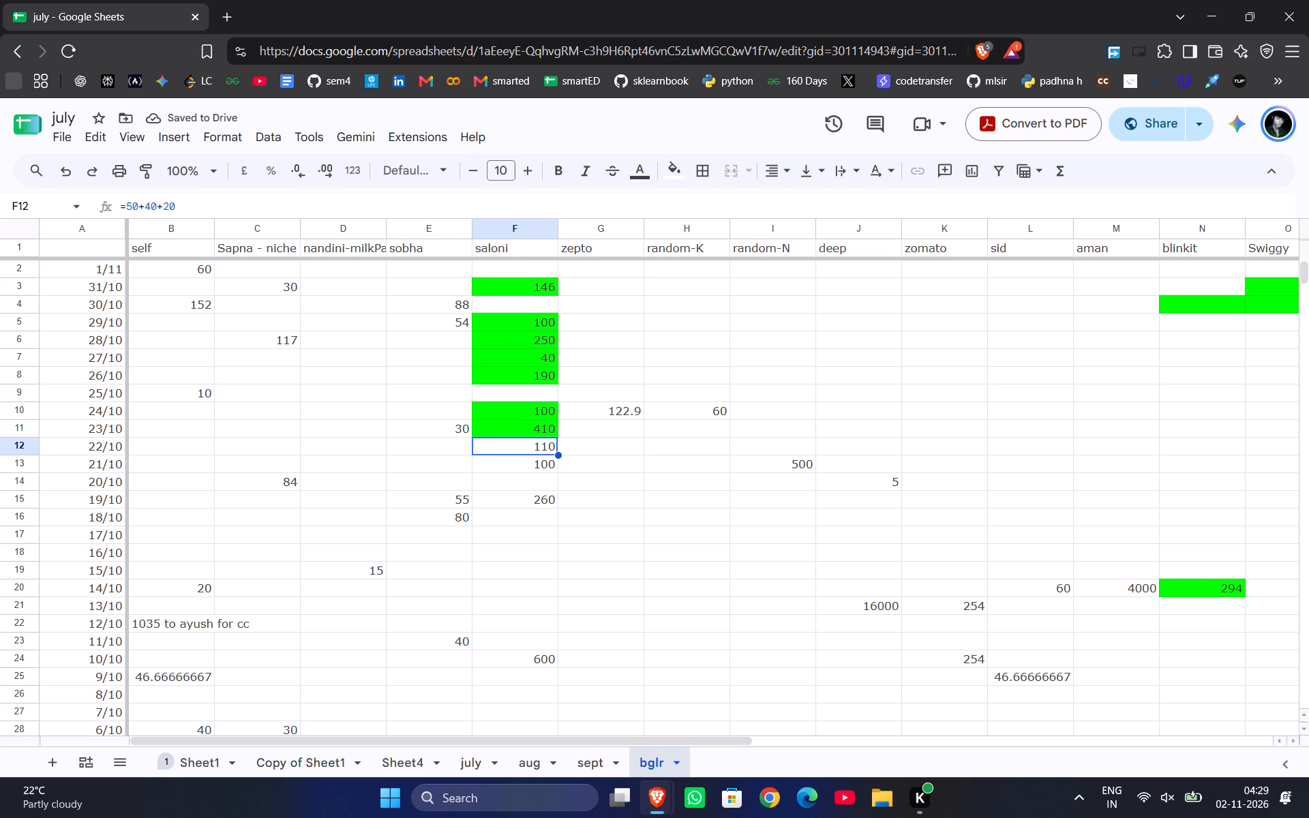
key(Up)
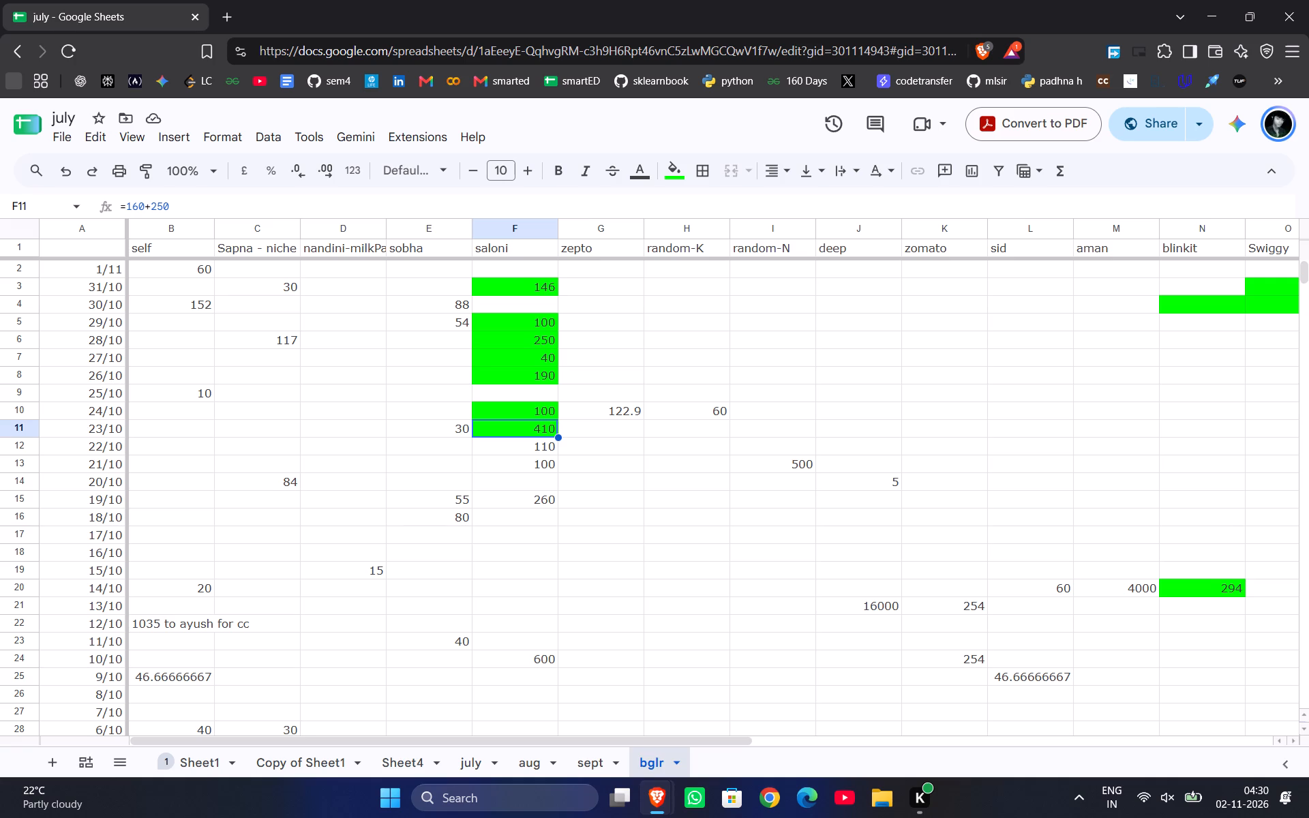
key(Down)
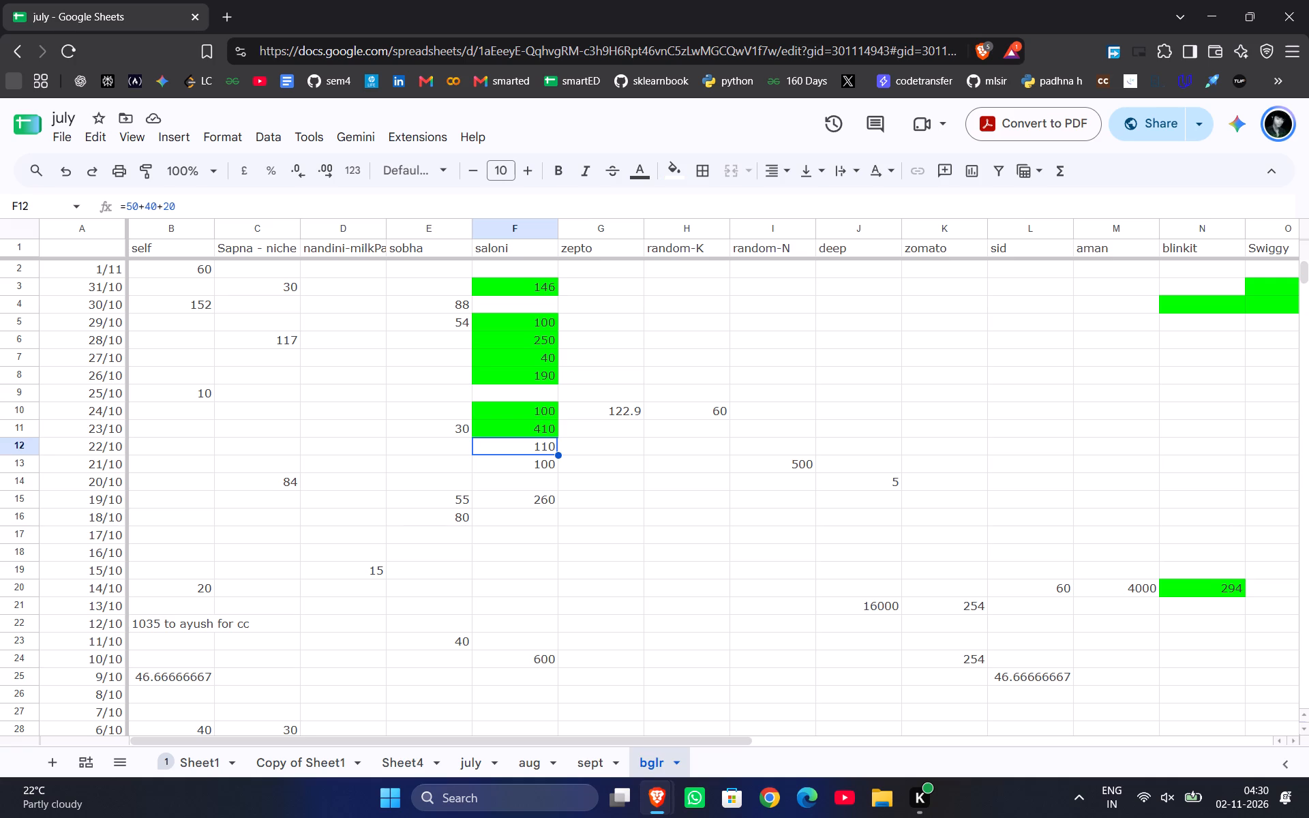
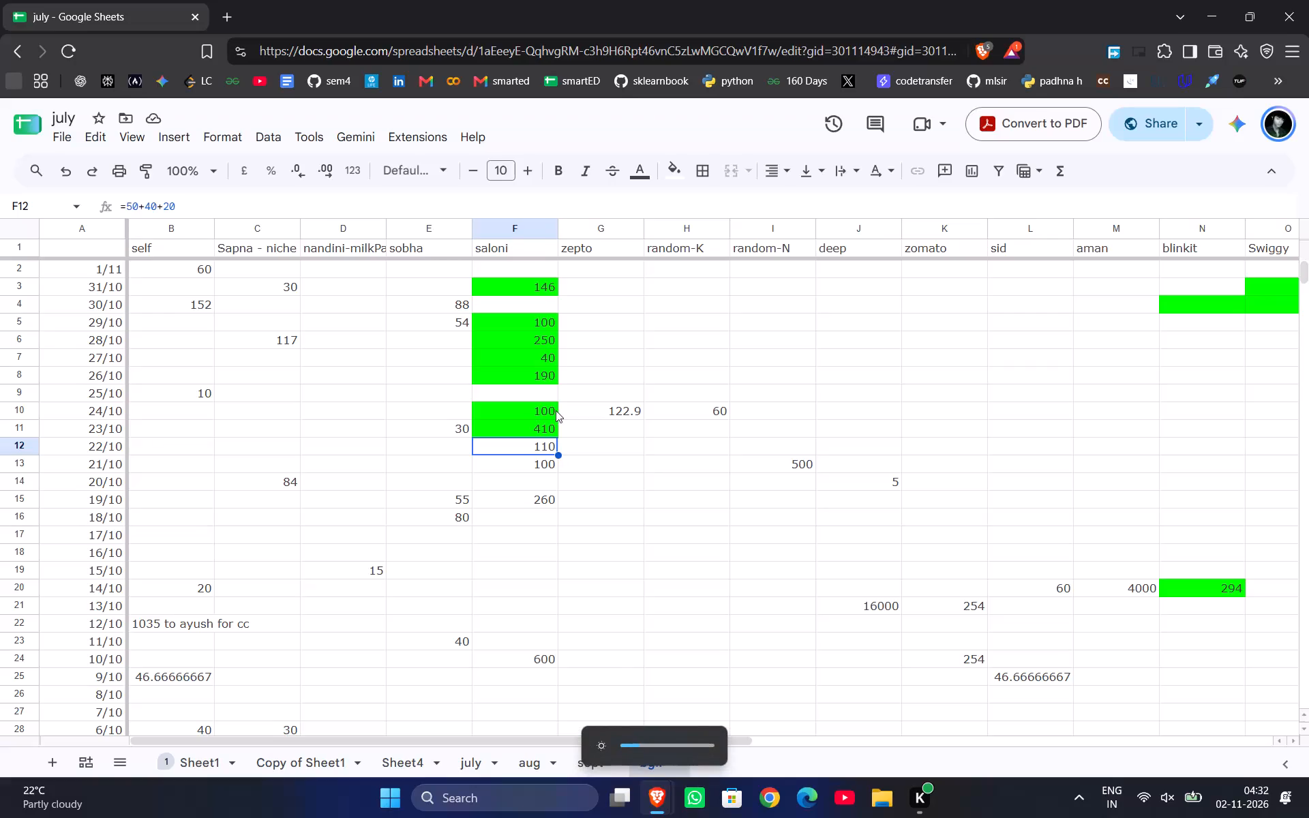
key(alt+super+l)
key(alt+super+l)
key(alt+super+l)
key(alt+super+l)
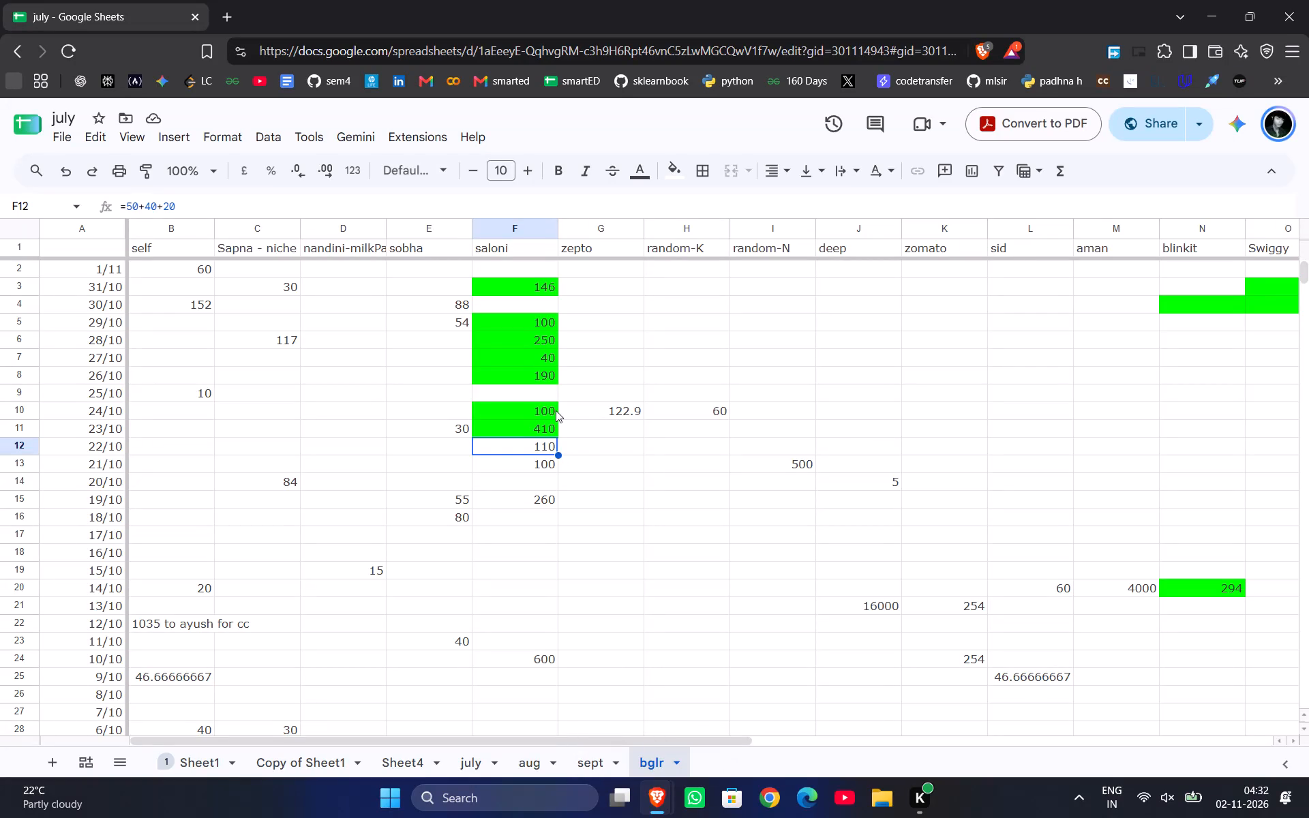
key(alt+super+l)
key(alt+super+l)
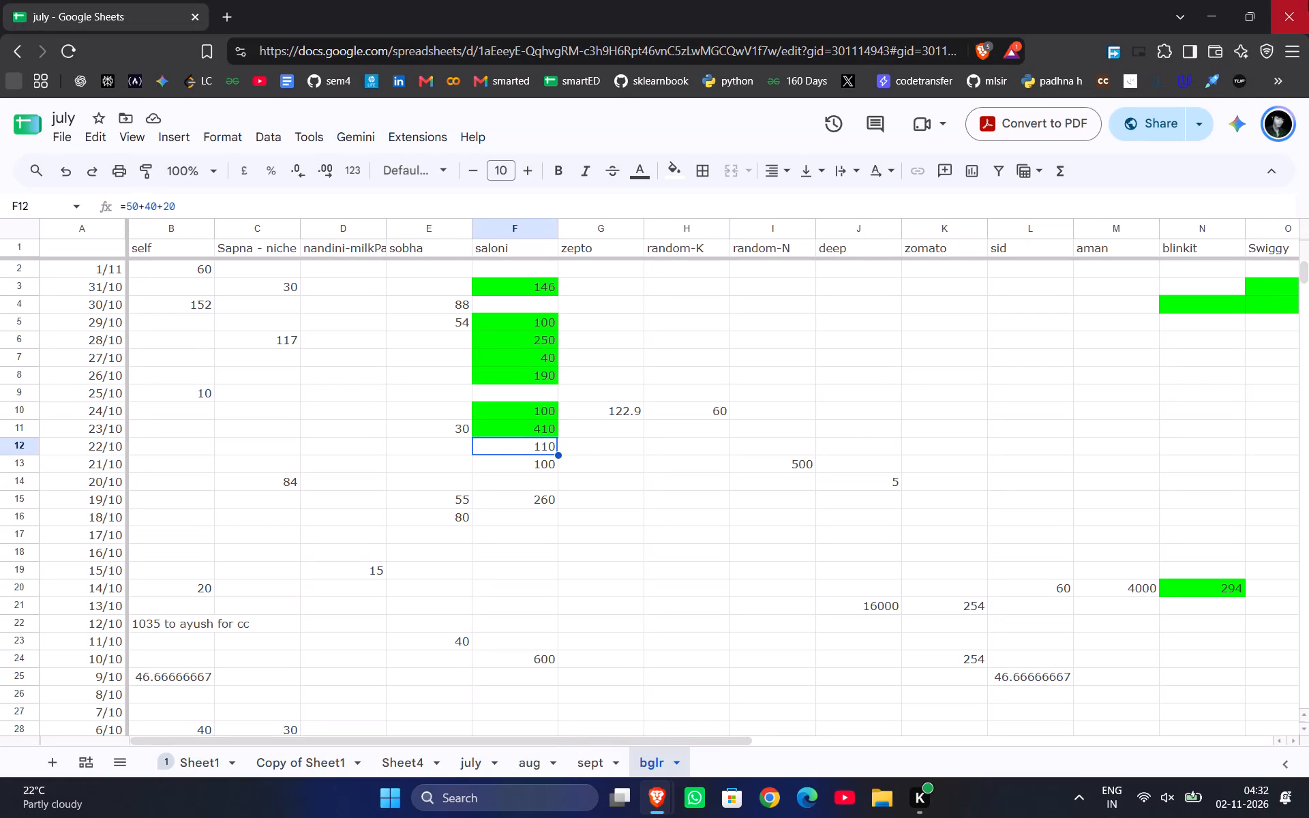